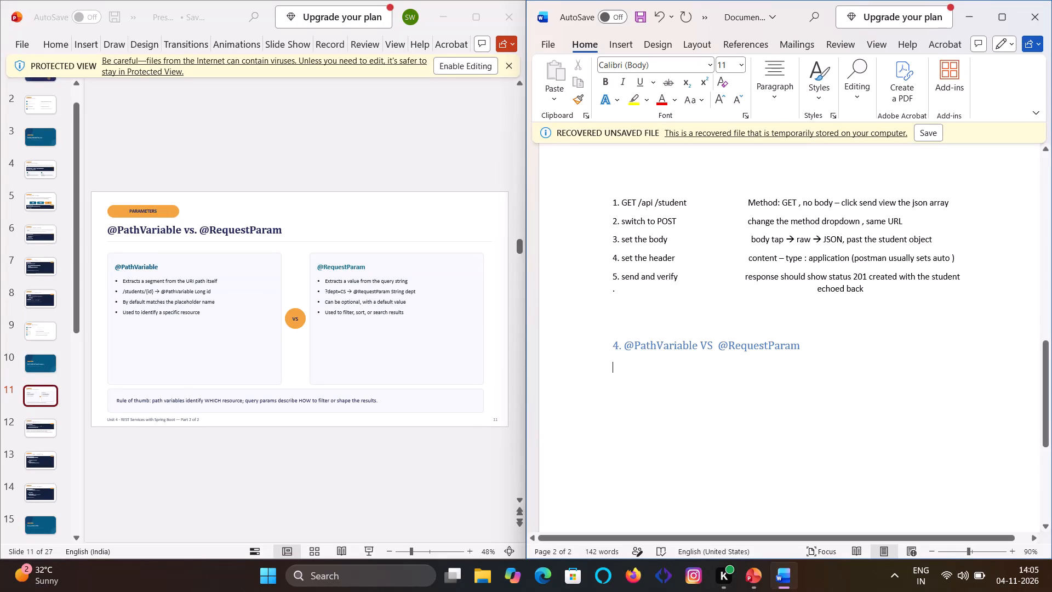
{"action": "scroll", "coordinate": [300, 400], "scroll_direction": "right", "scroll_amount": 1}
{"action": "left_click", "coordinate": [300, 400]}
{"action": "scroll", "coordinate": [300, 400], "scroll_direction": "right", "scroll_amount": 1}
{"action": "scroll", "coordinate": [300, 400], "scroll_direction": "up", "scroll_amount": 1, "text": "ctrl"}
{"action": "scroll", "coordinate": [300, 400], "scroll_direction": "right", "scroll_amount": 1, "text": "ctrl"}
{"action": "scroll", "coordinate": [300, 400], "scroll_direction": "up", "scroll_amount": 1, "text": "ctrl"}
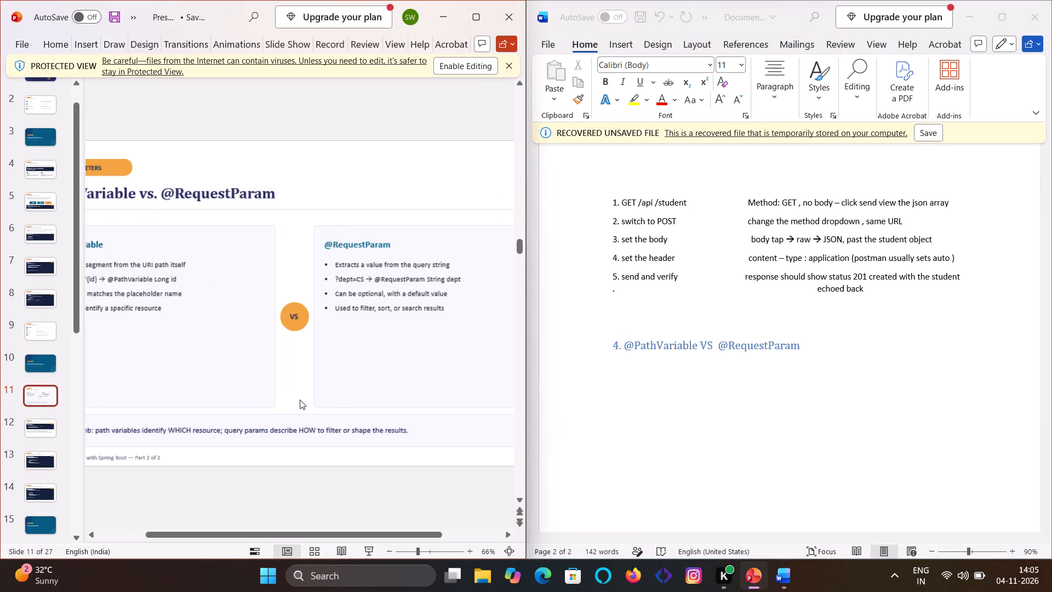
{"action": "left_click_drag", "start_coordinate": [159, 348], "coordinate": [233, 367]}
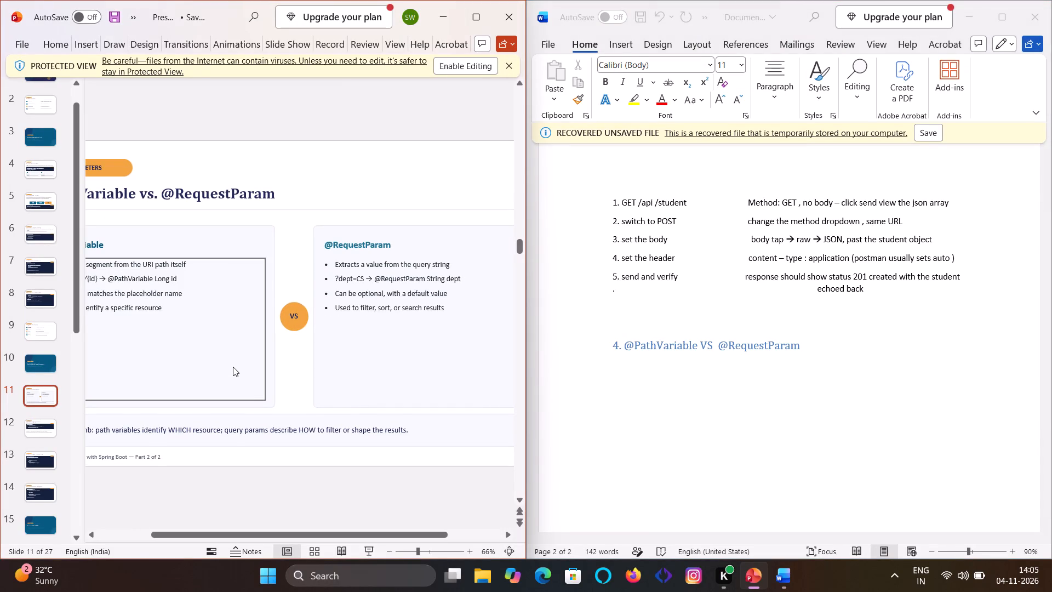
{"action": "scroll", "coordinate": [233, 367], "scroll_direction": "right", "scroll_amount": 2}
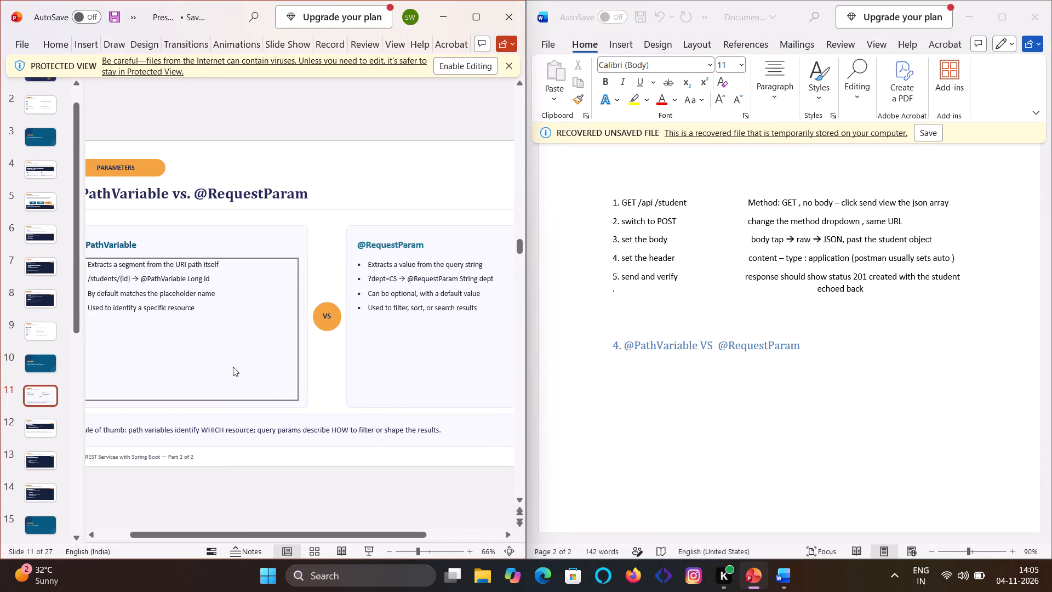
{"action": "scroll", "coordinate": [233, 367], "scroll_direction": "right", "scroll_amount": 1}
{"action": "left_click", "coordinate": [643, 366]}
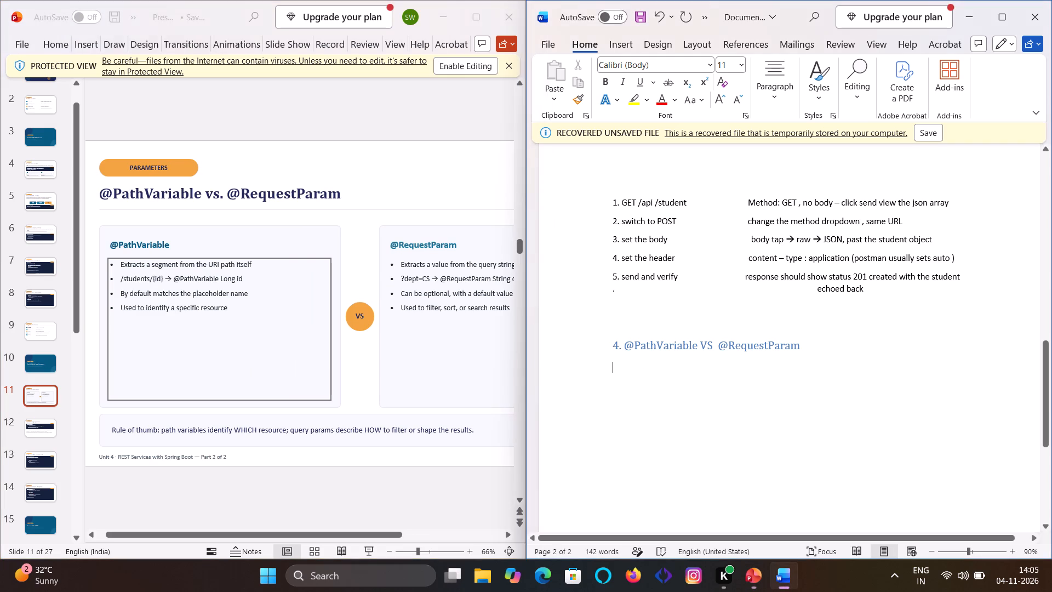
{"action": "key", "text": "space"}
{"action": "key", "text": "space"}
{"action": "type", "text": "pa"}
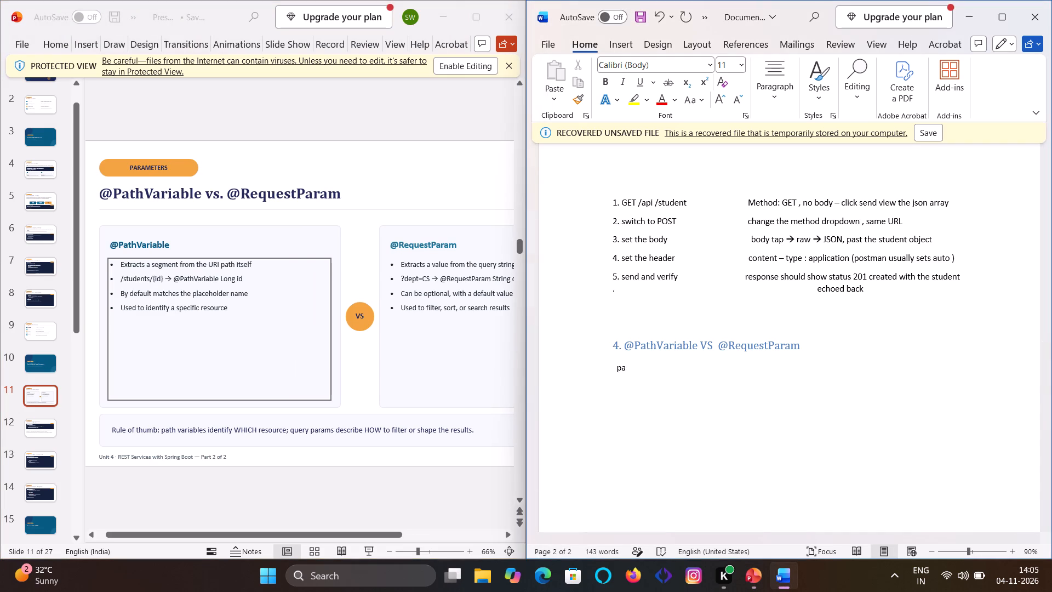
{"action": "key", "text": "BackSpace"}
{"action": "key", "text": "BackSpace"}
{"action": "key", "text": "space"}
{"action": "key", "text": "space"}
{"action": "key", "text": "space"}
{"action": "key", "text": "space"}
{"action": "key", "text": "space"}
{"action": "key", "text": "space"}
{"action": "key", "text": "Return"}
{"action": "key", "text": "space"}
{"action": "key", "text": "space"}
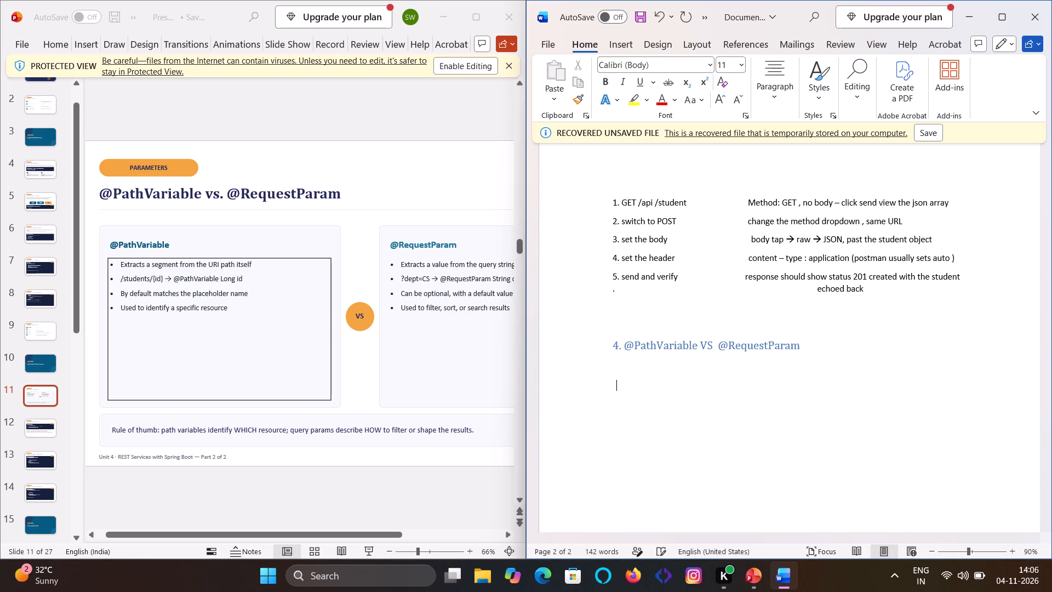
{"action": "key", "text": "space"}
{"action": "key", "text": "space"}
{"action": "key", "text": "space"}
{"action": "key", "text": "space"}
{"action": "key", "text": "space"}
{"action": "key", "text": "space"}
{"action": "key", "text": "space"}
{"action": "key", "text": "space"}
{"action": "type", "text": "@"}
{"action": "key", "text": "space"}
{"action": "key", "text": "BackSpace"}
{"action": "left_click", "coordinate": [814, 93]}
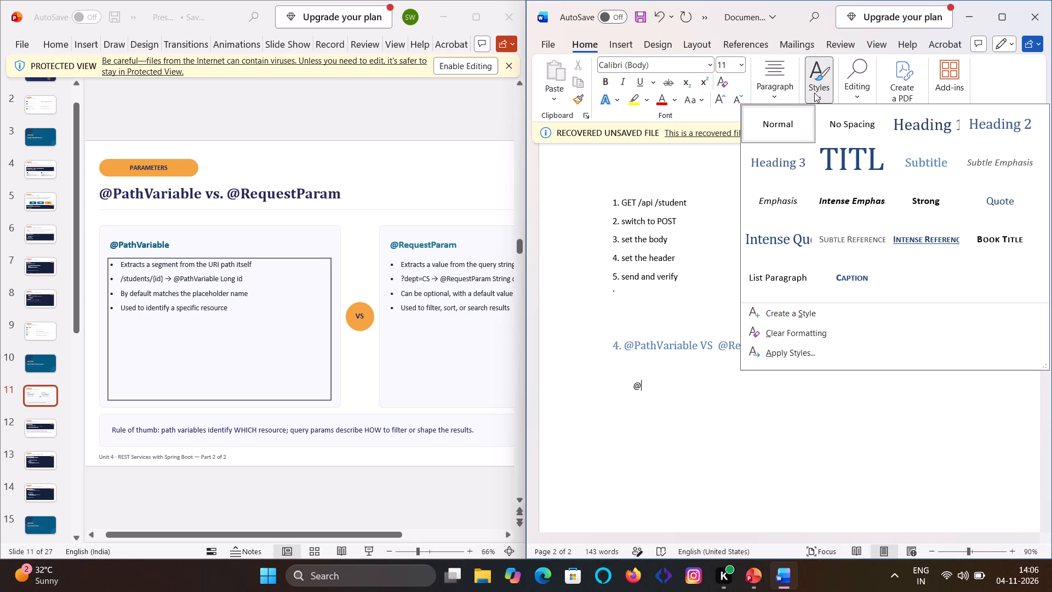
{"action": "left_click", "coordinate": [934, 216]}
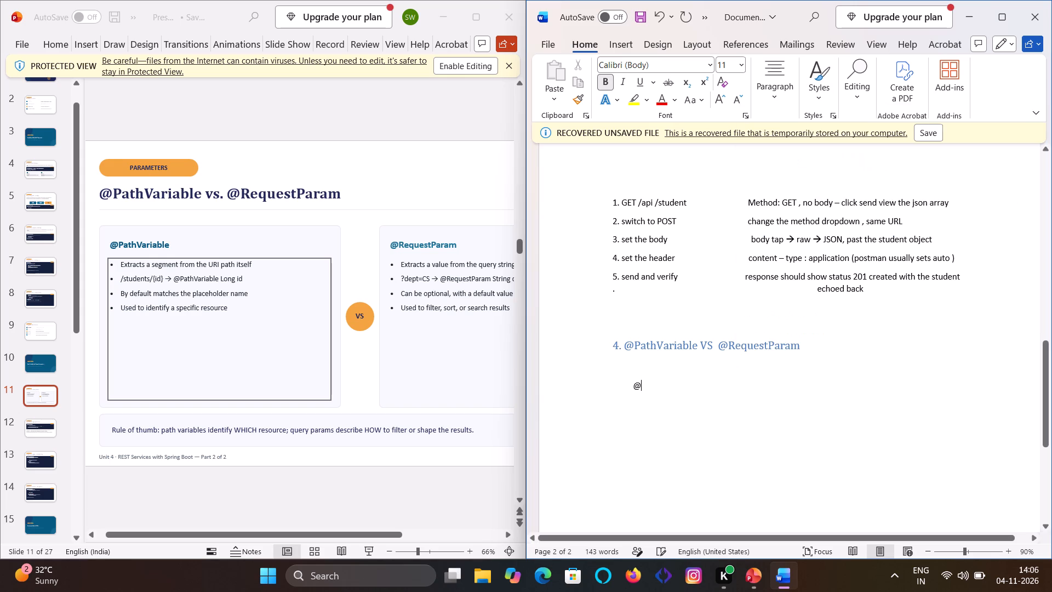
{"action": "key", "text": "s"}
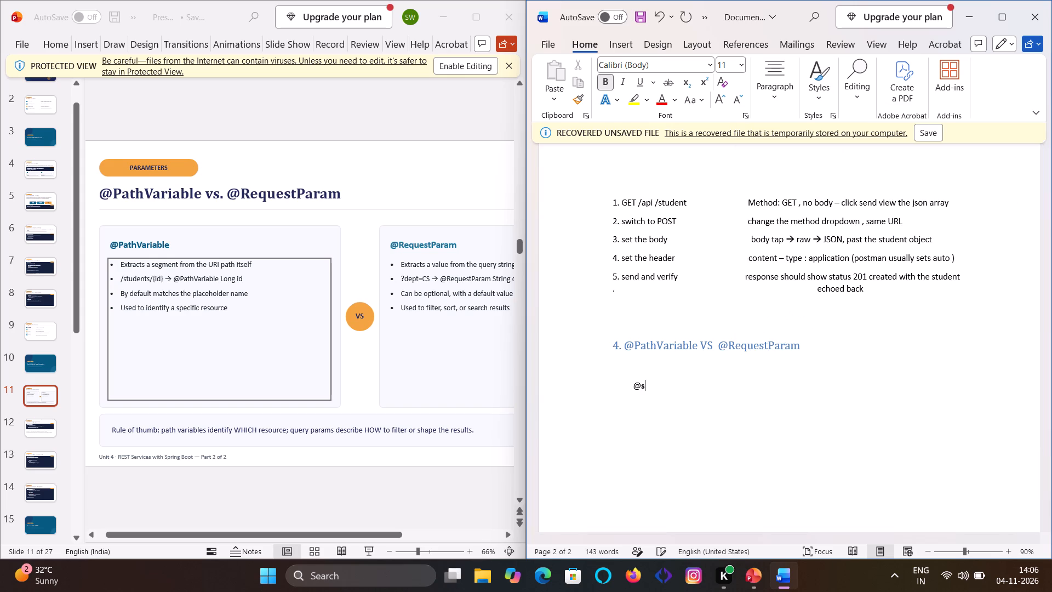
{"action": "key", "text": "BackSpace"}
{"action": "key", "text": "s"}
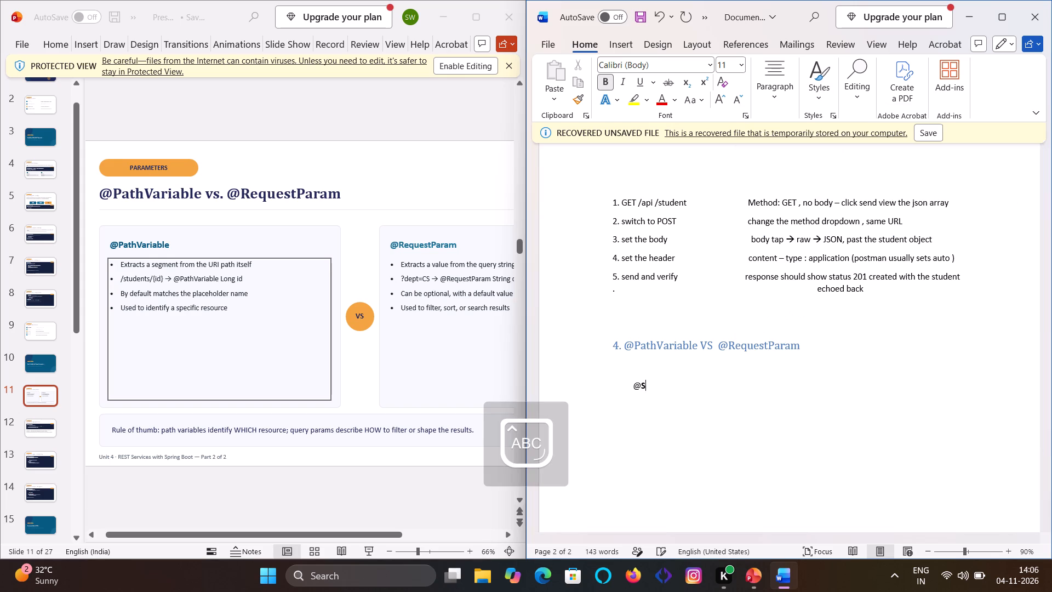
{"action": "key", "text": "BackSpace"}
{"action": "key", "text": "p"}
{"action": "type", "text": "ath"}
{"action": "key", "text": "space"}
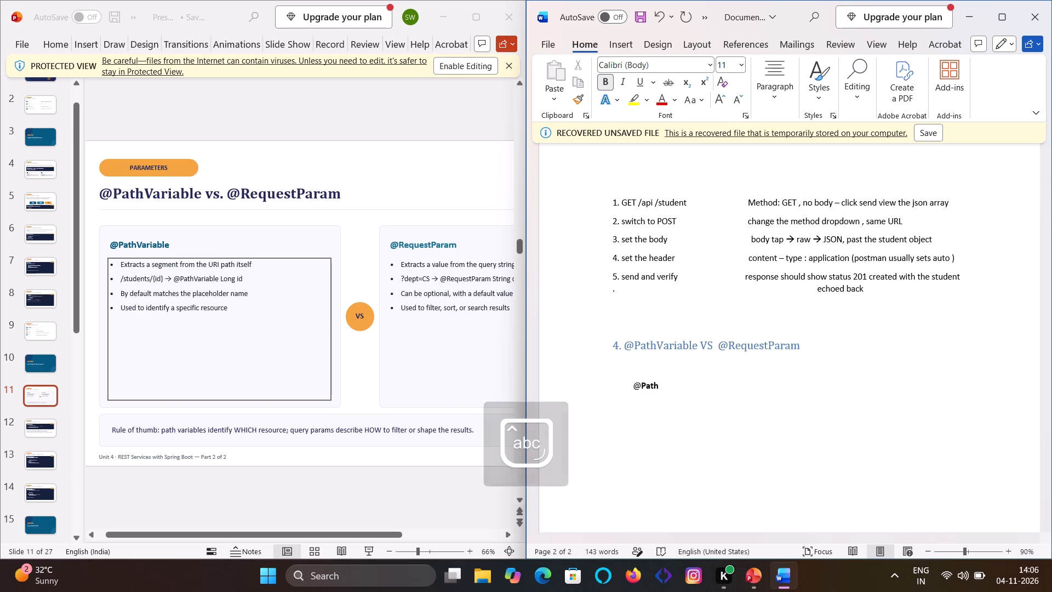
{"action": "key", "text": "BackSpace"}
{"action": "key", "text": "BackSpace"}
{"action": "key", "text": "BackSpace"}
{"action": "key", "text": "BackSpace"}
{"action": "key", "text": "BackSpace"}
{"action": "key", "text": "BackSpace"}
{"action": "key", "text": "shift+at"}
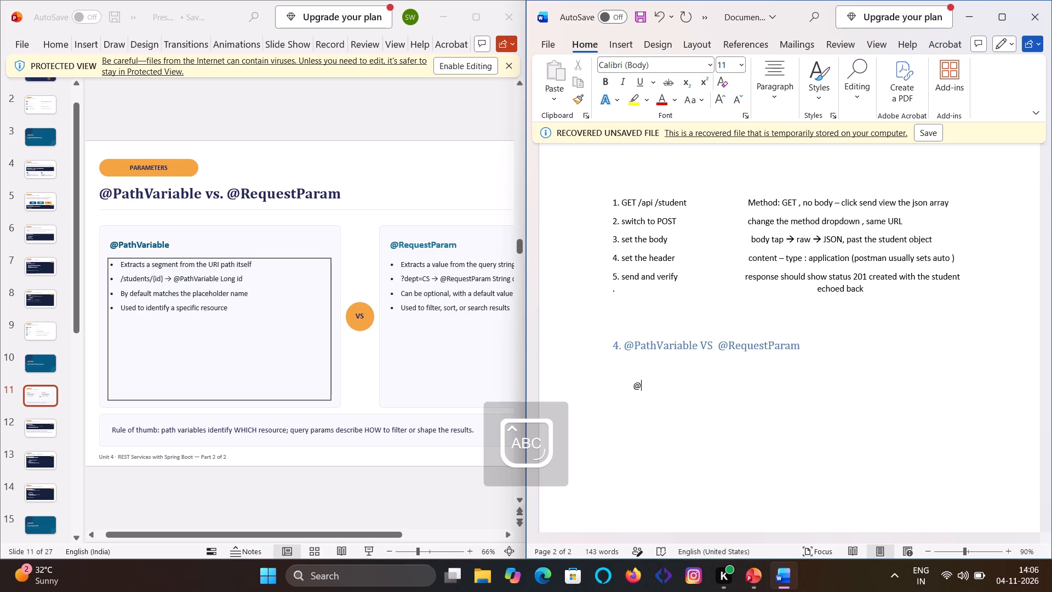
{"action": "type", "text": "ath"}
{"action": "key", "text": "space"}
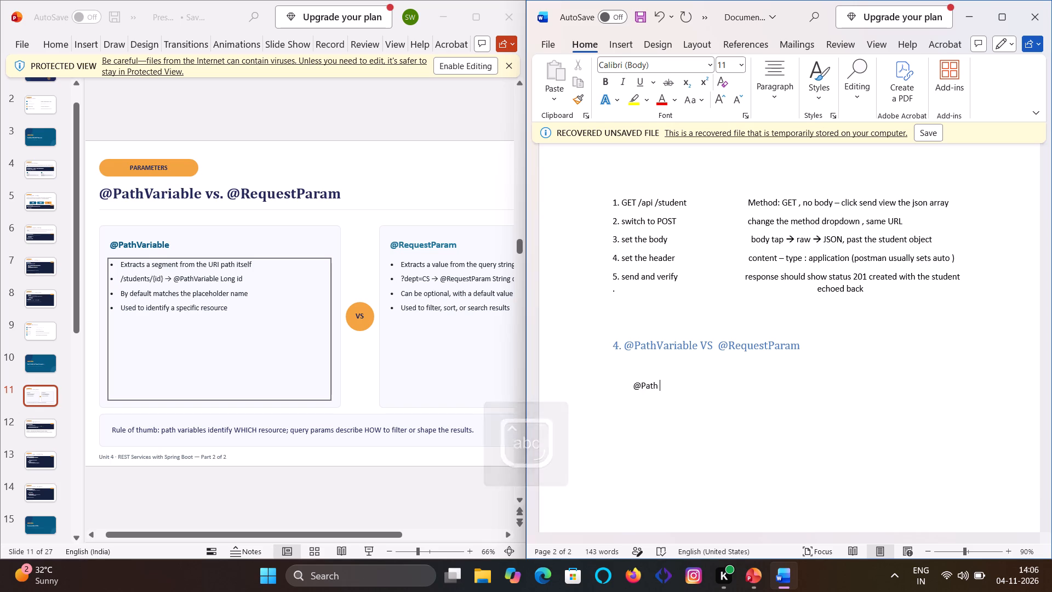
{"action": "key", "text": "BackSpace"}
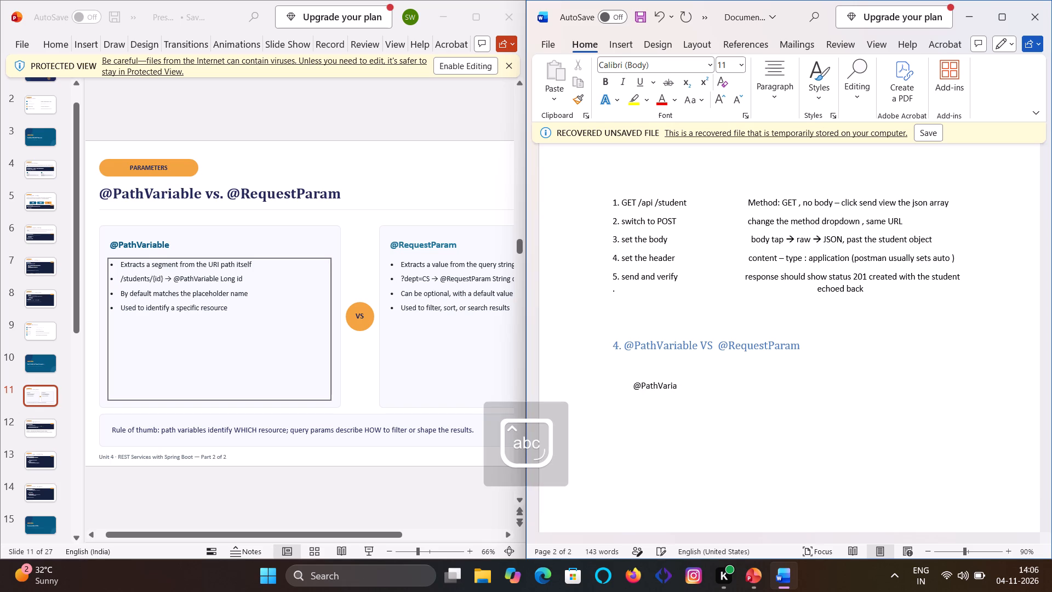
{"action": "type", "text": "ble"}
{"action": "key", "text": "space"}
{"action": "key", "text": "space"}
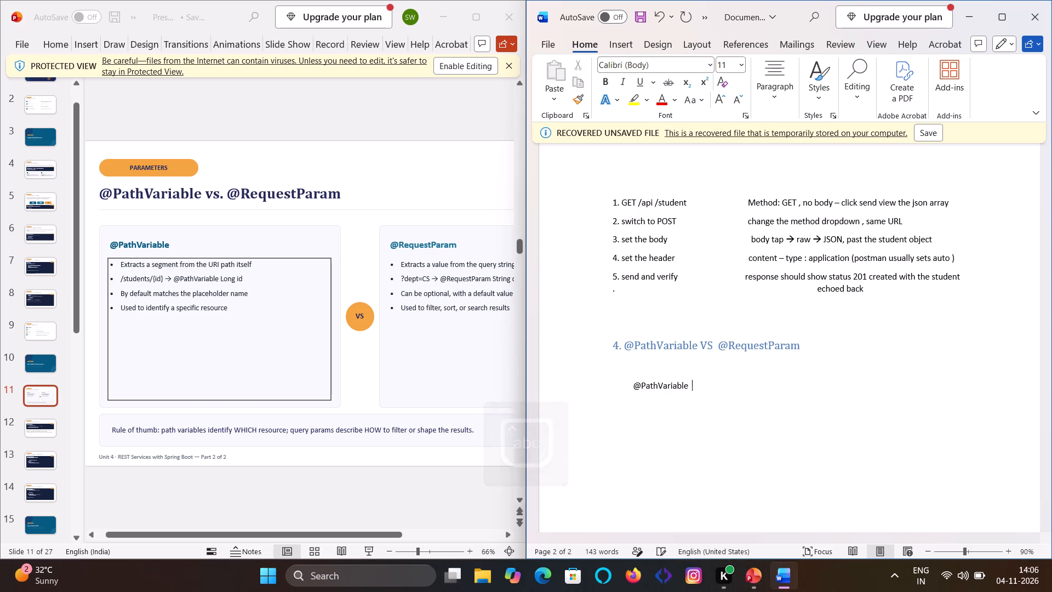
{"action": "key", "text": "space"}
{"action": "key", "text": "space"}
{"action": "key", "text": "space"}
{"action": "key", "text": "BackSpace"}
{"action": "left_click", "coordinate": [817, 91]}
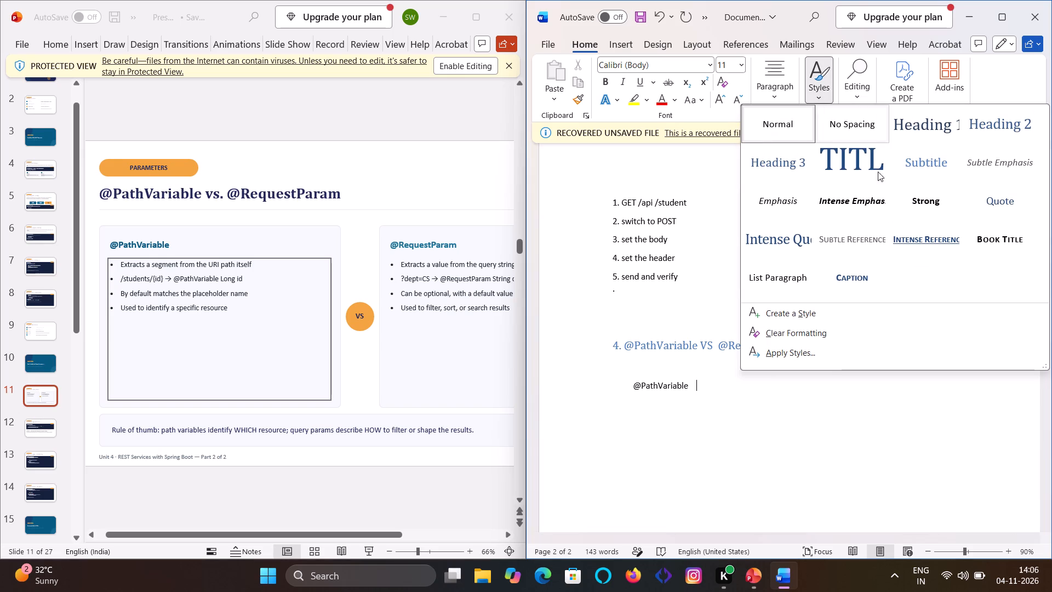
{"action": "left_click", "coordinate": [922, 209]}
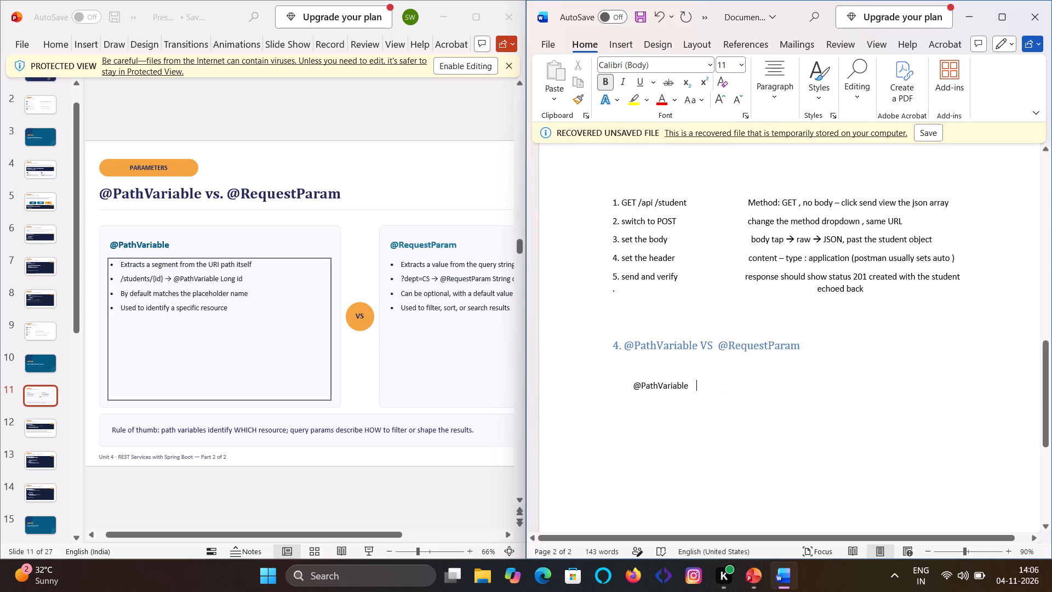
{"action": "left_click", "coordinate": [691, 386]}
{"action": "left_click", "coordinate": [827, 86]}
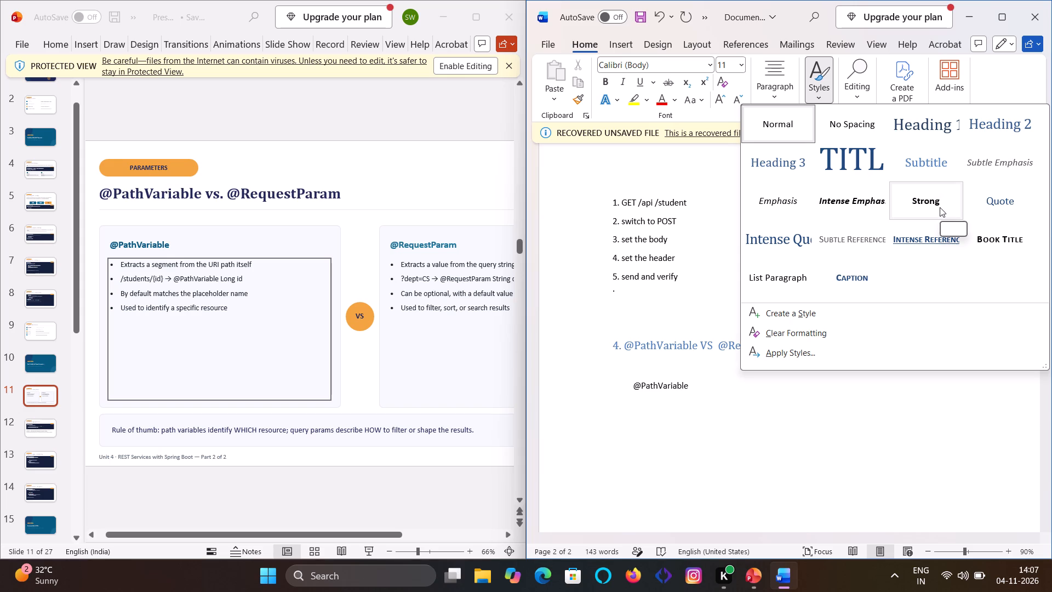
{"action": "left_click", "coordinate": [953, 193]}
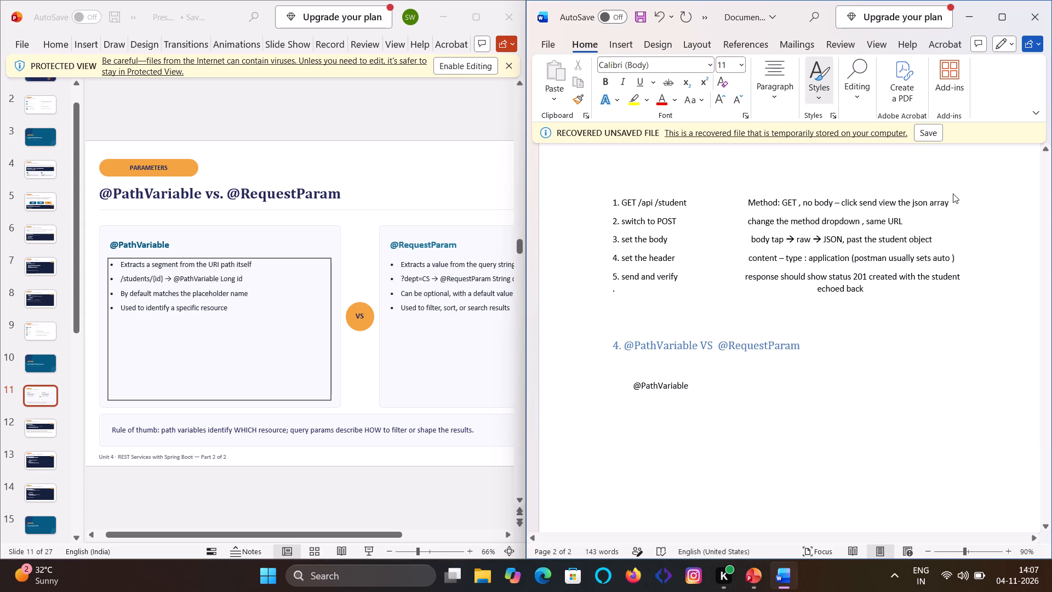
{"action": "left_click", "coordinate": [828, 88]}
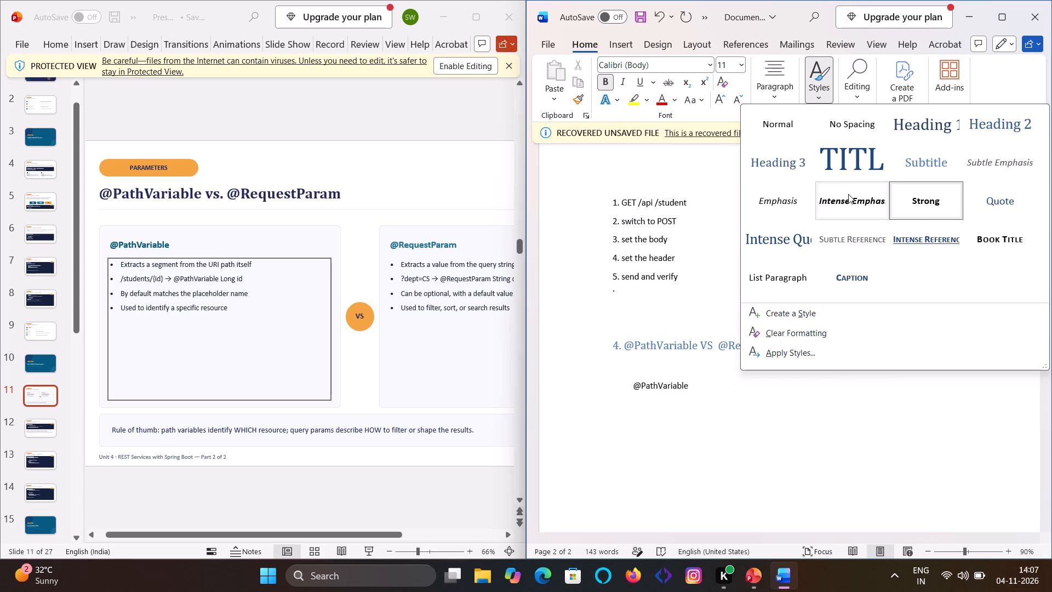
{"action": "left_click", "coordinate": [784, 281]}
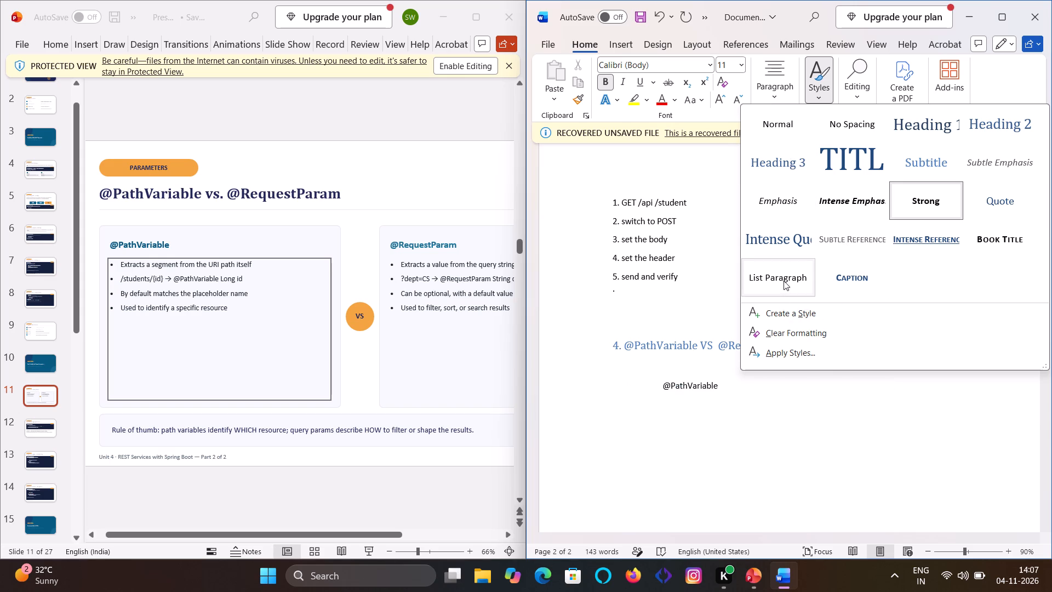
{"action": "key", "text": "space"}
{"action": "key", "text": "space"}
{"action": "key", "text": "space"}
{"action": "key", "text": "space"}
{"action": "key", "text": "space"}
{"action": "key", "text": "space"}
{"action": "key", "text": "space"}
{"action": "key", "text": "space"}
{"action": "key", "text": "space"}
{"action": "key", "text": "space"}
{"action": "key", "text": "space"}
{"action": "key", "text": "space"}
{"action": "key", "text": "space"}
{"action": "key", "text": "space"}
{"action": "key", "text": "space"}
{"action": "key", "text": "space"}
{"action": "key", "text": "space"}
{"action": "key", "text": "space"}
{"action": "key", "text": "space"}
{"action": "key", "text": "space"}
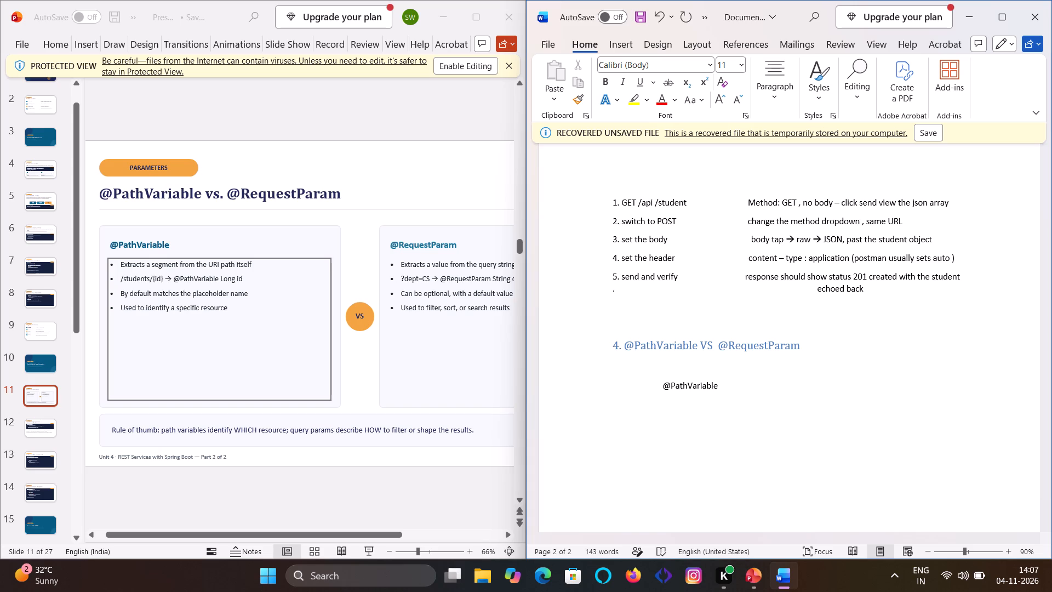
{"action": "key", "text": "shift+at"}
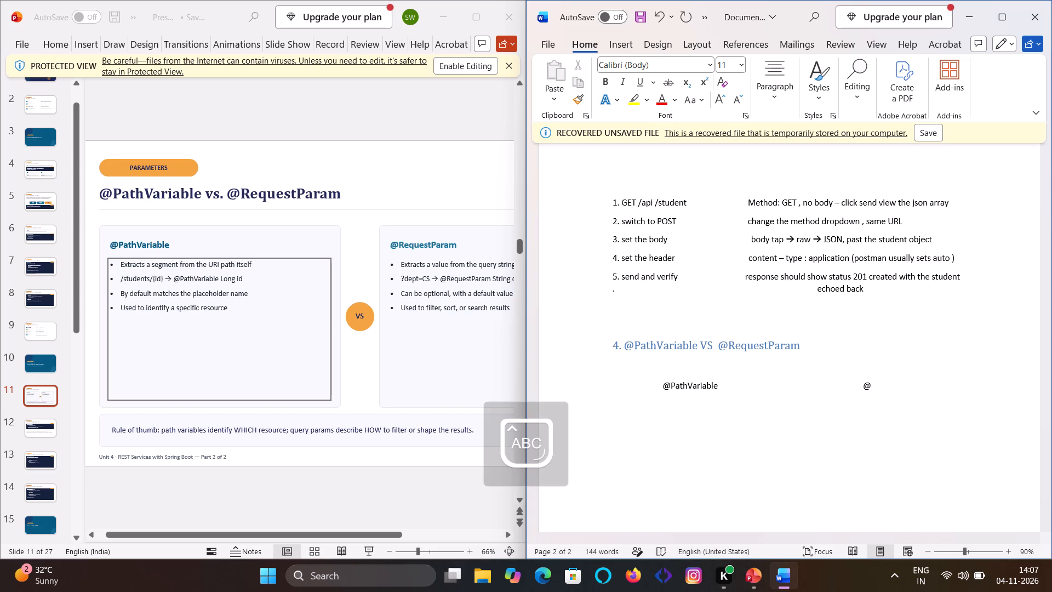
{"action": "key", "text": "r"}
{"action": "key", "text": "e"}
{"action": "key", "text": "q"}
{"action": "type", "text": "uest"}
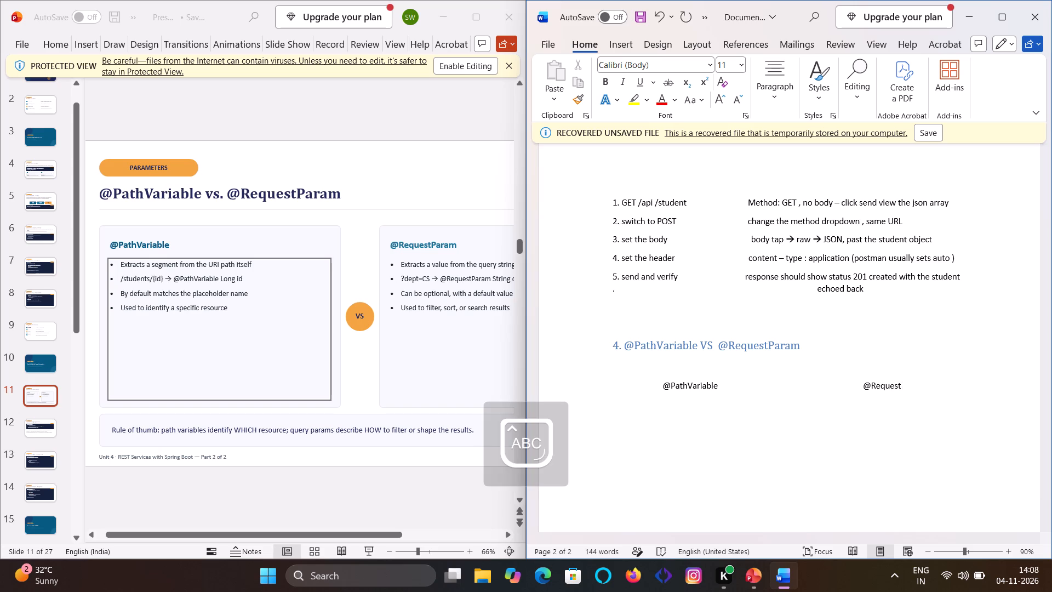
{"action": "key", "text": "p"}
{"action": "type", "text": "aram"}
{"action": "key", "text": "space"}
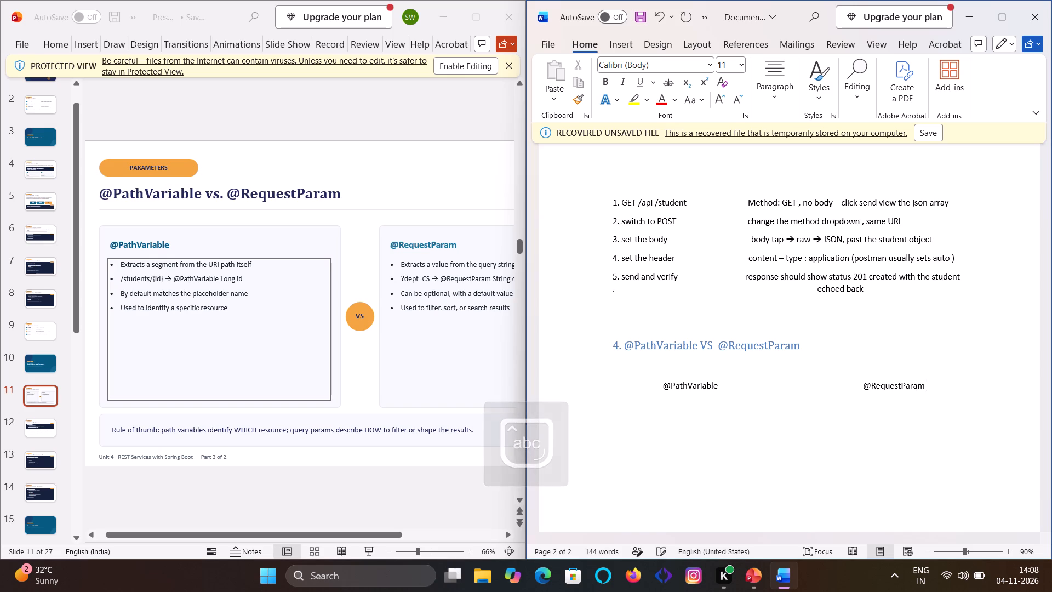
{"action": "key", "text": "space"}
{"action": "key", "text": "space"}
{"action": "key", "text": "Return"}
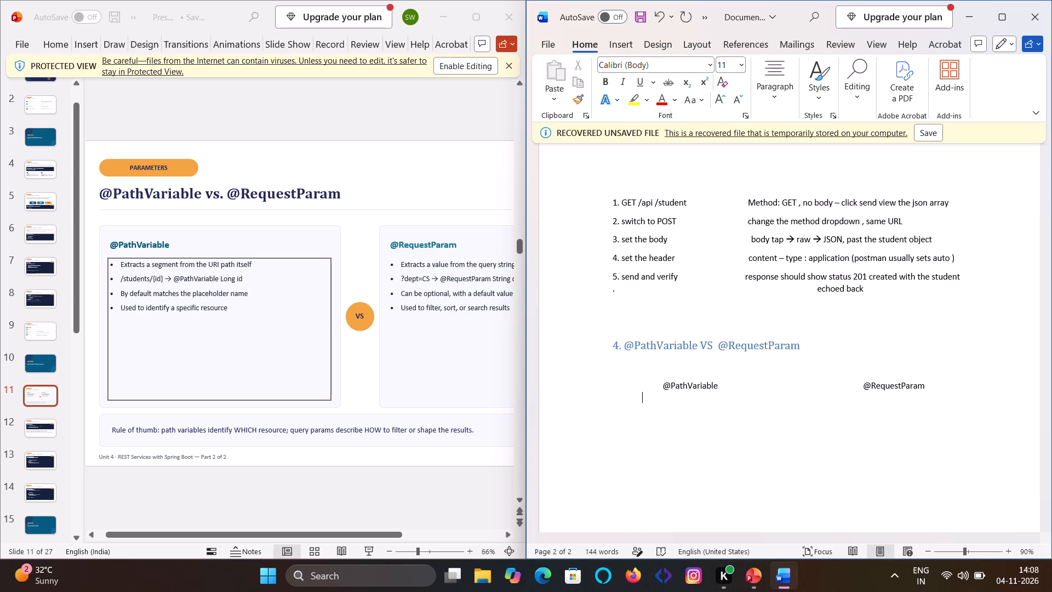
{"action": "key", "text": "slash"}
{"action": "type", "text": "student"}
{"action": "type", "text": "s/"}
{"action": "key", "text": "shift+braceleft"}
{"action": "type", "text": "id"}
{"action": "key", "text": "shift+braceright"}
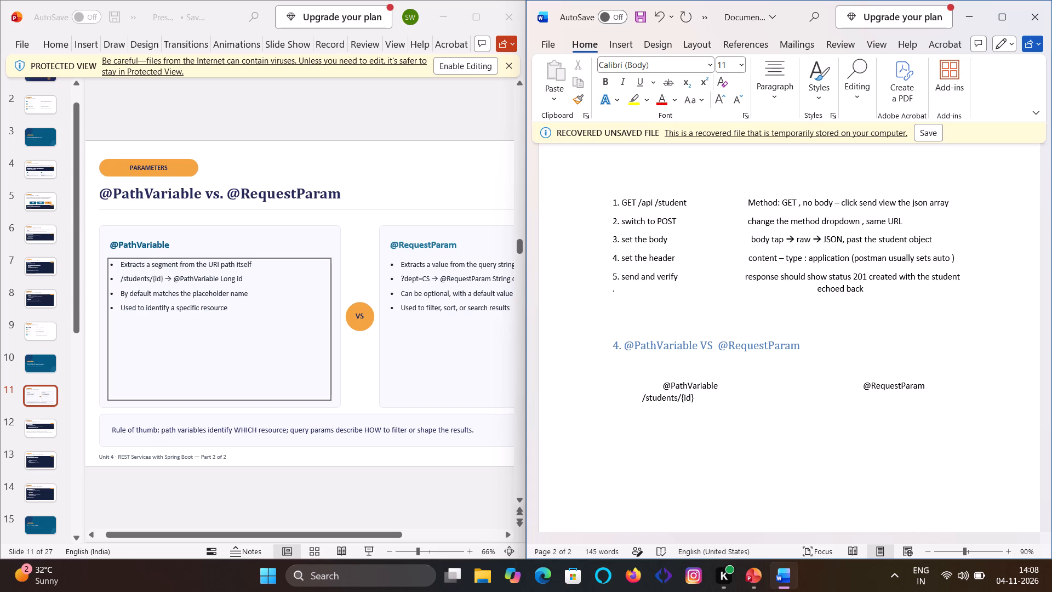
{"action": "type", "text": "--"}
{"action": "key", "text": "shift+greater"}
{"action": "key", "text": "shift+at"}
{"action": "key", "text": "p"}
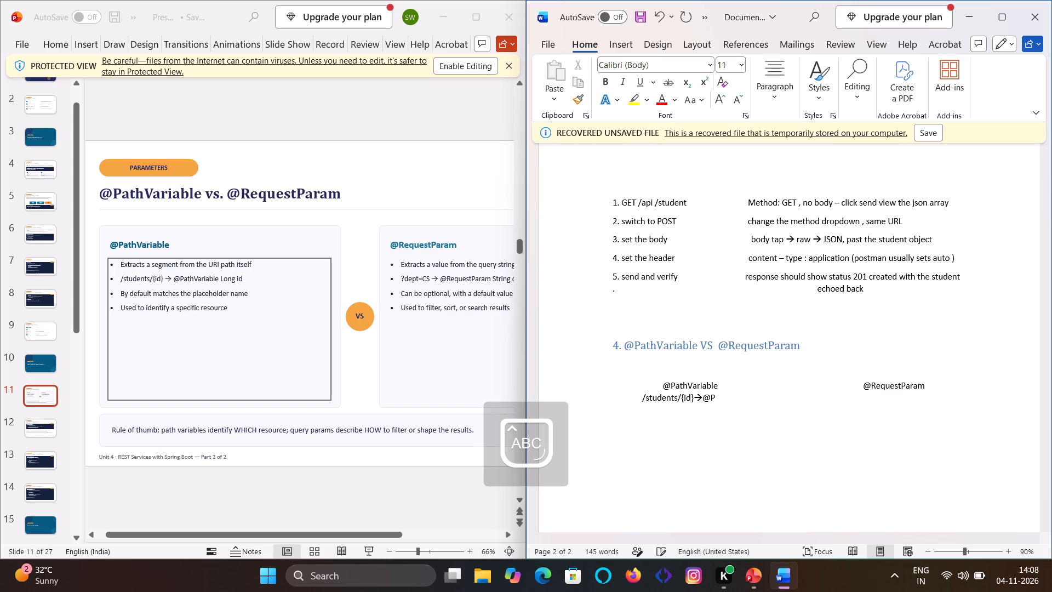
{"action": "type", "text": "at"}
{"action": "key", "text": "h"}
{"action": "key", "text": "v"}
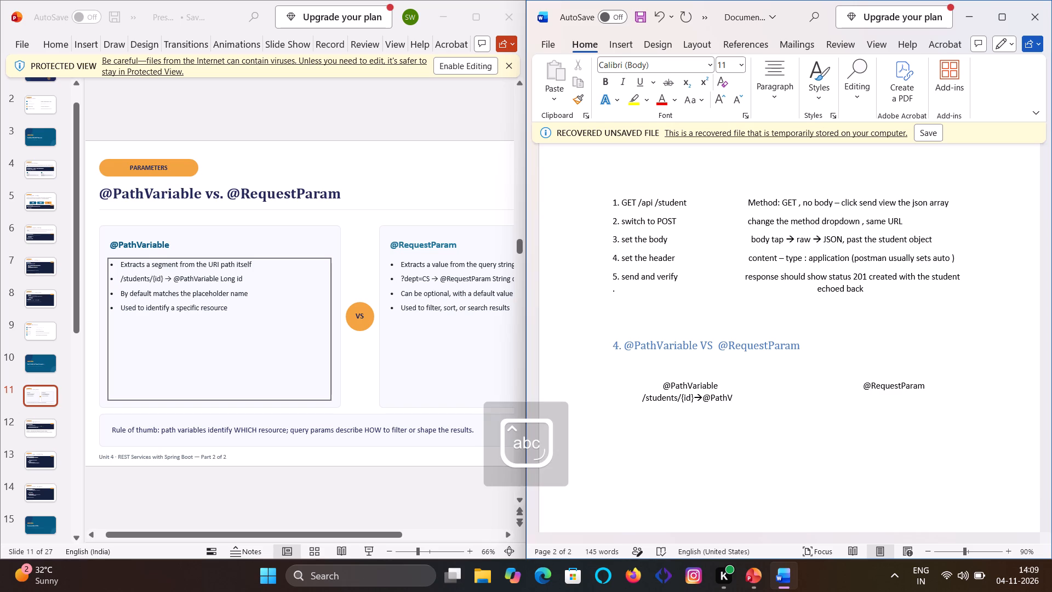
{"action": "type", "text": "ariable"}
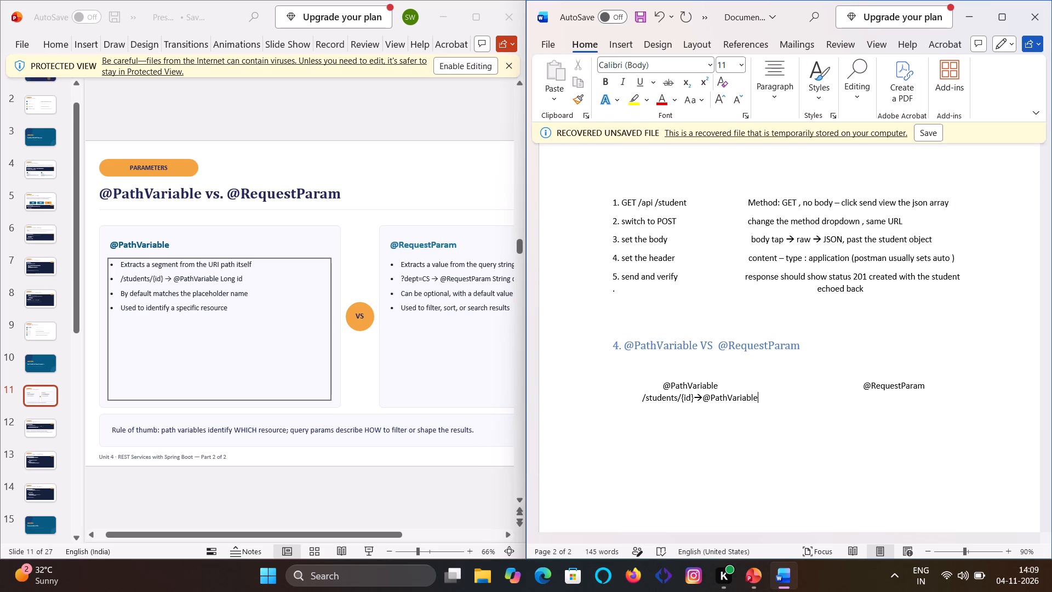
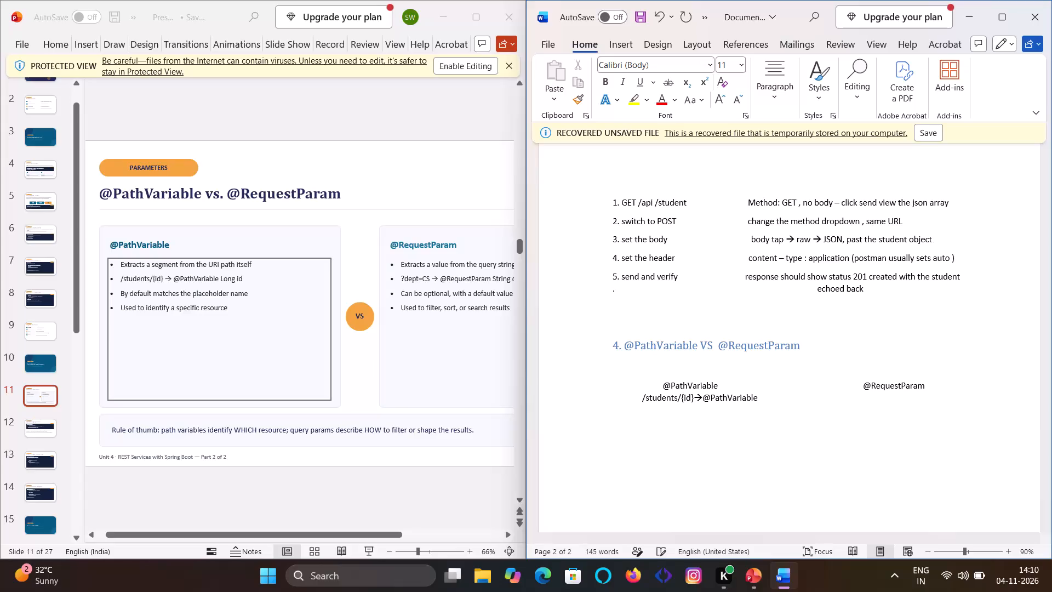
{"action": "type", "text": "long"}
{"action": "key", "text": "space"}
{"action": "type", "text": "id"}
{"action": "key", "text": "space"}
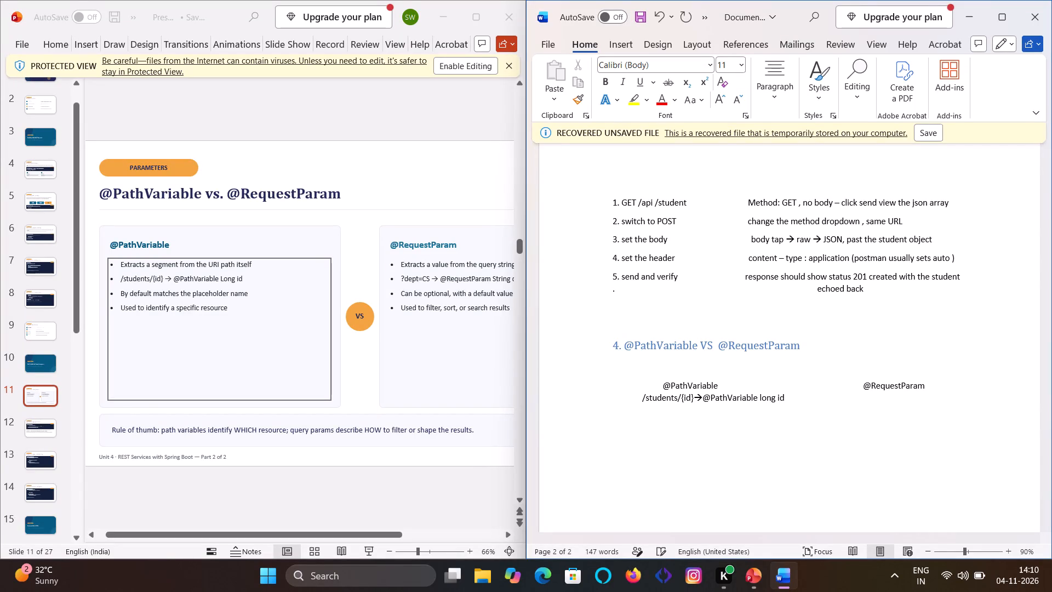
{"action": "left_click", "coordinate": [636, 396]}
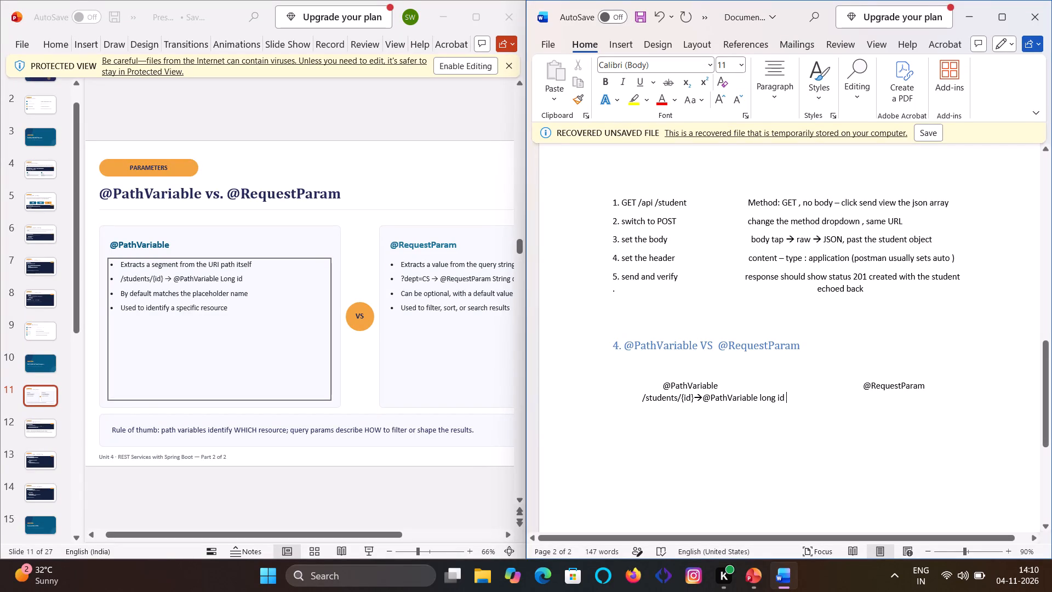
{"action": "key", "text": "BackSpace"}
{"action": "key", "text": "BackSpace"}
{"action": "key", "text": "BackSpace"}
{"action": "key", "text": "BackSpace"}
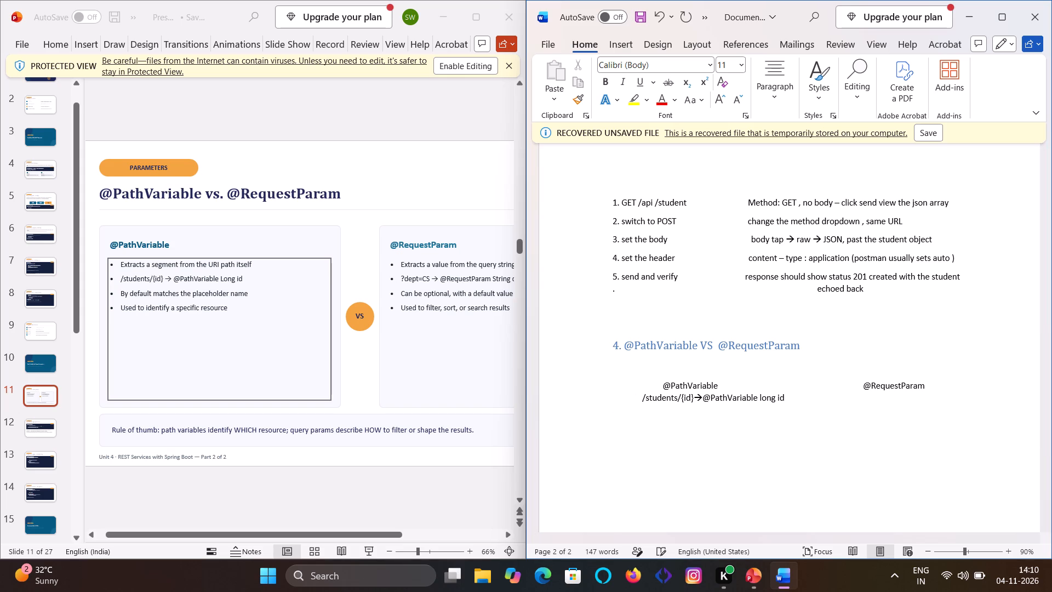
{"action": "key", "text": "BackSpace"}
{"action": "key", "text": "BackSpace"}
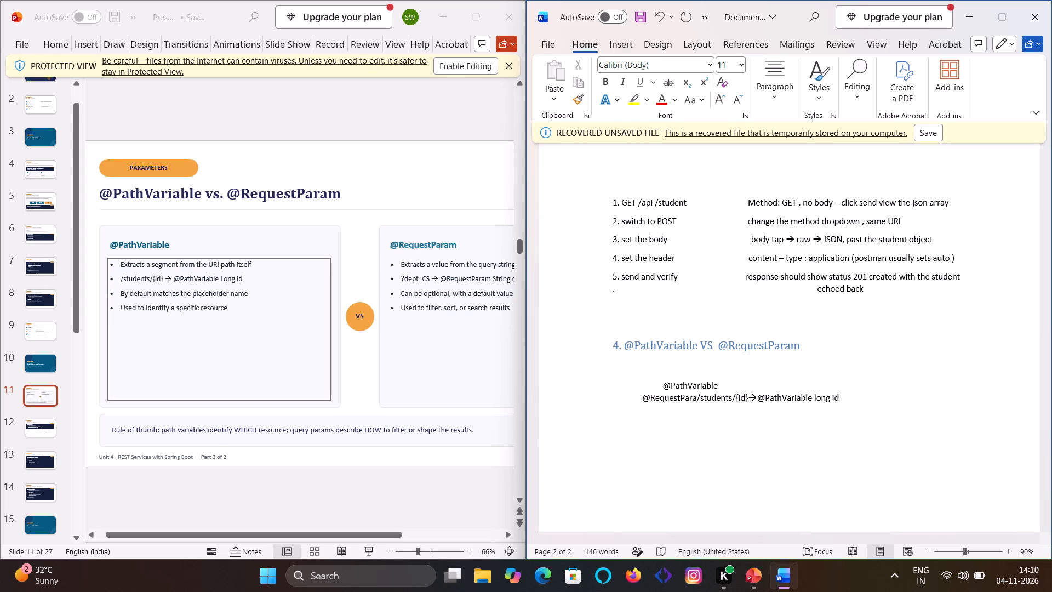
{"action": "key", "text": "Return"}
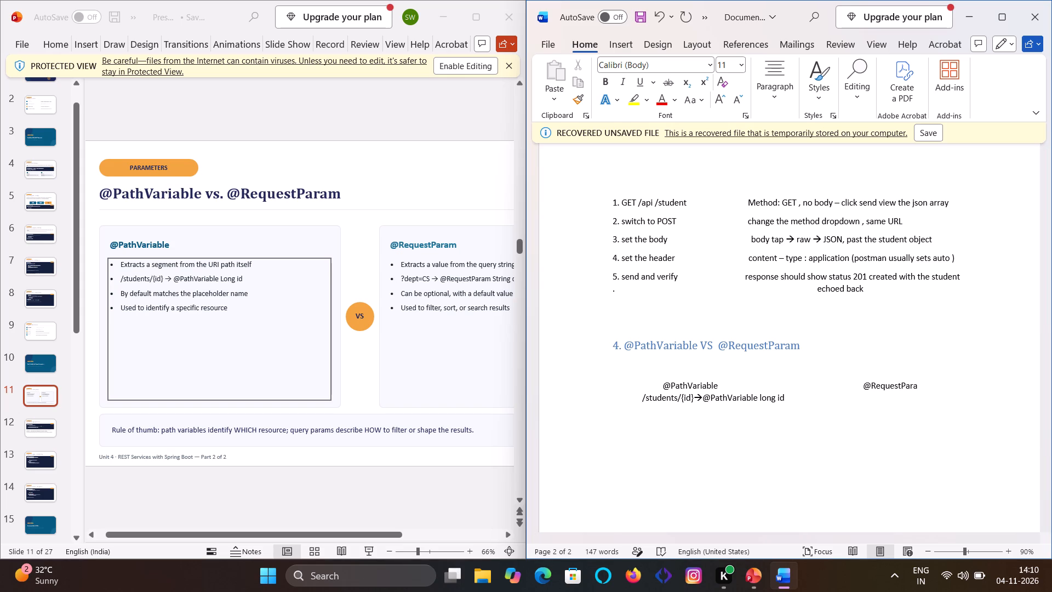
{"action": "key", "text": "BackSpace"}
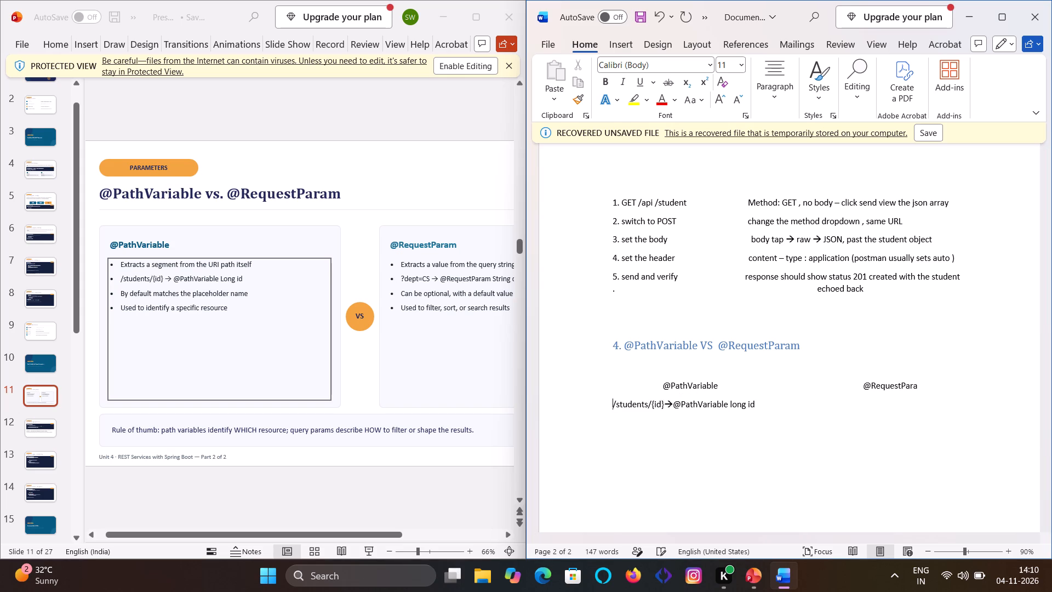
{"action": "left_click", "coordinate": [927, 384]}
{"action": "key", "text": "m"}
{"action": "left_click", "coordinate": [813, 399]}
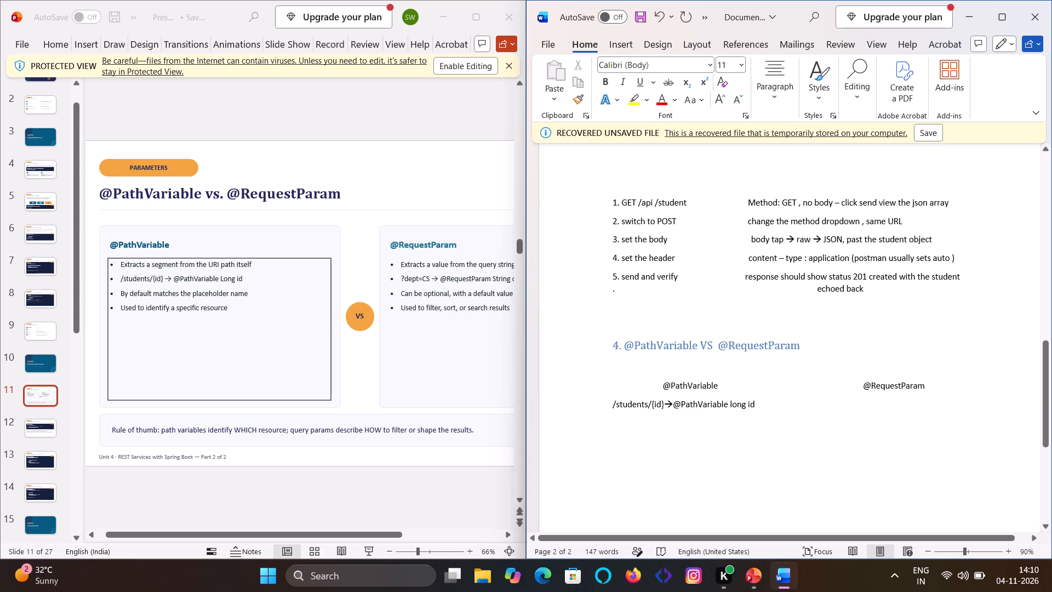
{"action": "key", "text": "space"}
{"action": "key", "text": "space"}
{"action": "key", "text": "space"}
{"action": "key", "text": "space"}
{"action": "key", "text": "space"}
{"action": "key", "text": "space"}
{"action": "key", "text": "space"}
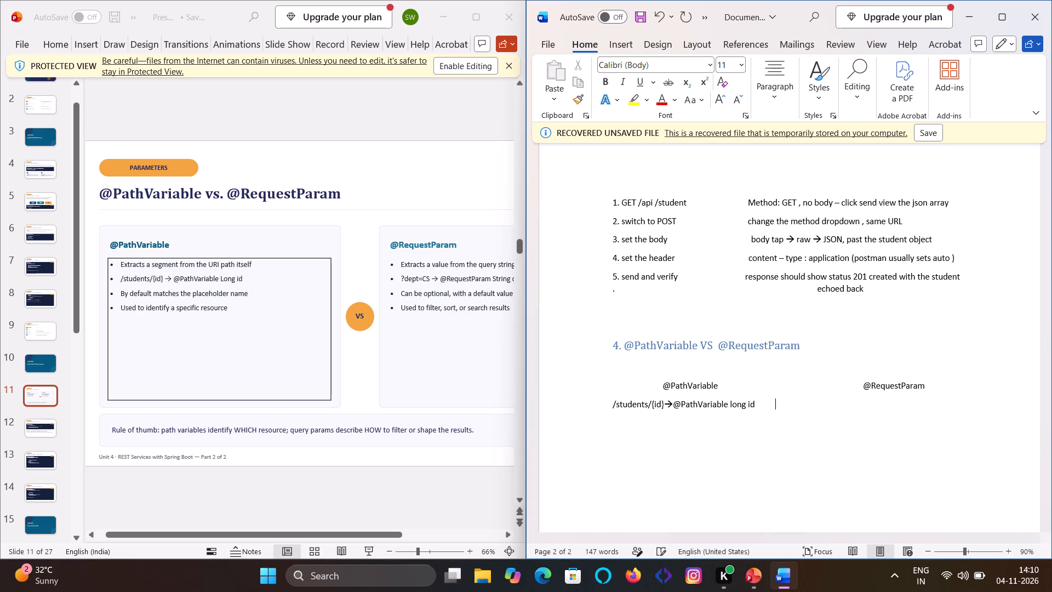
{"action": "key", "text": "space"}
{"action": "key", "text": "space"}
{"action": "key", "text": "space"}
{"action": "key", "text": "space"}
{"action": "key", "text": "space"}
{"action": "key", "text": "space"}
{"action": "key", "text": "space"}
{"action": "key", "text": "space"}
{"action": "key", "text": "space"}
{"action": "key", "text": "space"}
{"action": "key", "text": "space"}
{"action": "key", "text": "space"}
{"action": "key", "text": "space"}
{"action": "key", "text": "space"}
{"action": "key", "text": "space"}
{"action": "key", "text": "space"}
{"action": "key", "text": "space"}
{"action": "key", "text": "space"}
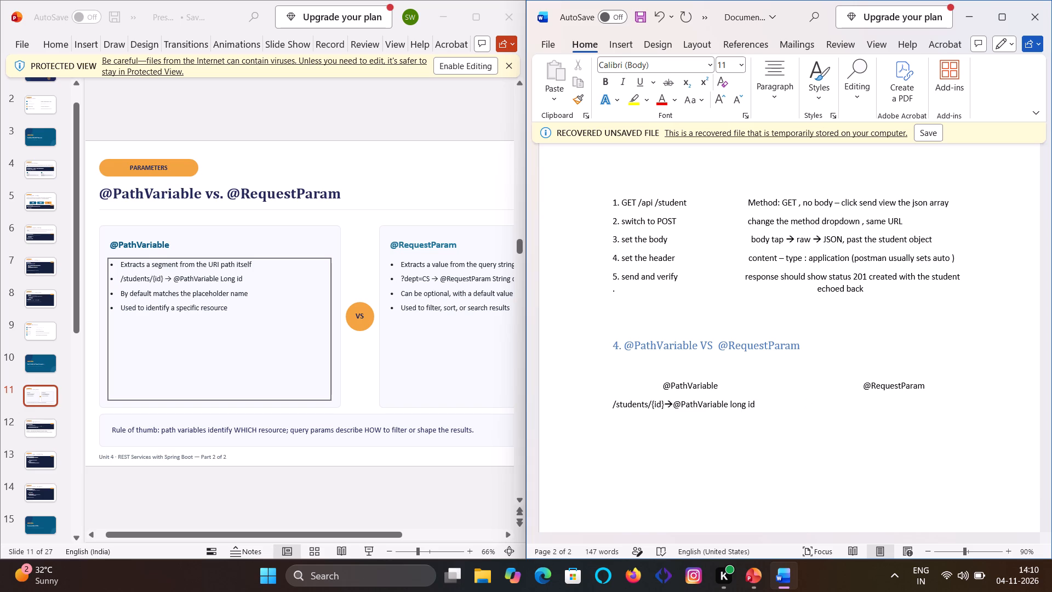
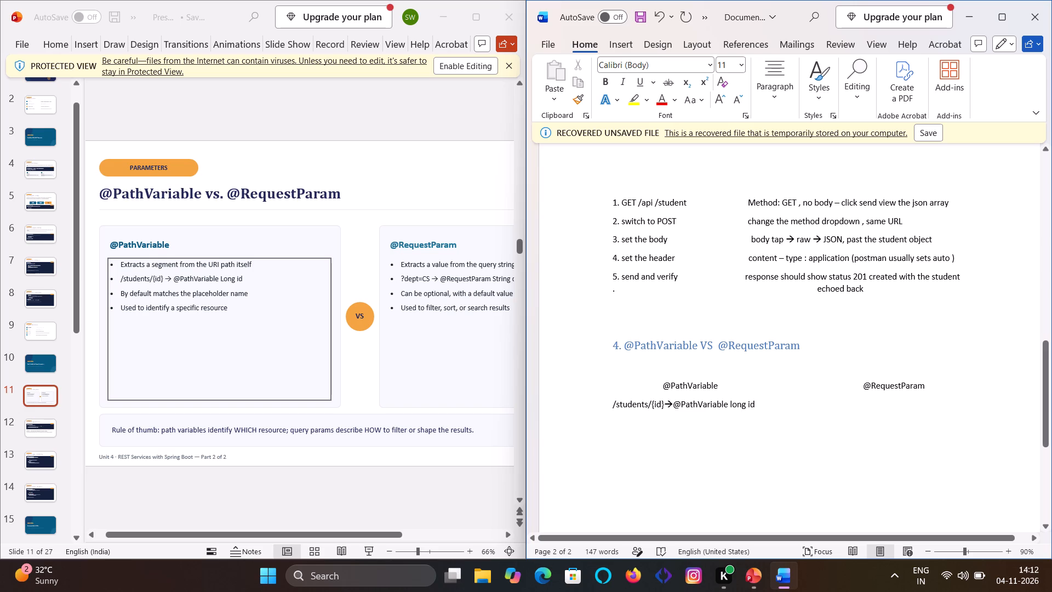
{"action": "key", "text": "shift+question"}
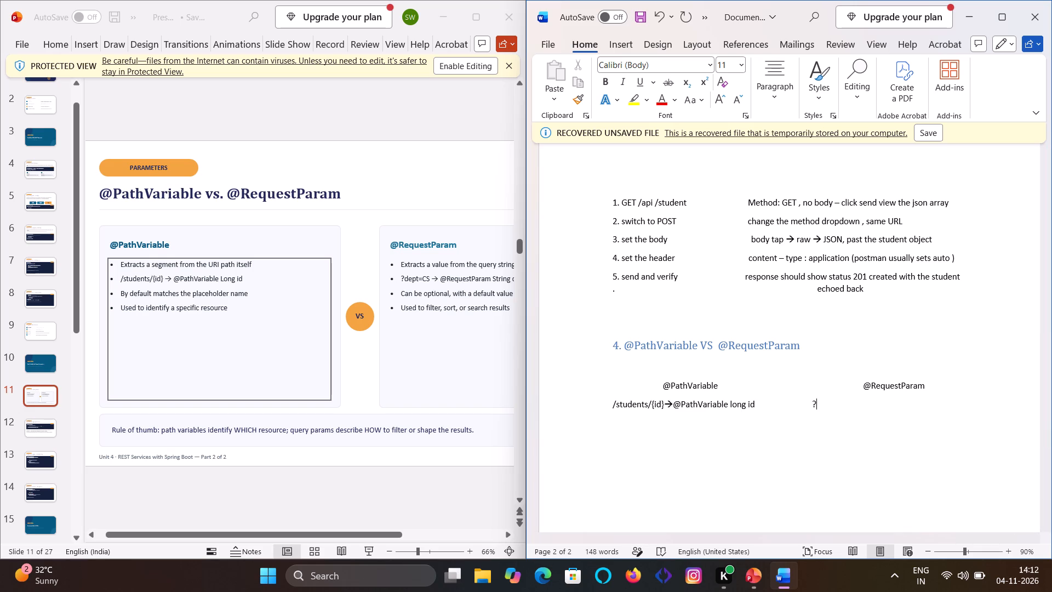
{"action": "type", "text": "dept"}
{"action": "key", "text": "equal"}
{"action": "type", "text": "cs"}
{"action": "type", "text": "--"}
{"action": "key", "text": "shift+greater"}
{"action": "key", "text": "shift+at"}
{"action": "key", "text": "r"}
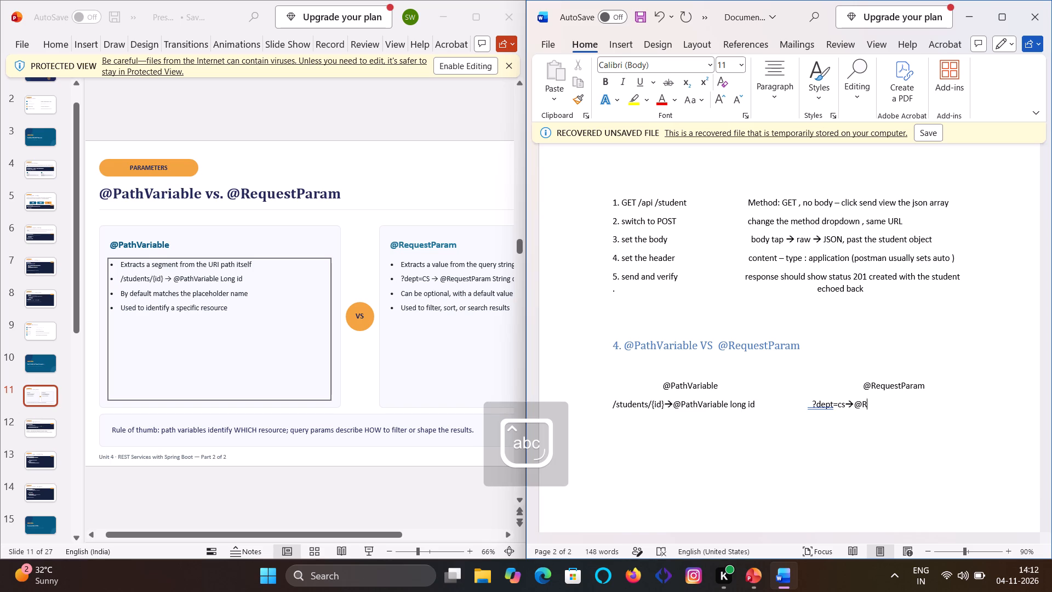
{"action": "key", "text": "e"}
{"action": "key", "text": "q"}
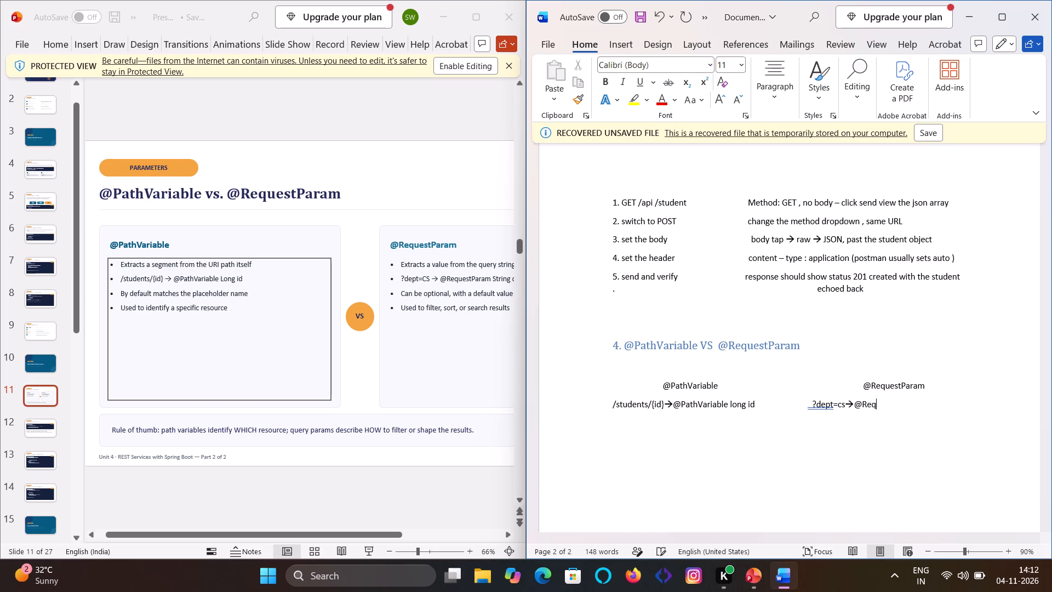
{"action": "type", "text": "uest"}
{"action": "scroll", "coordinate": [826, 408], "scroll_direction": "right", "scroll_amount": 1}
{"action": "scroll", "coordinate": [826, 408], "scroll_direction": "left", "scroll_amount": 1}
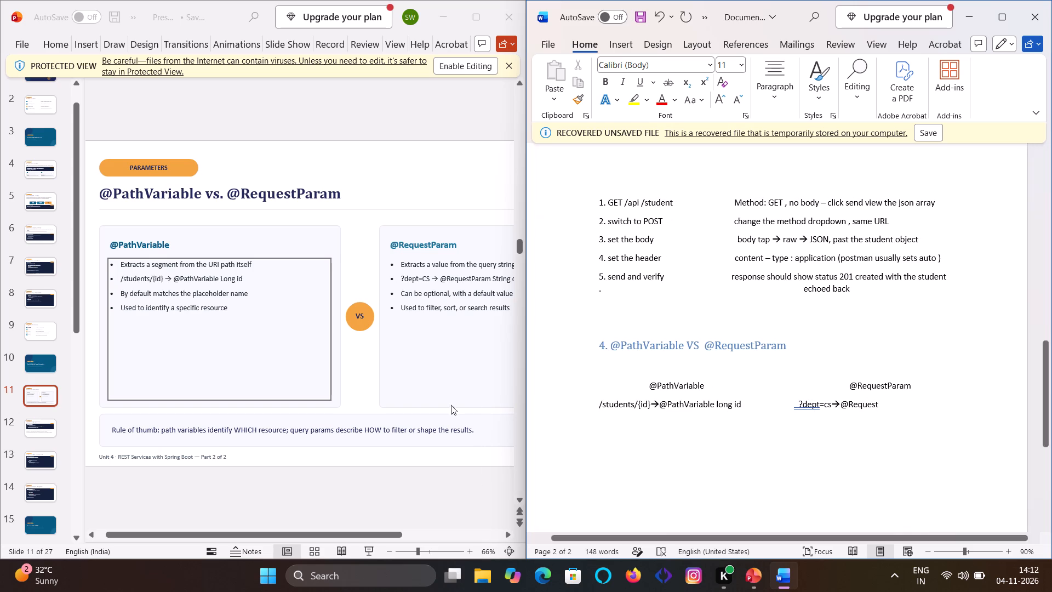
{"action": "scroll", "coordinate": [433, 399], "scroll_direction": "right", "scroll_amount": 1}
{"action": "scroll", "coordinate": [433, 399], "scroll_direction": "left", "scroll_amount": 2}
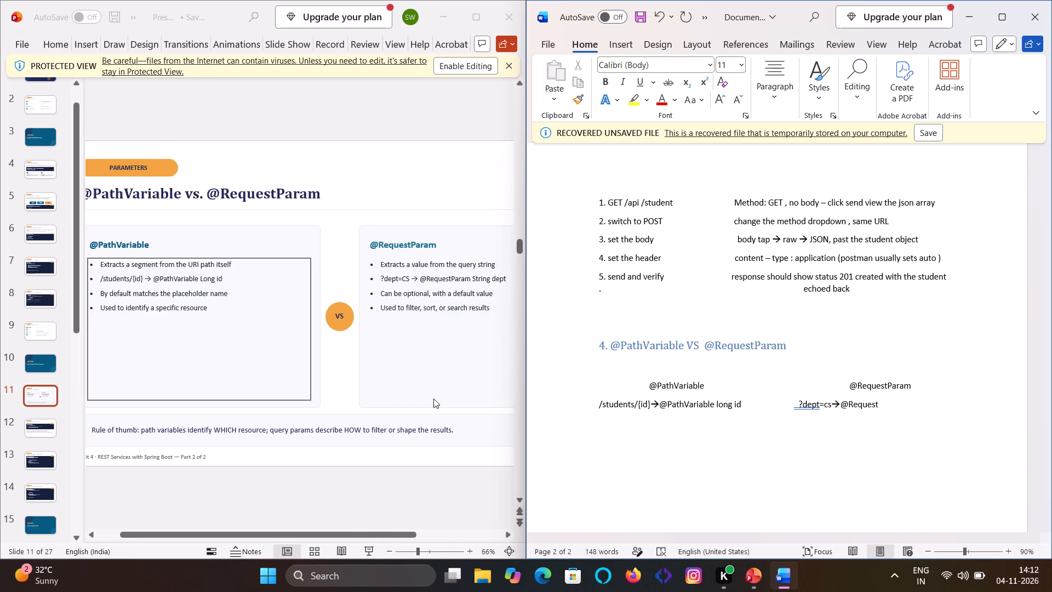
{"action": "scroll", "coordinate": [433, 399], "scroll_direction": "left", "scroll_amount": 1}
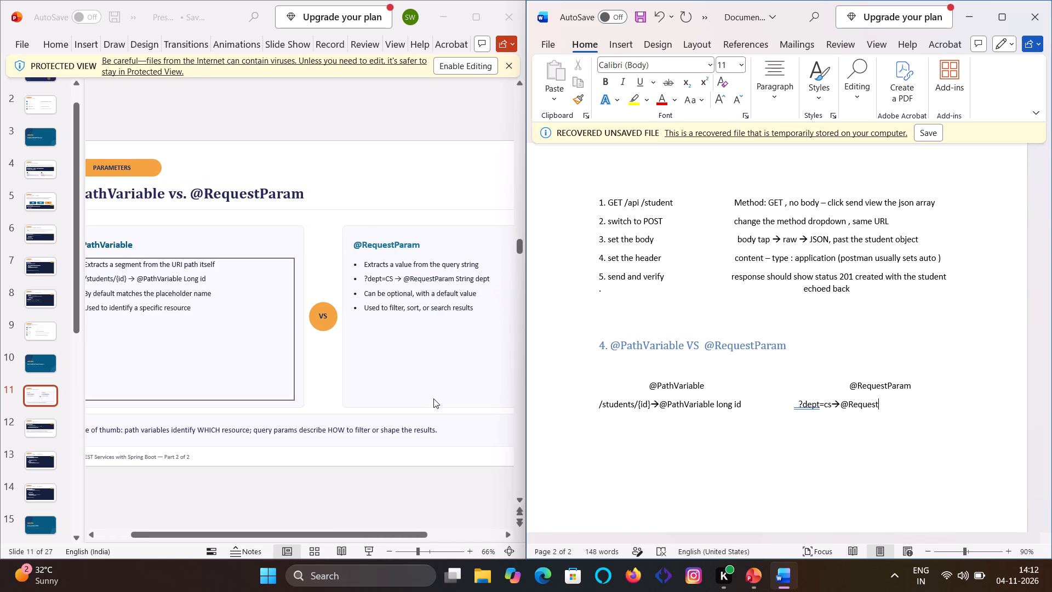
{"action": "scroll", "coordinate": [433, 399], "scroll_direction": "left", "scroll_amount": 1}
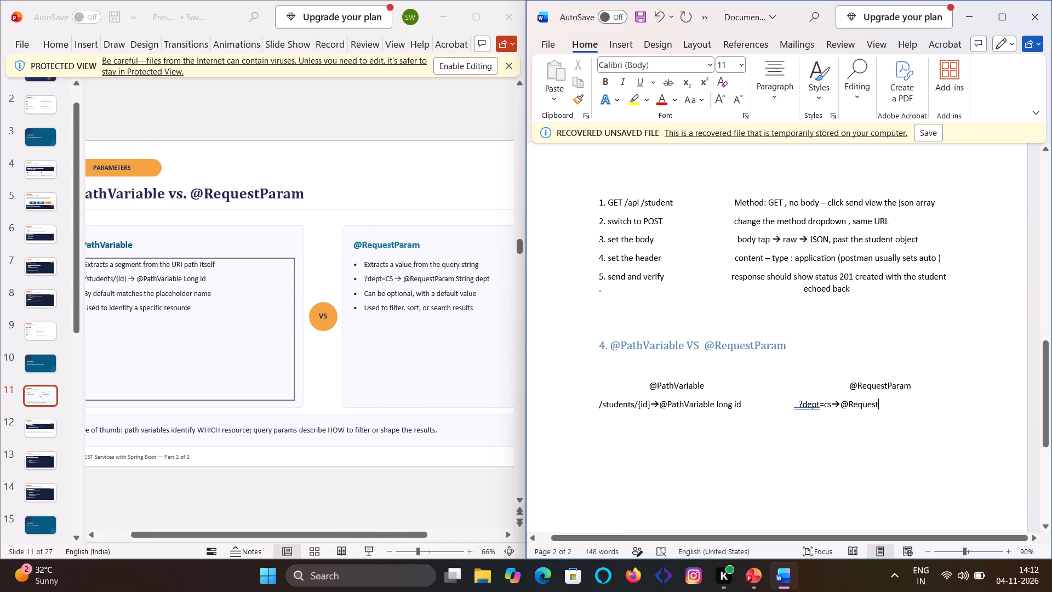
{"action": "left_click", "coordinate": [883, 406]}
{"action": "type", "text": "pa"}
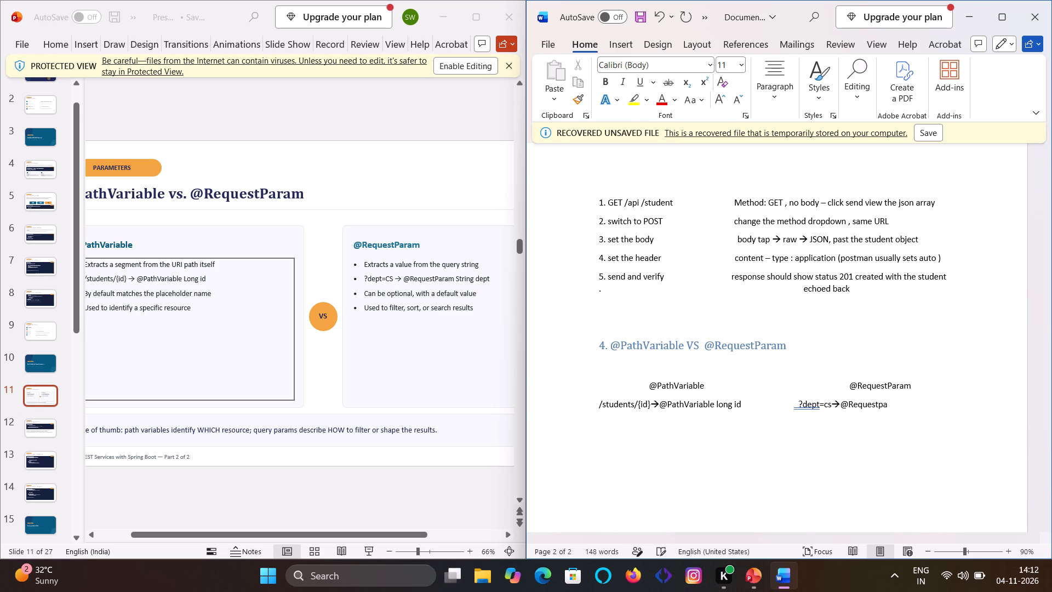
{"action": "type", "text": "ram"}
{"action": "key", "text": "space"}
{"action": "type", "text": "string"}
{"action": "key", "text": "space"}
{"action": "type", "text": "dept"}
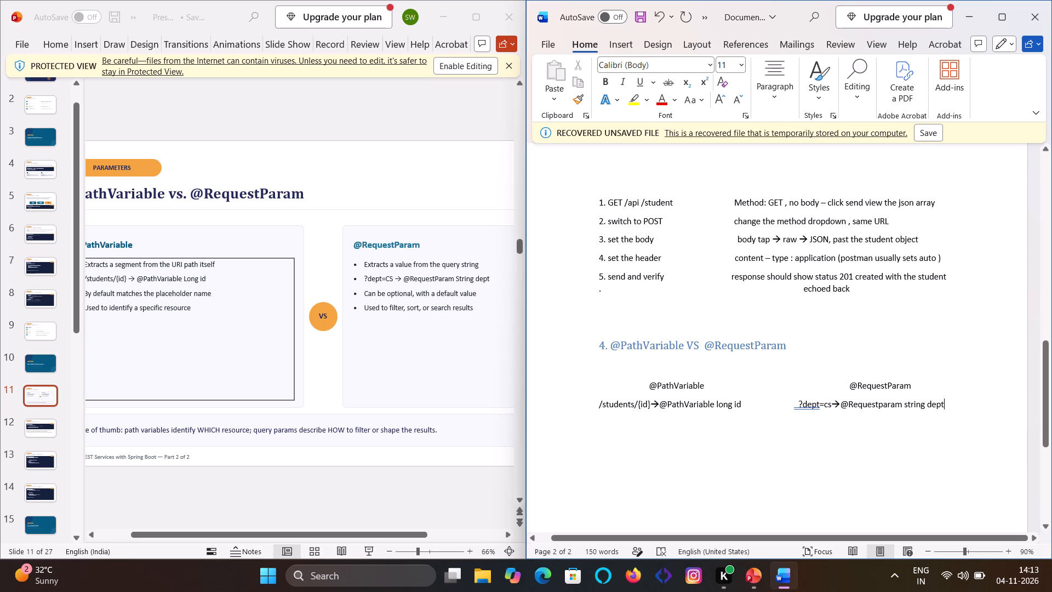
{"action": "left_click", "coordinate": [803, 423]}
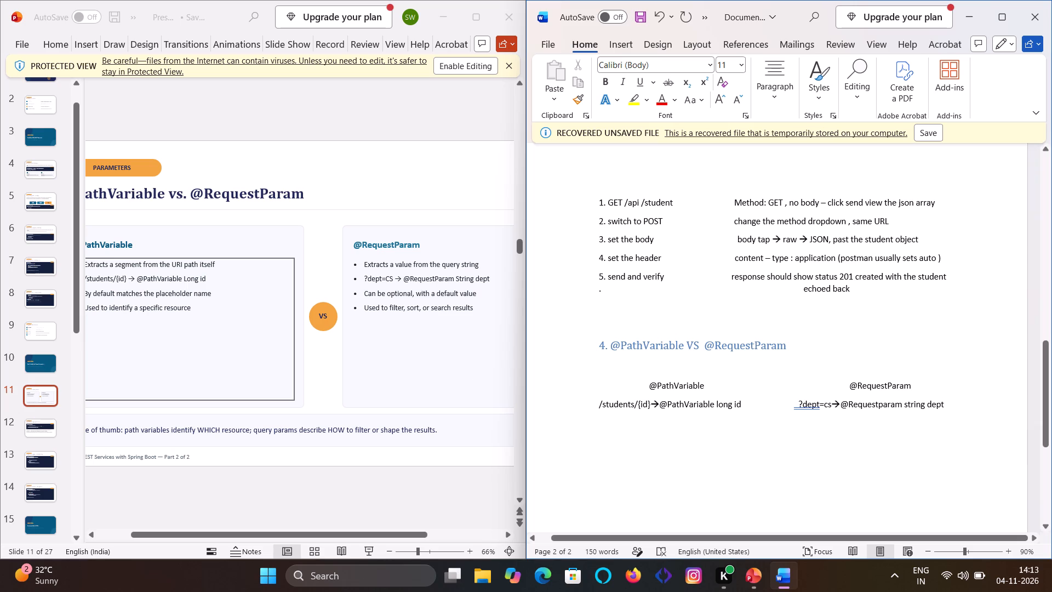
{"action": "key", "text": "Down"}
{"action": "key", "text": "Down"}
{"action": "left_click", "coordinate": [803, 423]}
{"action": "double_click", "coordinate": [803, 423]}
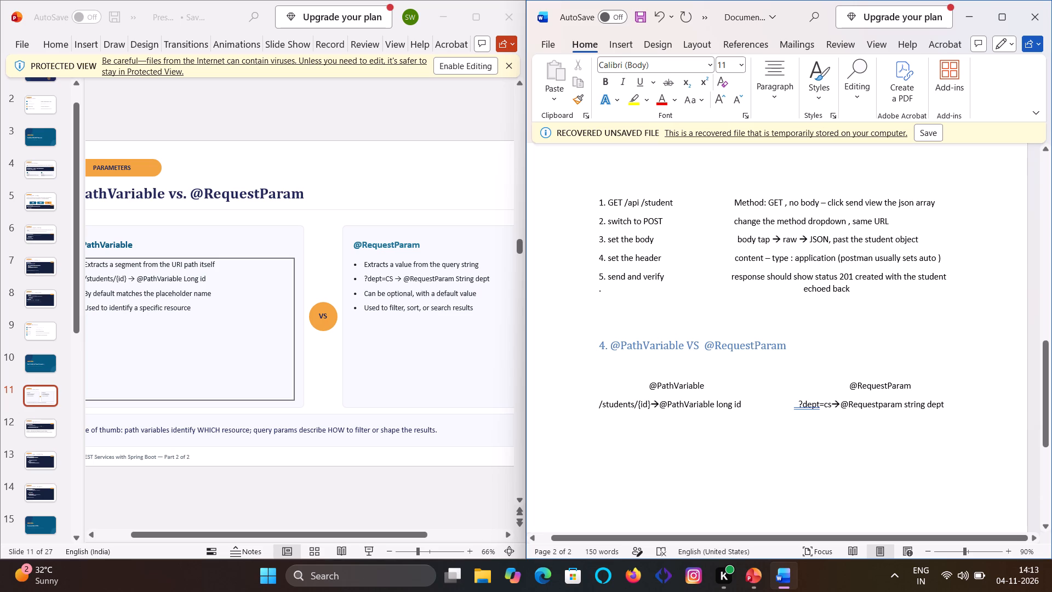
{"action": "right_click", "coordinate": [803, 423]}
{"action": "left_click", "coordinate": [803, 423]}
{"action": "key", "text": "u"}
{"action": "type", "text": "sed"}
{"action": "key", "text": "space"}
{"action": "type", "text": "to"}
{"action": "key", "text": "space"}
{"action": "type", "text": "filter"}
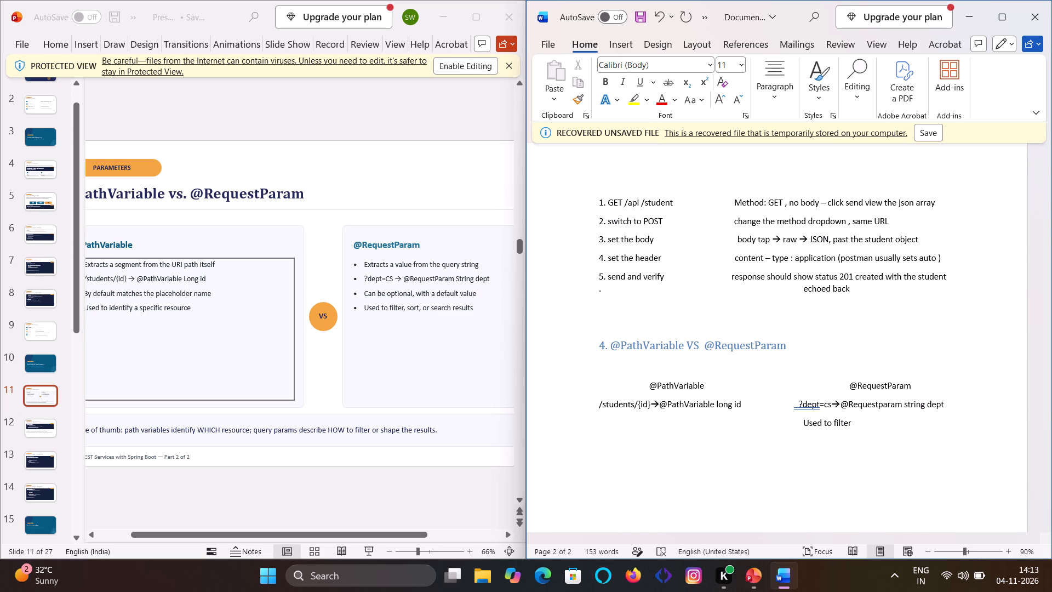
Continue the "Used to filter" line with ",sort,or search results".
{"action": "key", "text": "comma"}
{"action": "type", "text": "sort"}
{"action": "key", "text": "period"}
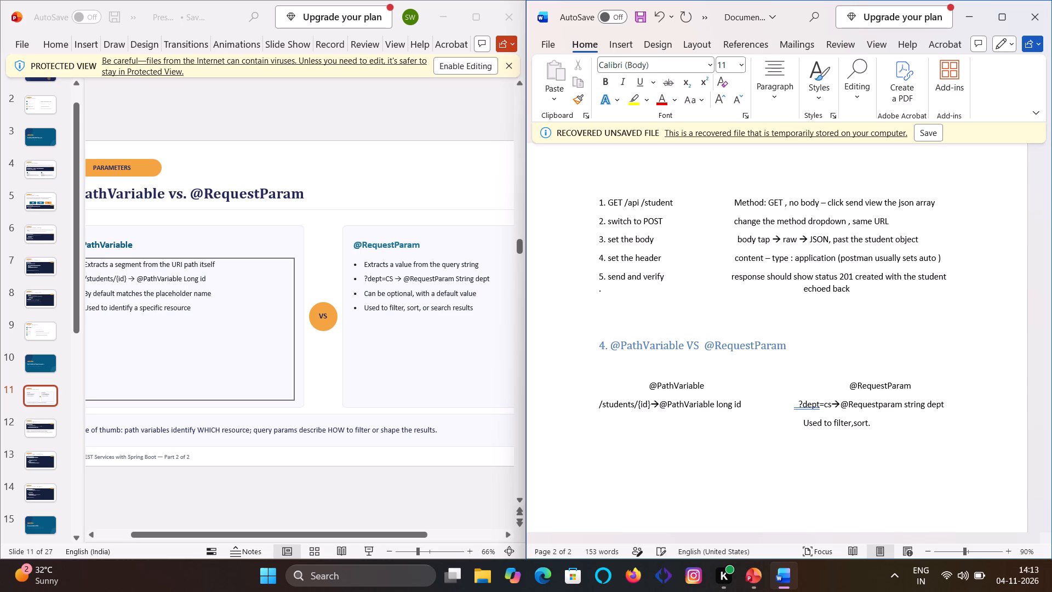
{"action": "key", "text": "BackSpace"}
{"action": "type", "text": ",o"}
{"action": "type", "text": "r"}
{"action": "key", "text": "space"}
{"action": "type", "text": "sea"}
{"action": "type", "text": "rch"}
{"action": "key", "text": "space"}
{"action": "type", "text": "result"}
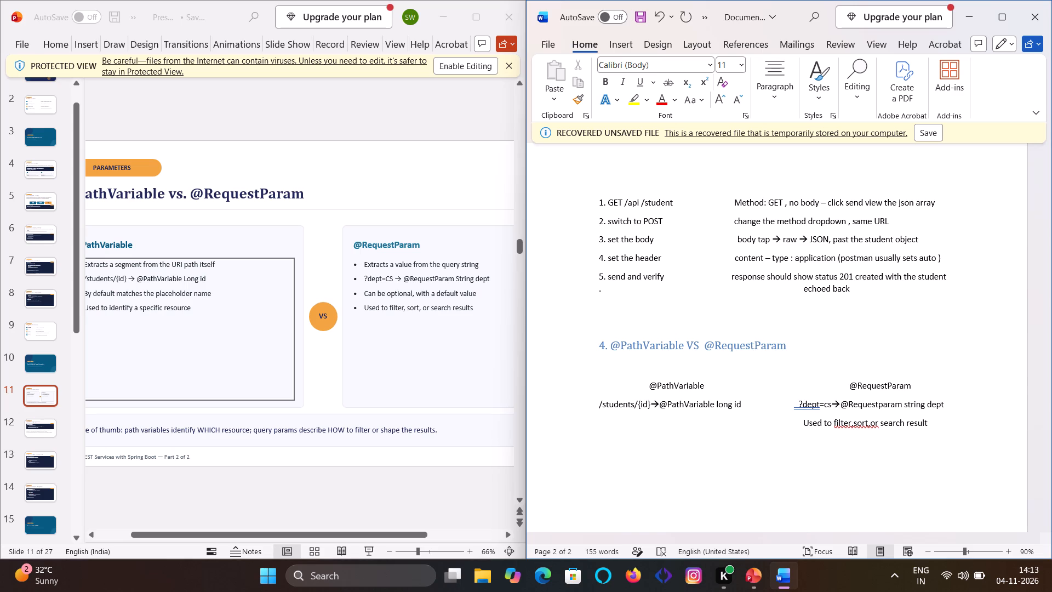
{"action": "key", "text": "s"}
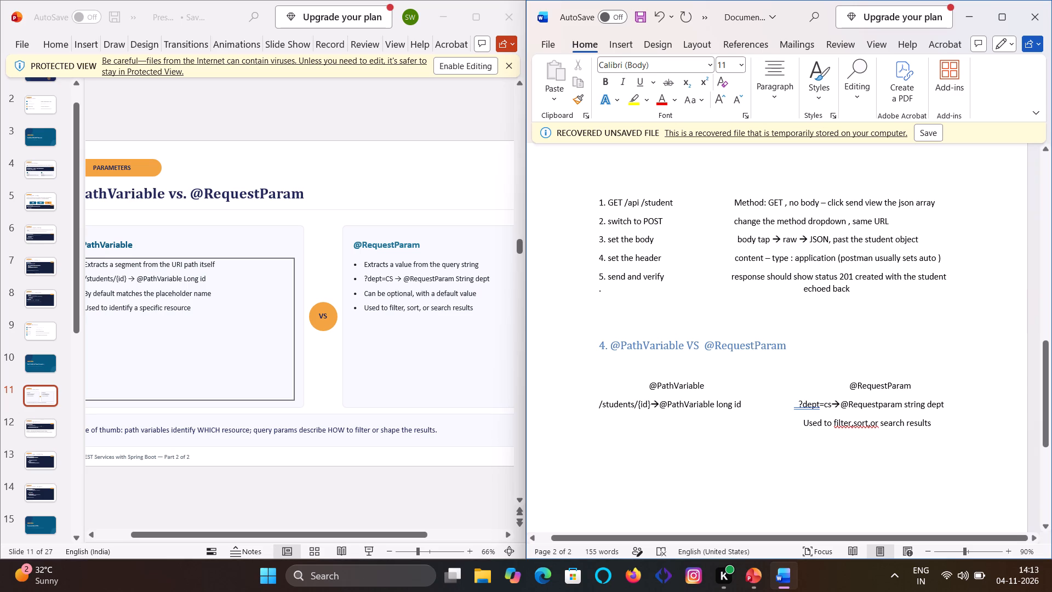
Remove the wide spacing before "Used to filter,sort,or search results" so the text moves back toward the page's text margin.
{"action": "double_click", "coordinate": [613, 430]}
{"action": "left_click", "coordinate": [613, 430]}
{"action": "key", "text": "BackSpace"}
{"action": "key", "text": "Return"}
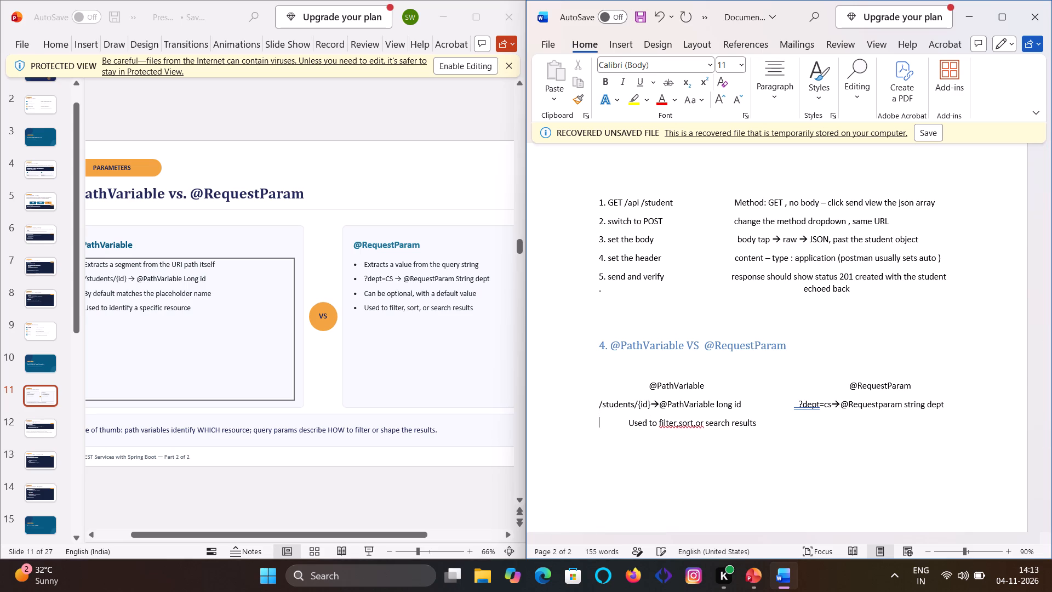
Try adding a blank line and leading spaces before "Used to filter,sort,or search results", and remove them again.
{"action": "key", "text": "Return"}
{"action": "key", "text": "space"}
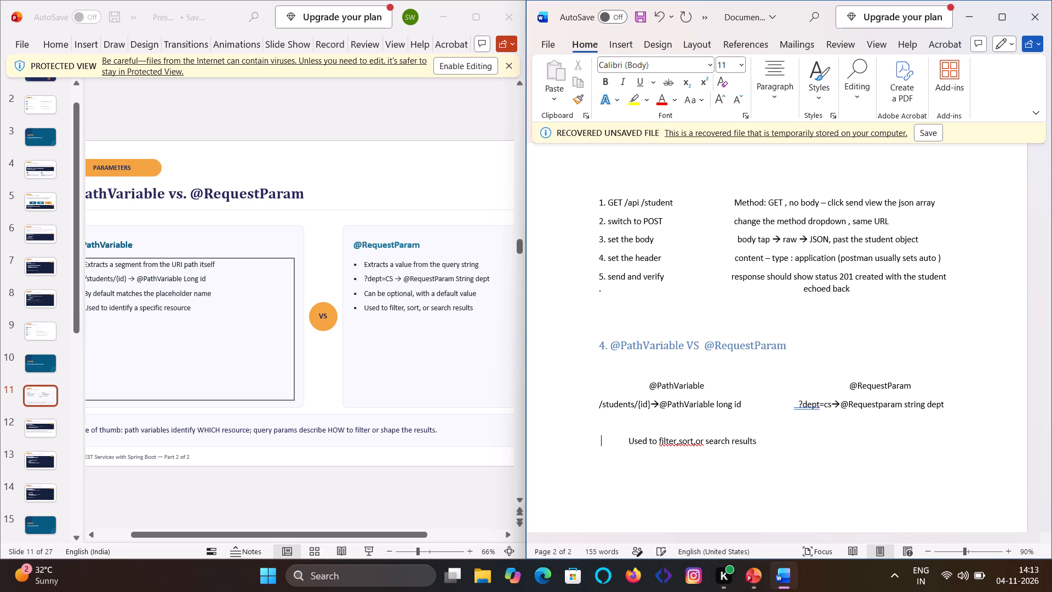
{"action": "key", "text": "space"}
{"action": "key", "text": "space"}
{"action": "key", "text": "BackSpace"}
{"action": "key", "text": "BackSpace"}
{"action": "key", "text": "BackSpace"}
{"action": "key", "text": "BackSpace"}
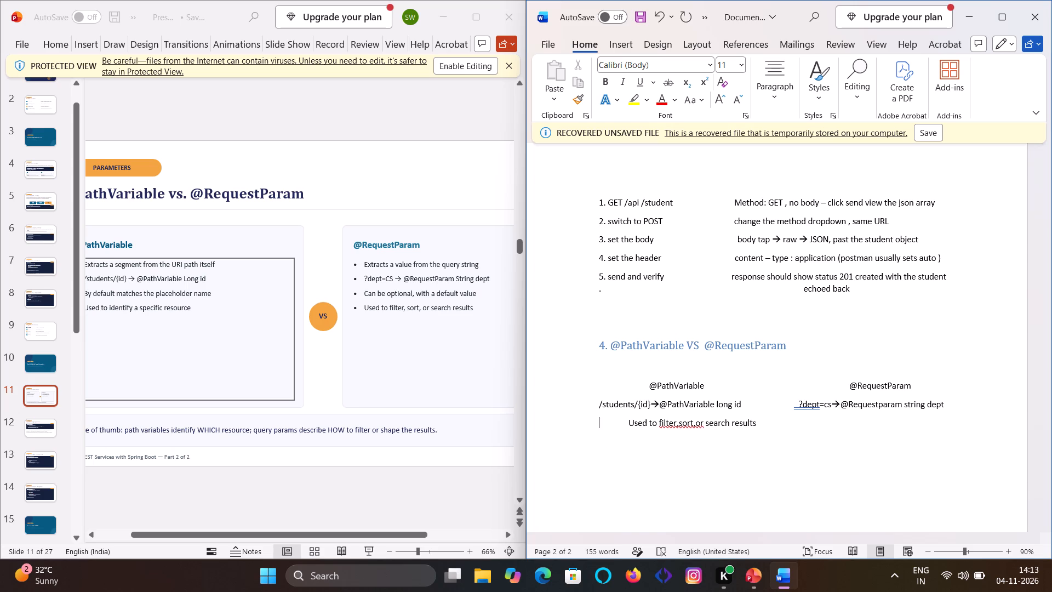
{"action": "left_click", "coordinate": [613, 430]}
{"action": "key", "text": "space"}
{"action": "key", "text": "space"}
{"action": "key", "text": "space"}
{"action": "key", "text": "space"}
{"action": "key", "text": "space"}
{"action": "key", "text": "space"}
{"action": "key", "text": "space"}
{"action": "key", "text": "space"}
{"action": "key", "text": "space"}
{"action": "key", "text": "space"}
{"action": "key", "text": "space"}
{"action": "key", "text": "space"}
{"action": "key", "text": "space"}
{"action": "key", "text": "space"}
{"action": "key", "text": "space"}
{"action": "key", "text": "space"}
{"action": "key", "text": "space"}
{"action": "key", "text": "space"}
{"action": "key", "text": "space"}
{"action": "key", "text": "space"}
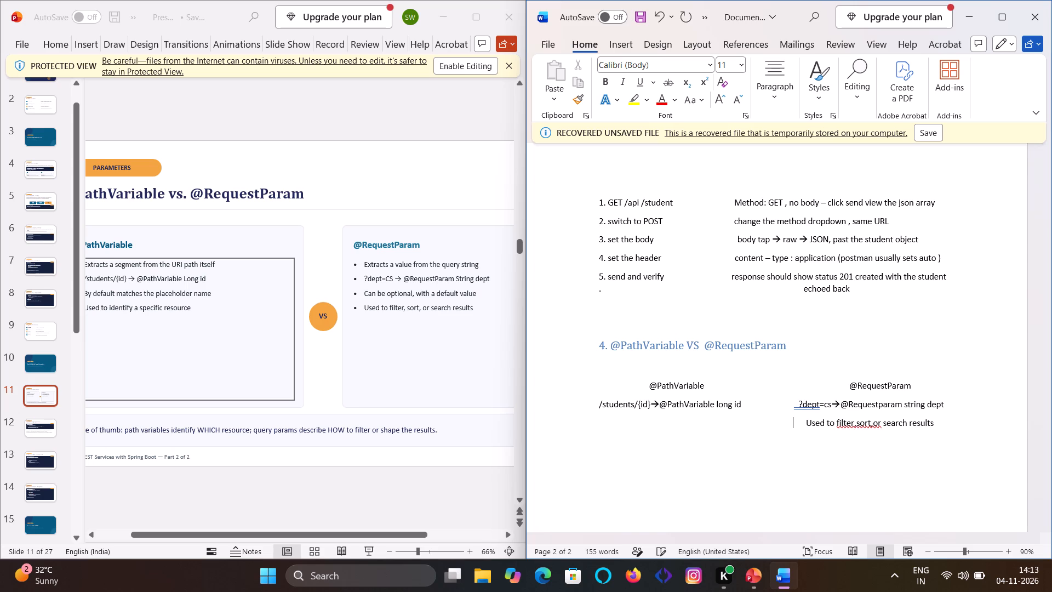
{"action": "key", "text": "space"}
{"action": "key", "text": "space"}
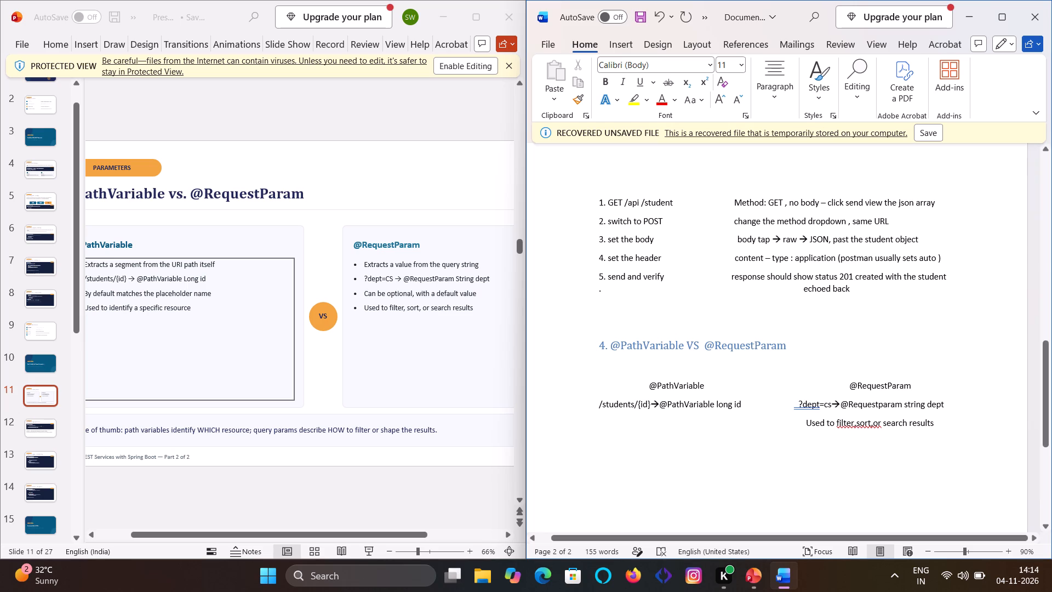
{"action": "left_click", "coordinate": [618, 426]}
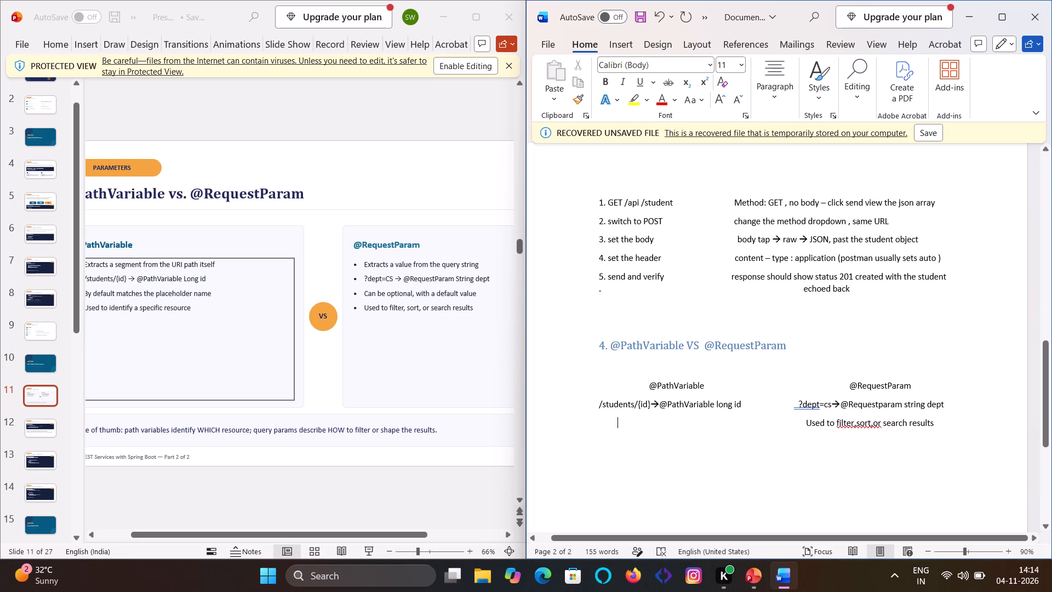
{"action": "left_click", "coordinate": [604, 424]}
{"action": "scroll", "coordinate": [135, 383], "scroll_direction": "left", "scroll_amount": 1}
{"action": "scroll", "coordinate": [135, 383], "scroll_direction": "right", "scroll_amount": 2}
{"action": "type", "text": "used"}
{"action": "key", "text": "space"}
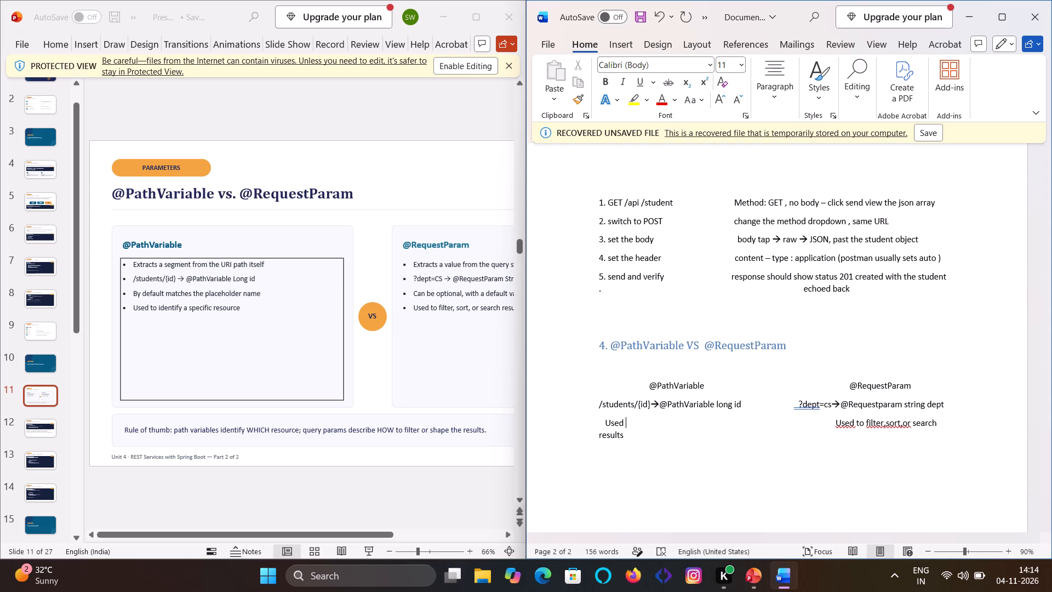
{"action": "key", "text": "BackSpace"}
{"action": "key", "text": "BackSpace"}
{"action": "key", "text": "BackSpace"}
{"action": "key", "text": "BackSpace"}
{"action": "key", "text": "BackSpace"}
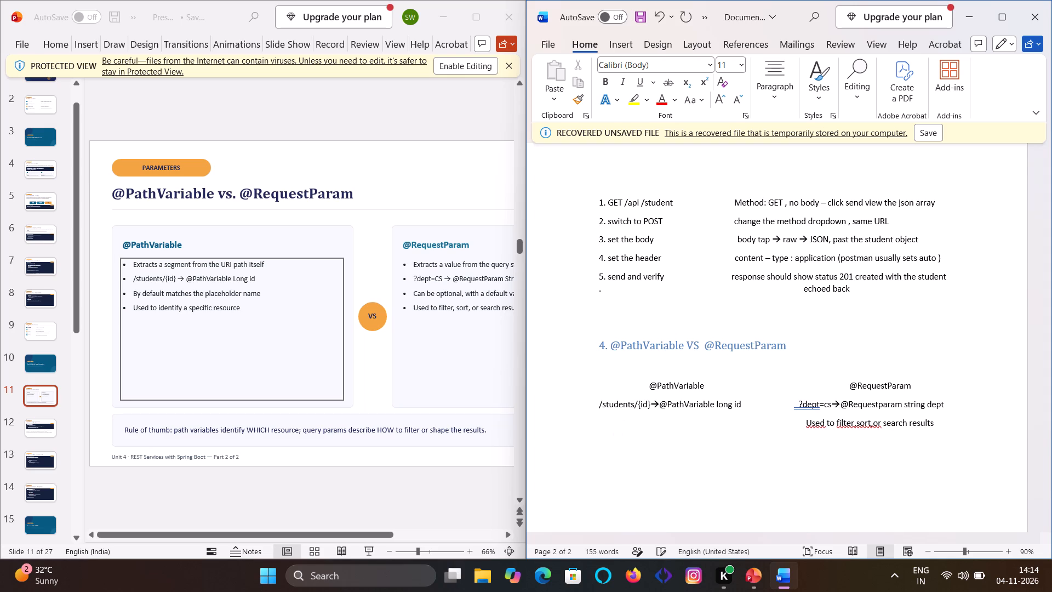
{"action": "left_click", "coordinate": [756, 429]}
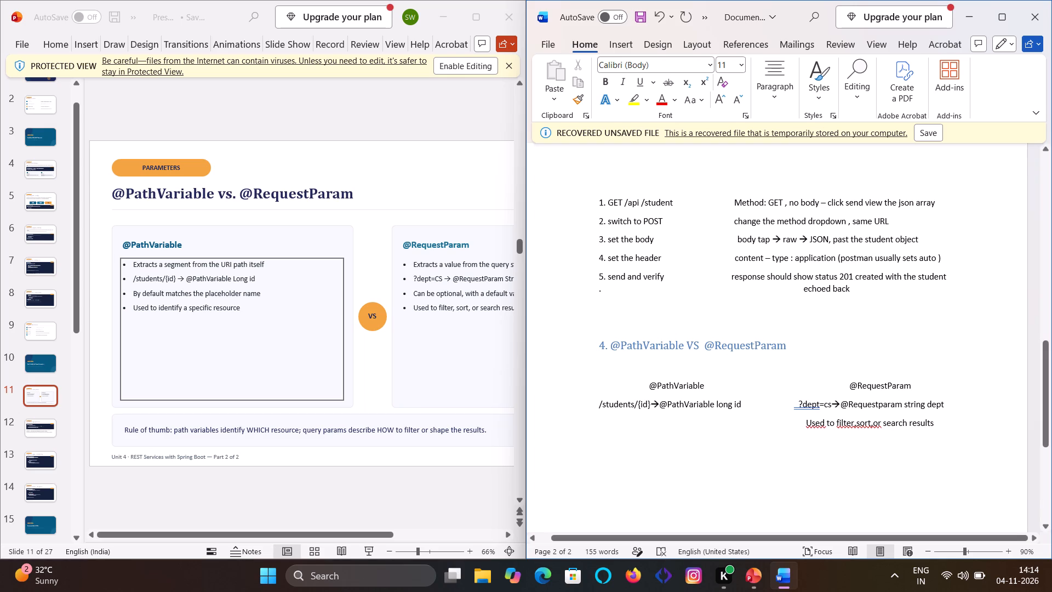
{"action": "left_click", "coordinate": [781, 429]}
{"action": "key", "text": "BackSpace"}
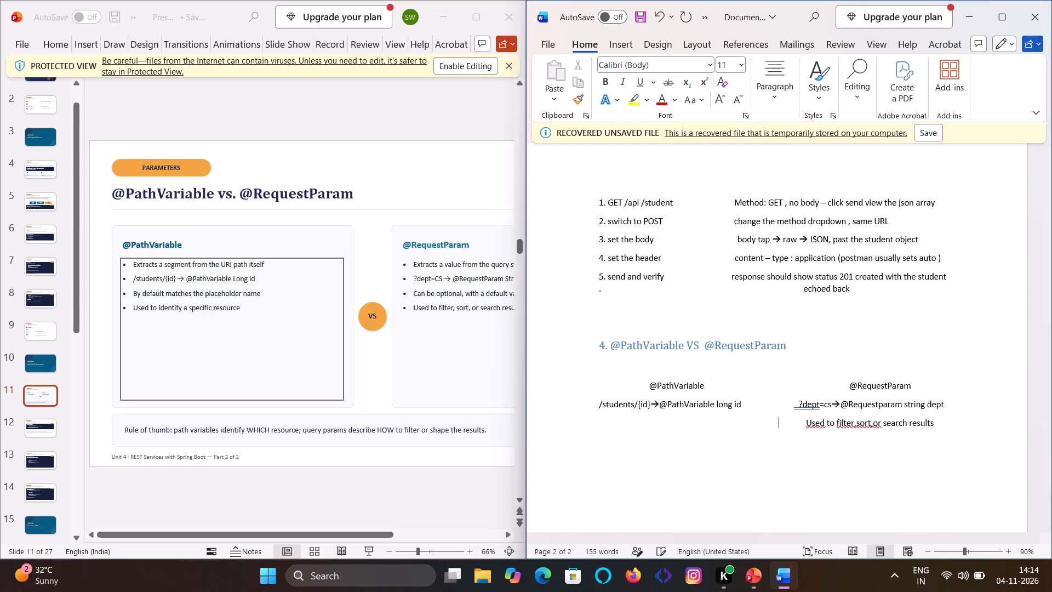
{"action": "key", "text": "BackSpace"}
{"action": "key", "text": "BackSpace"}
{"action": "key", "text": "BackSpace"}
{"action": "key", "text": "BackSpace"}
{"action": "key", "text": "BackSpace"}
{"action": "key", "text": "BackSpace"}
{"action": "key", "text": "BackSpace"}
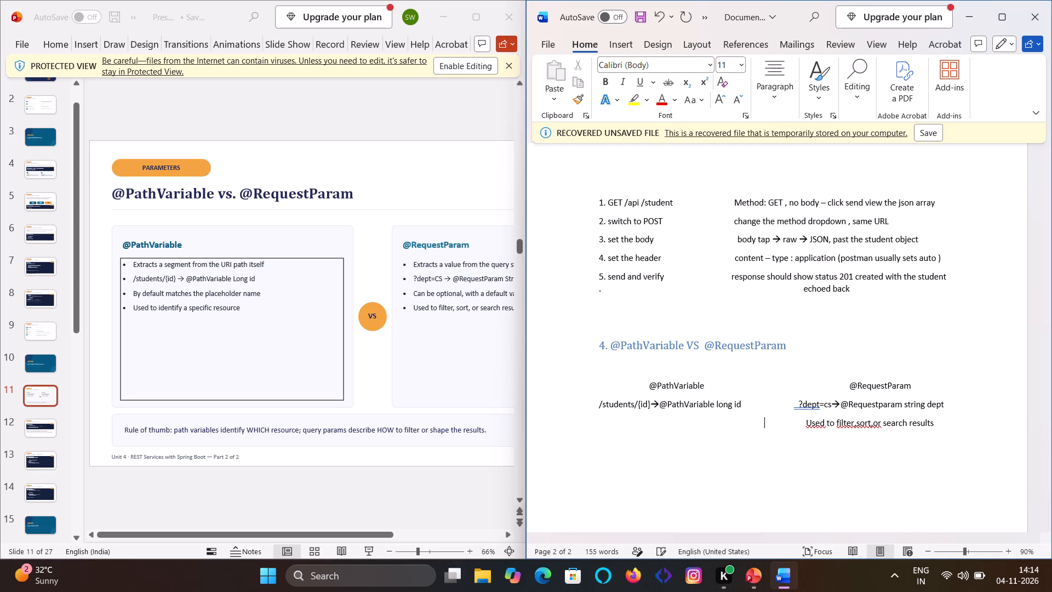
{"action": "left_click", "coordinate": [793, 430]}
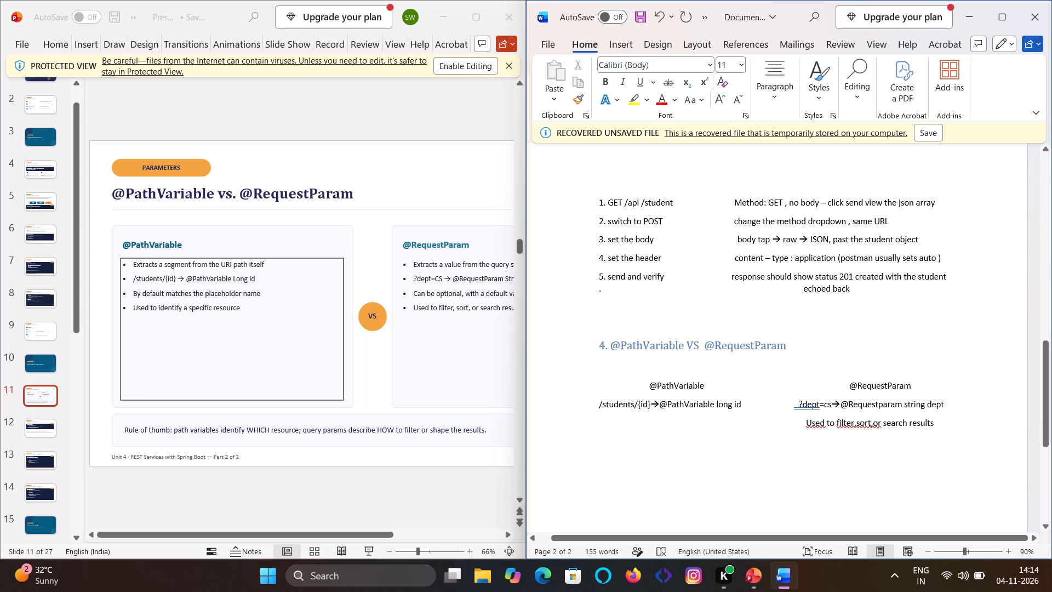
{"action": "key", "text": "BackSpace"}
{"action": "key", "text": "BackSpace"}
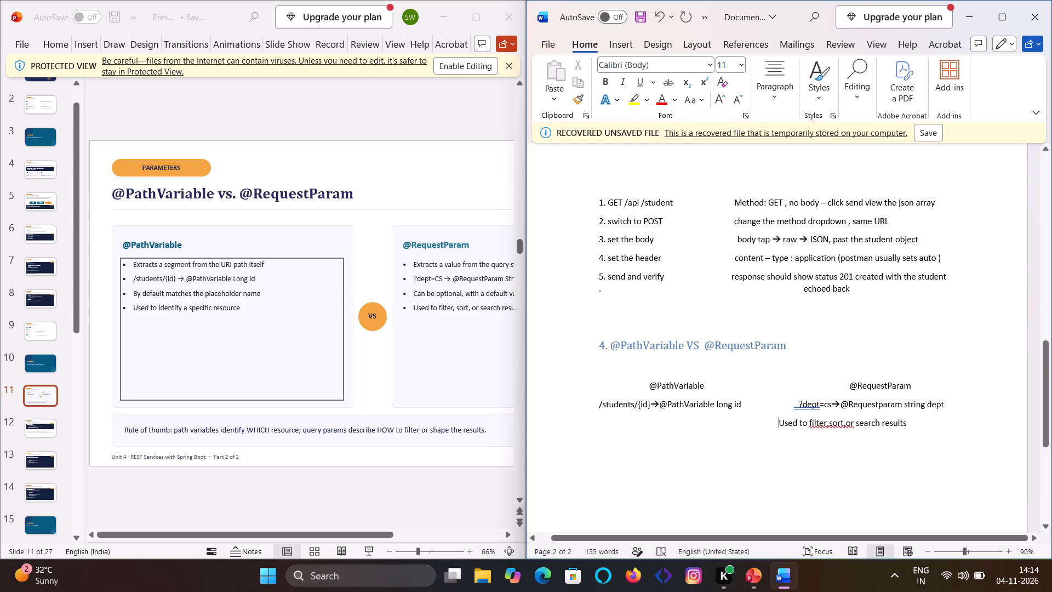
{"action": "left_click", "coordinate": [597, 430]}
{"action": "type", "text": "used"}
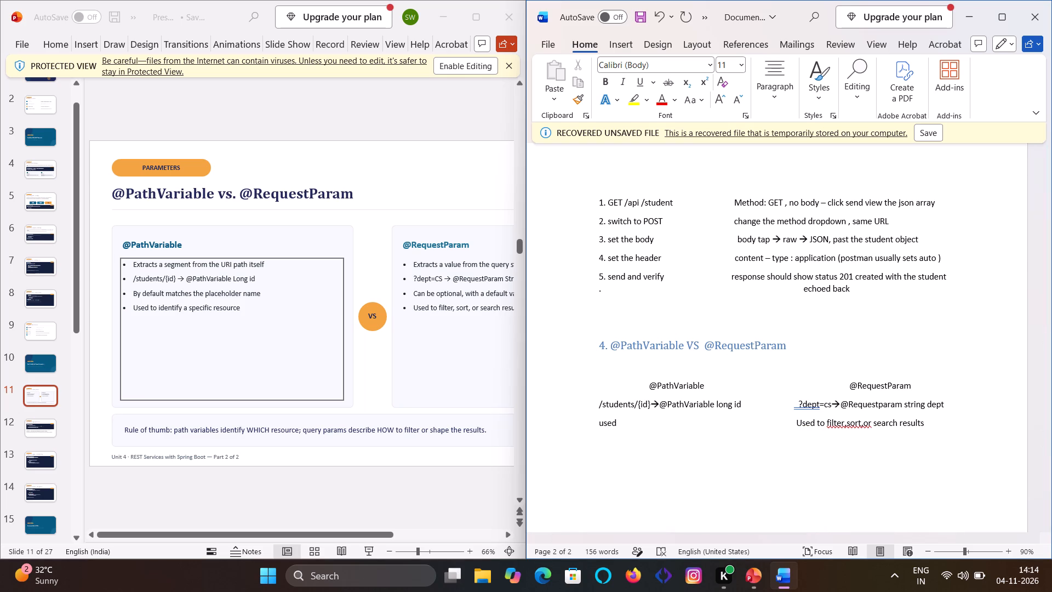
{"action": "key", "text": "space"}
{"action": "type", "text": "to"}
{"action": "key", "text": "space"}
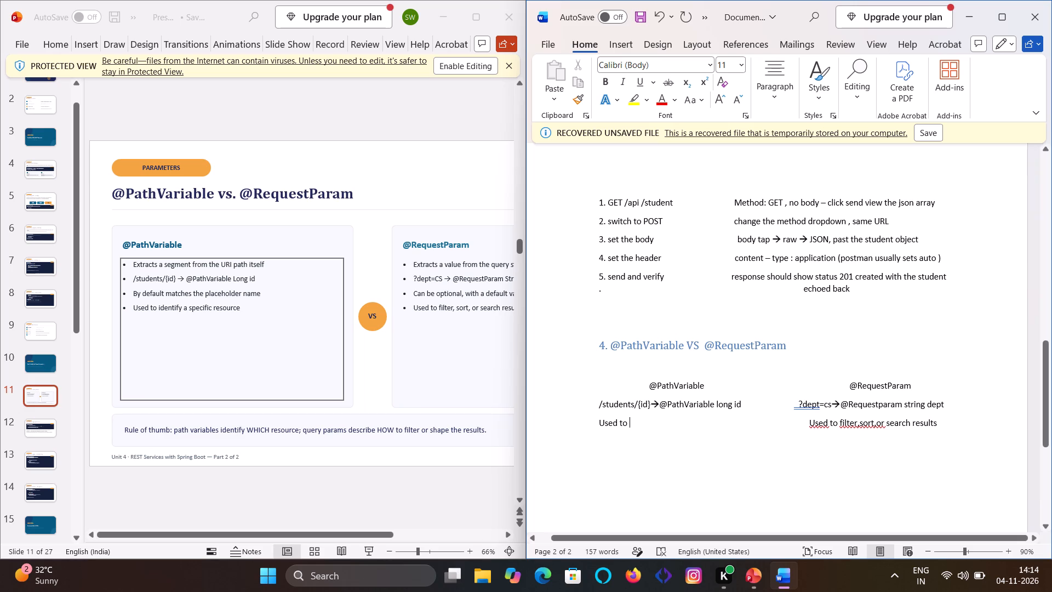
{"action": "left_click", "coordinate": [686, 424]}
{"action": "key", "text": "BackSpace"}
{"action": "key", "text": "BackSpace"}
{"action": "key", "text": "BackSpace"}
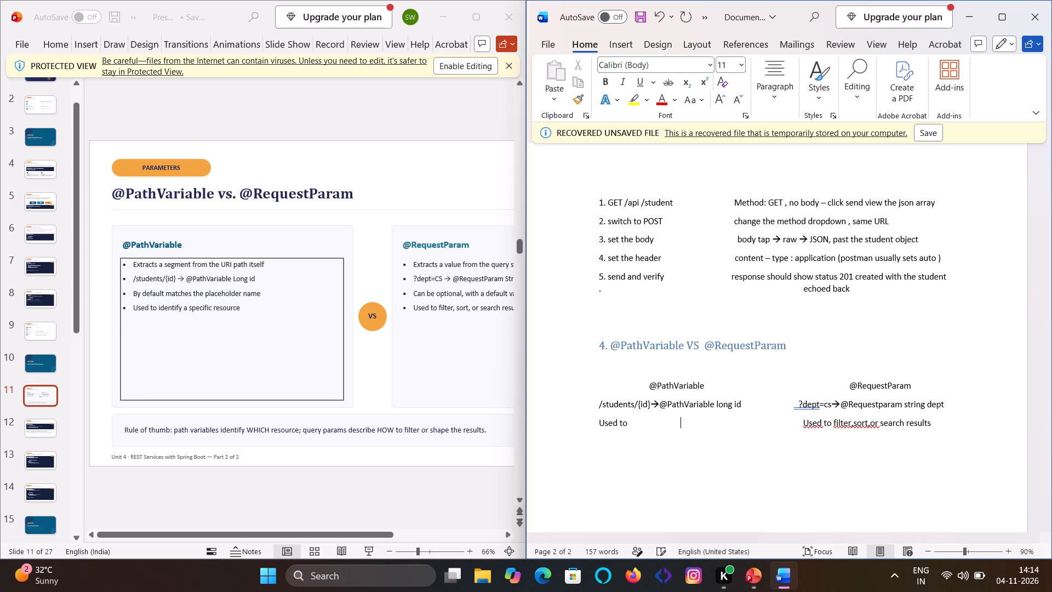
{"action": "key", "text": "BackSpace"}
{"action": "key", "text": "BackSpace"}
{"action": "key", "text": "BackSpace"}
{"action": "key", "text": "BackSpace"}
{"action": "key", "text": "BackSpace"}
{"action": "key", "text": "BackSpace"}
{"action": "key", "text": "BackSpace"}
{"action": "key", "text": "BackSpace"}
{"action": "key", "text": "BackSpace"}
{"action": "key", "text": "BackSpace"}
{"action": "key", "text": "BackSpace"}
{"action": "key", "text": "BackSpace"}
{"action": "key", "text": "BackSpace"}
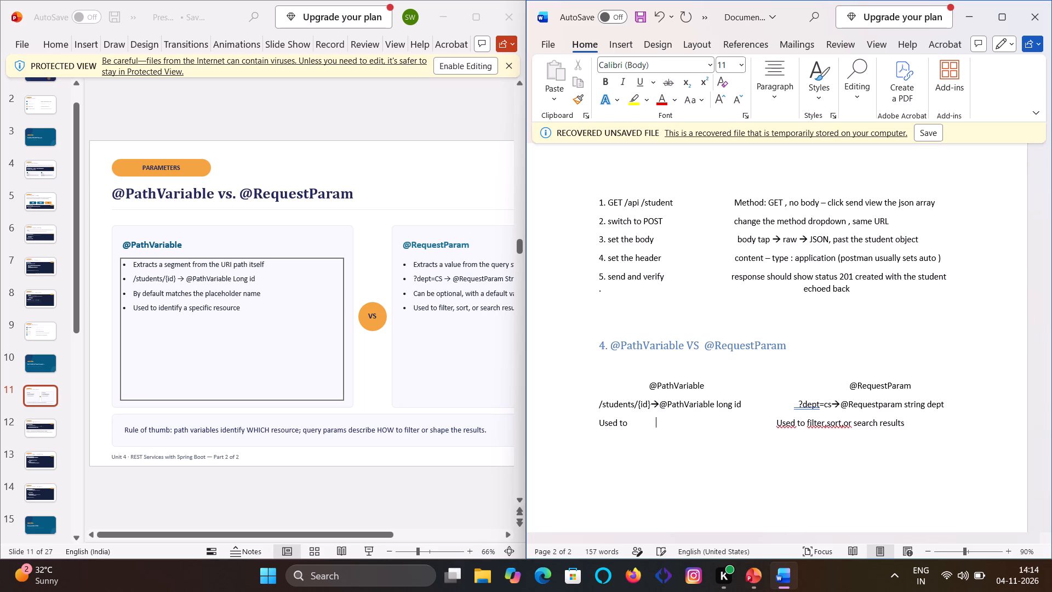
{"action": "key", "text": "BackSpace"}
{"action": "key", "text": "BackSpace"}
{"action": "key", "text": "BackSpace"}
{"action": "key", "text": "BackSpace"}
{"action": "key", "text": "BackSpace"}
{"action": "key", "text": "BackSpace"}
{"action": "key", "text": "BackSpace"}
{"action": "key", "text": "BackSpace"}
{"action": "key", "text": "BackSpace"}
{"action": "key", "text": "BackSpace"}
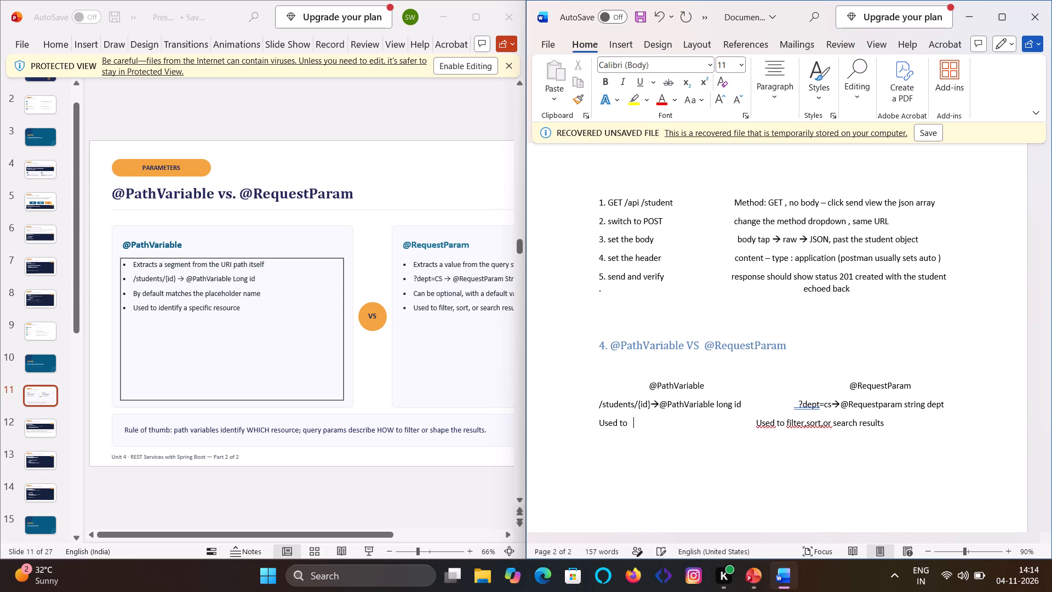
{"action": "key", "text": "BackSpace"}
{"action": "type", "text": "identify"}
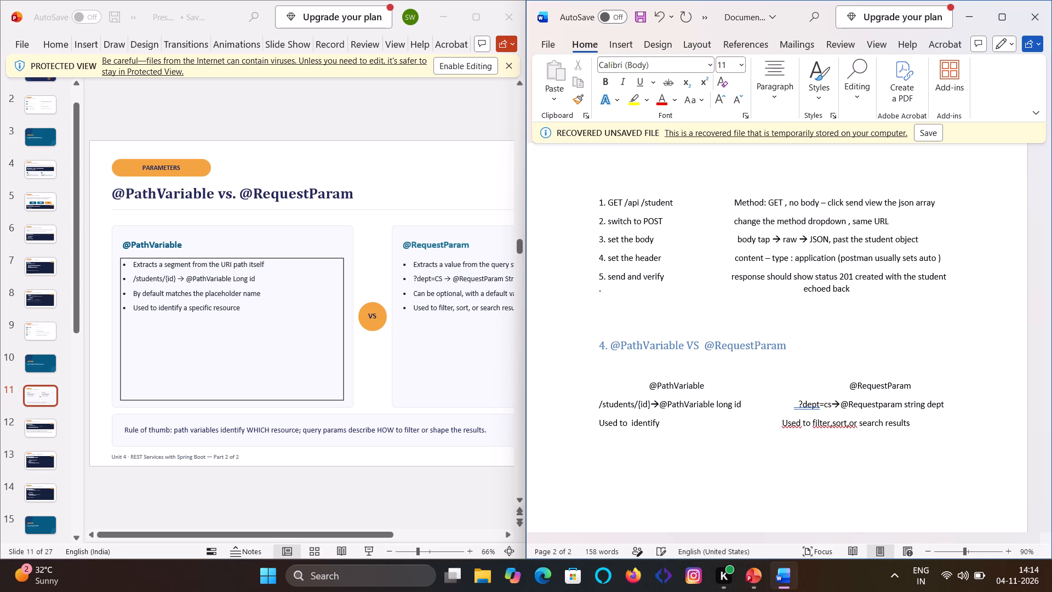
{"action": "key", "text": "space"}
{"action": "type", "text": "a spe"}
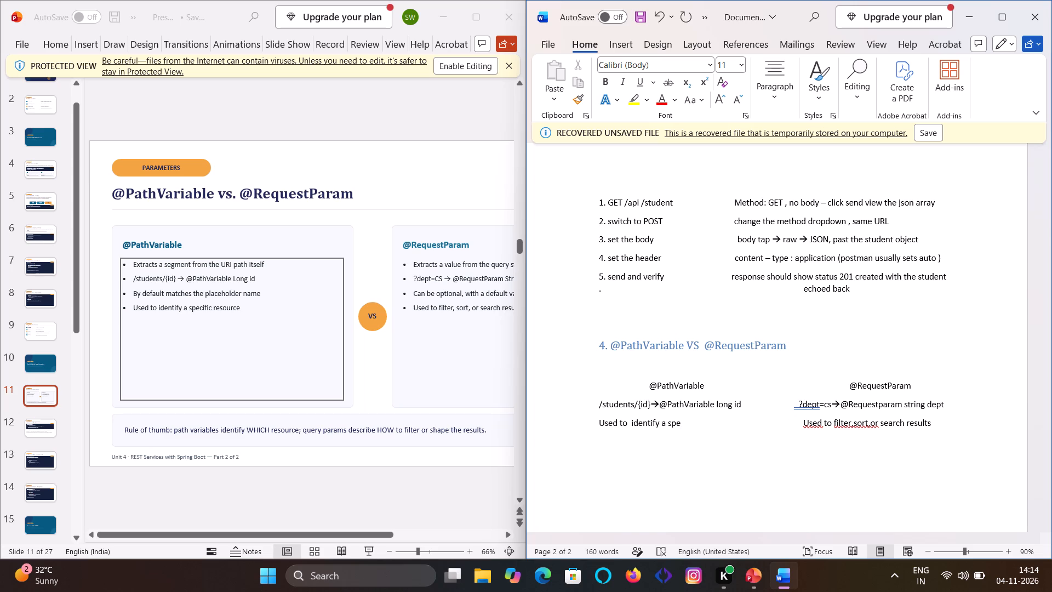
{"action": "type", "text": "cific"}
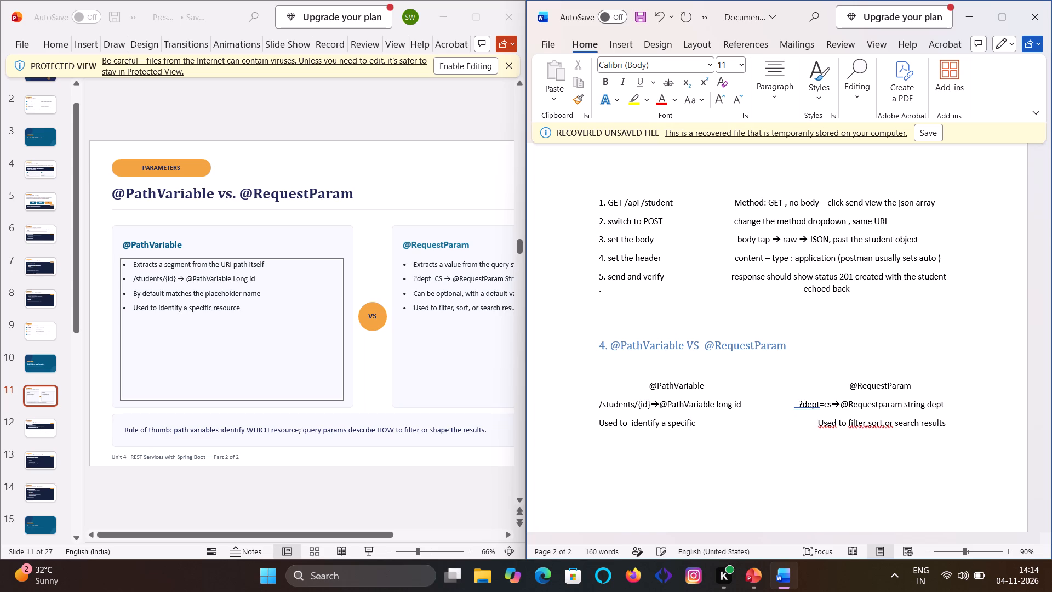
{"action": "key", "text": "space"}
{"action": "type", "text": "resi"}
{"action": "key", "text": "BackSpace"}
{"action": "key", "text": "o"}
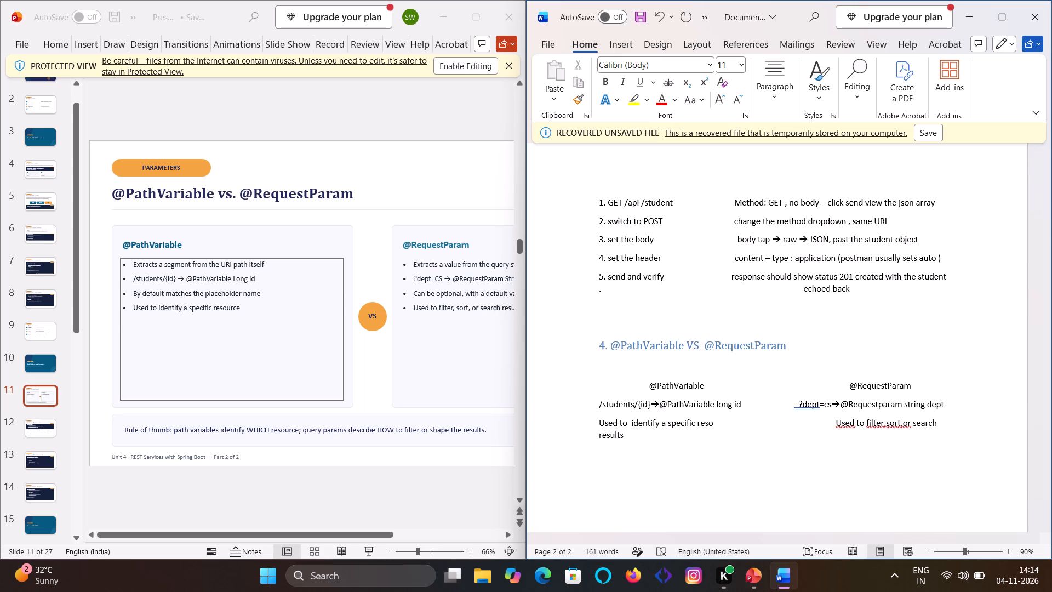
{"action": "type", "text": "rce"}
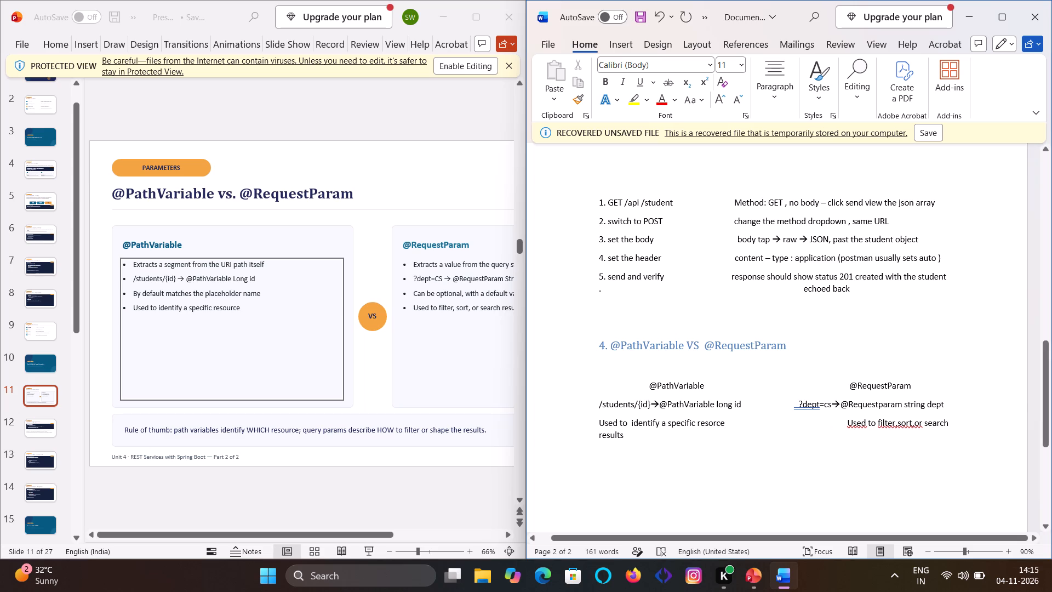
Reduce the gap after "identify a specific resorce" so "Used to filter,sort,or search results" fits on one line under "?dept=cs".
{"action": "left_click", "coordinate": [756, 427]}
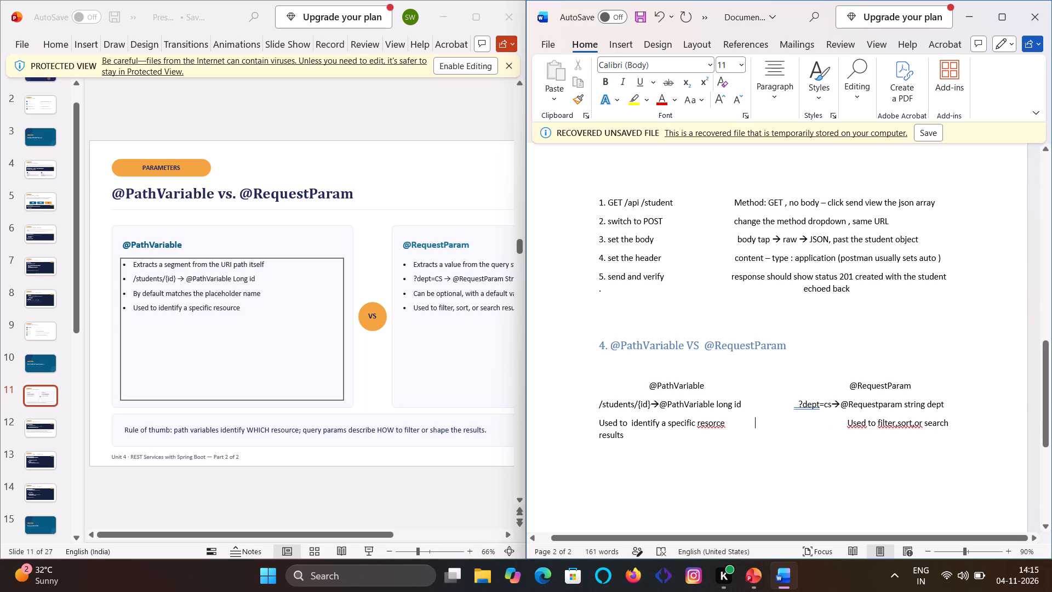
{"action": "left_click", "coordinate": [770, 426]}
{"action": "key", "text": "BackSpace"}
{"action": "key", "text": "BackSpace"}
{"action": "key", "text": "BackSpace"}
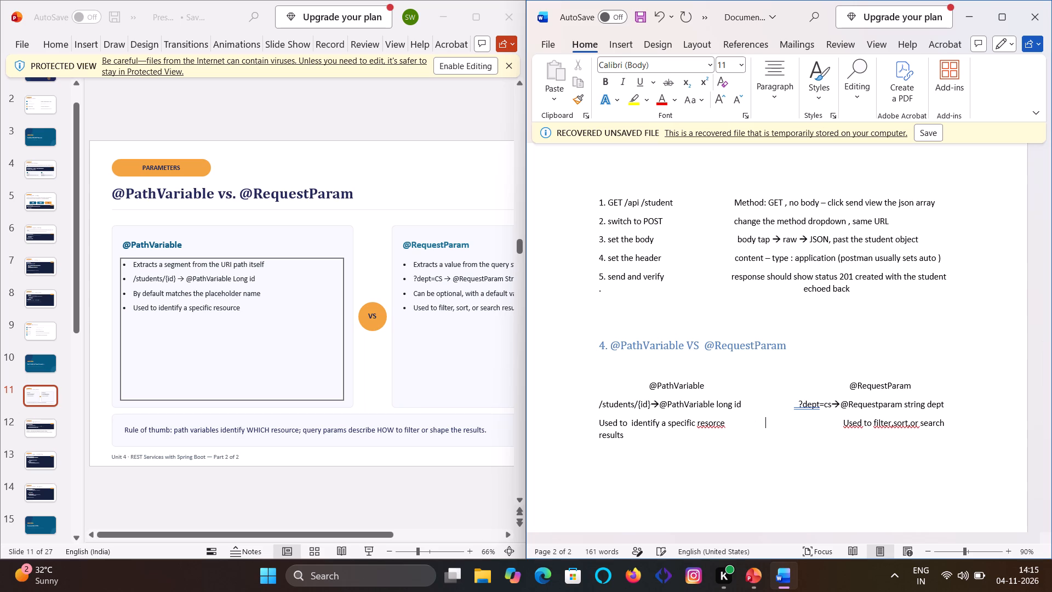
{"action": "key", "text": "BackSpace"}
{"action": "key", "text": "BackSpace"}
{"action": "key", "text": "BackSpace"}
{"action": "key", "text": "BackSpace"}
{"action": "key", "text": "BackSpace"}
{"action": "key", "text": "BackSpace"}
{"action": "key", "text": "BackSpace"}
{"action": "key", "text": "BackSpace"}
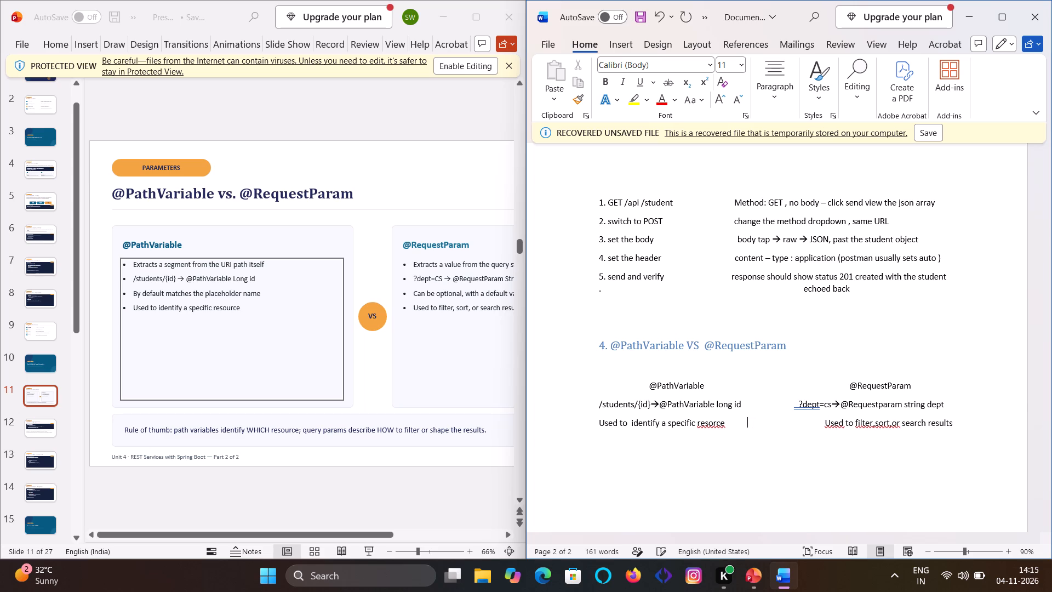
{"action": "key", "text": "BackSpace"}
{"action": "key", "text": "BackSpace"}
{"action": "key", "text": "BackSpace"}
{"action": "key", "text": "BackSpace"}
{"action": "key", "text": "BackSpace"}
{"action": "key", "text": "BackSpace"}
{"action": "key", "text": "BackSpace"}
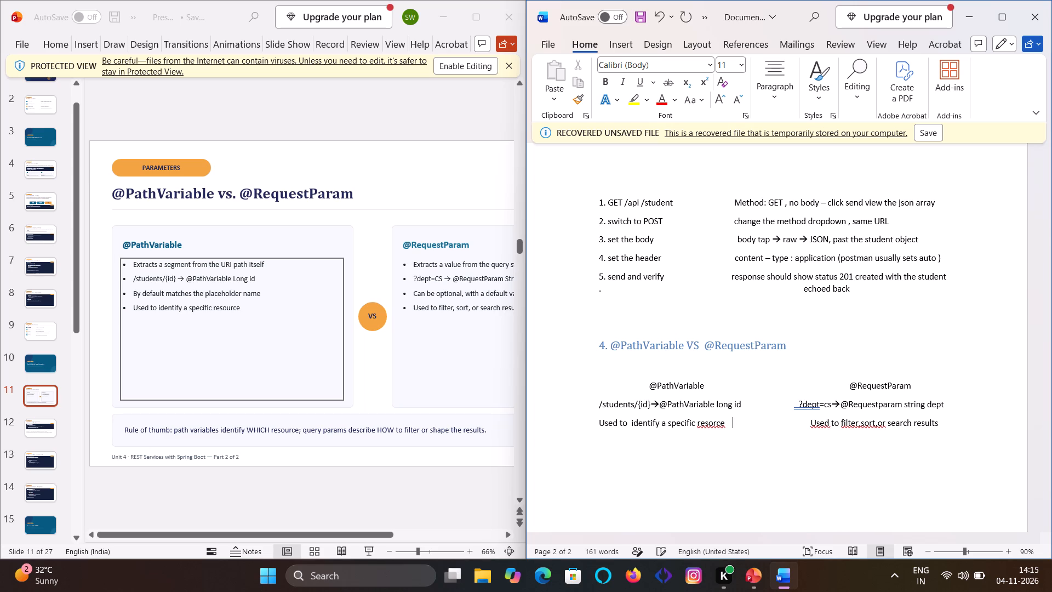
{"action": "key", "text": "BackSpace"}
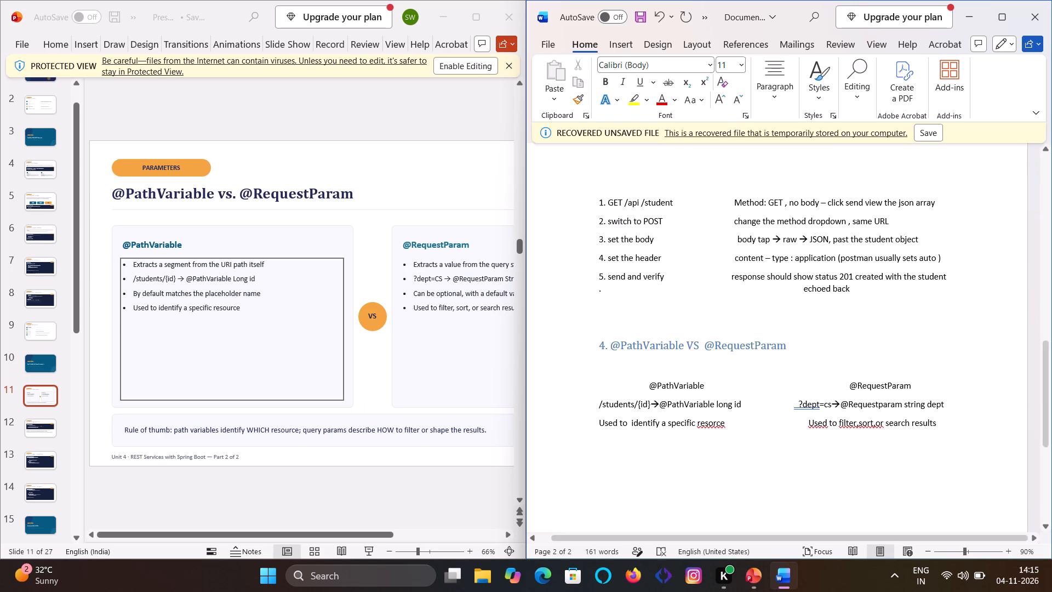
{"action": "left_click", "coordinate": [784, 426]}
{"action": "key", "text": "BackSpace"}
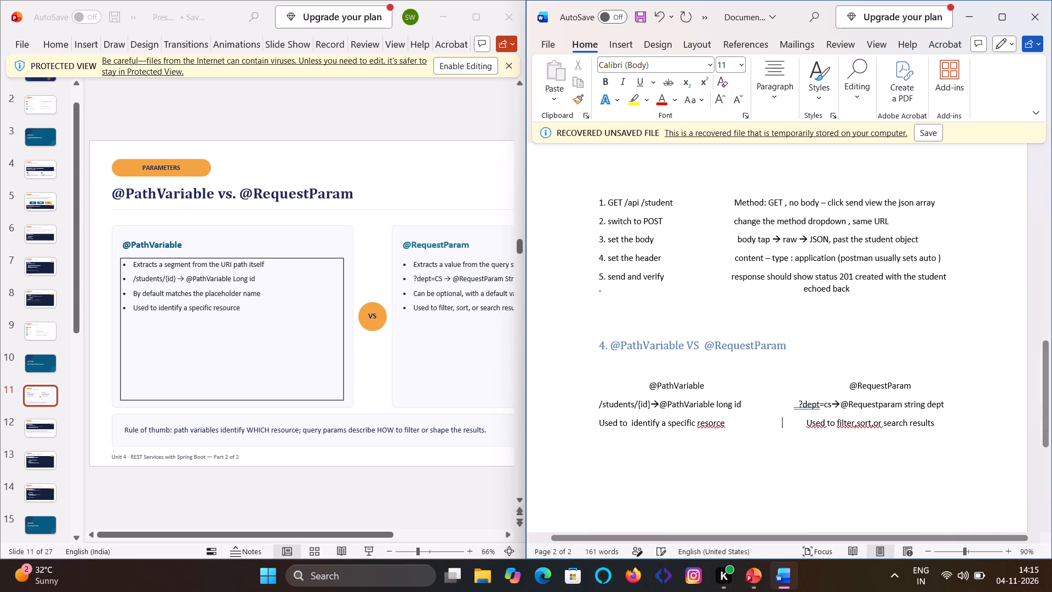
{"action": "key", "text": "BackSpace"}
{"action": "key", "text": "BackSpace"}
{"action": "key", "text": "BackSpace"}
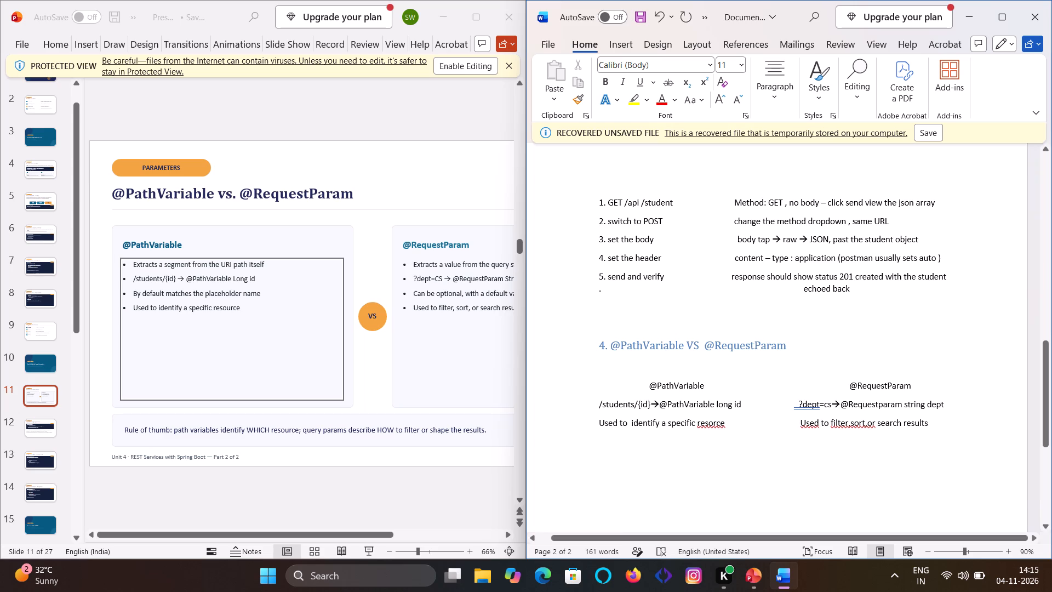
Indent the "Used to identify a specific resorce" line by four spaces.
{"action": "left_click", "coordinate": [593, 422]}
{"action": "key", "text": "space"}
{"action": "key", "text": "space"}
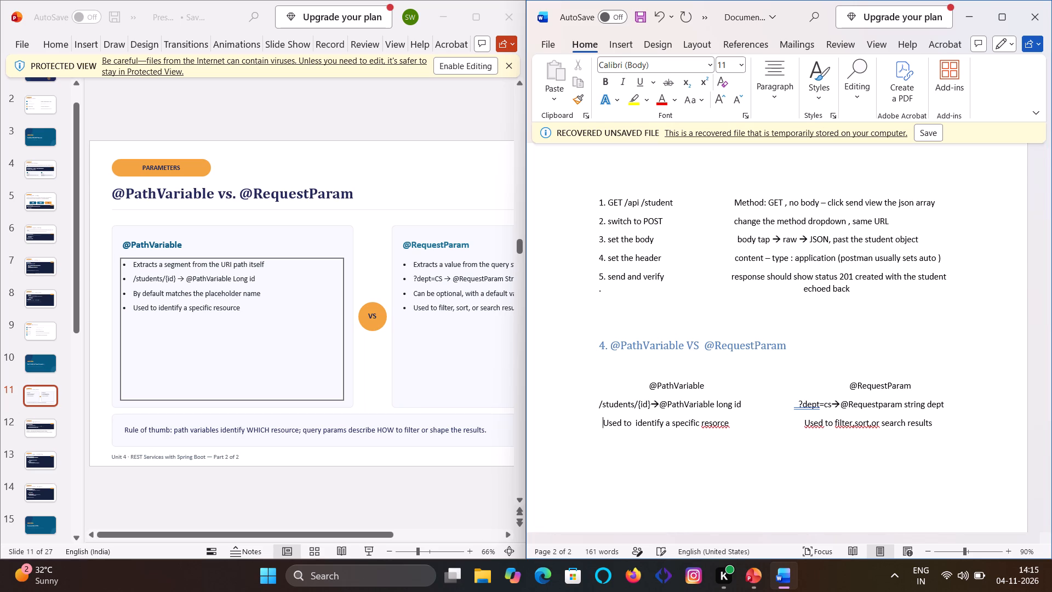
{"action": "key", "text": "space"}
{"action": "key", "text": "space"}
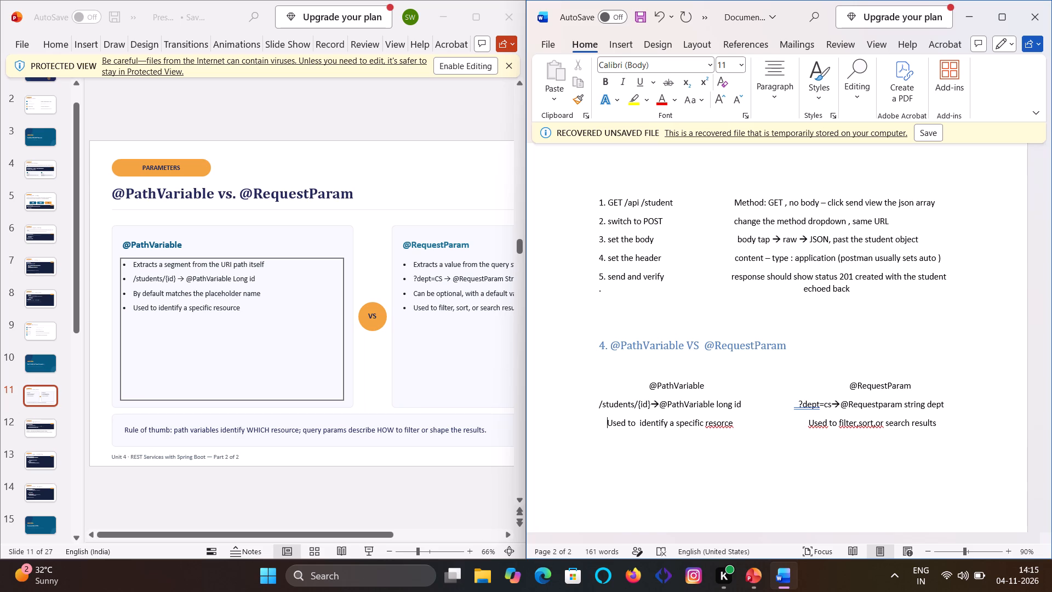
Look through the PowerPoint slides from the GET and POST section onward for the next topic, stopping at "ResponseEntity<T>: Full Response Control".
{"action": "scroll", "coordinate": [580, 407], "scroll_direction": "down", "scroll_amount": 1}
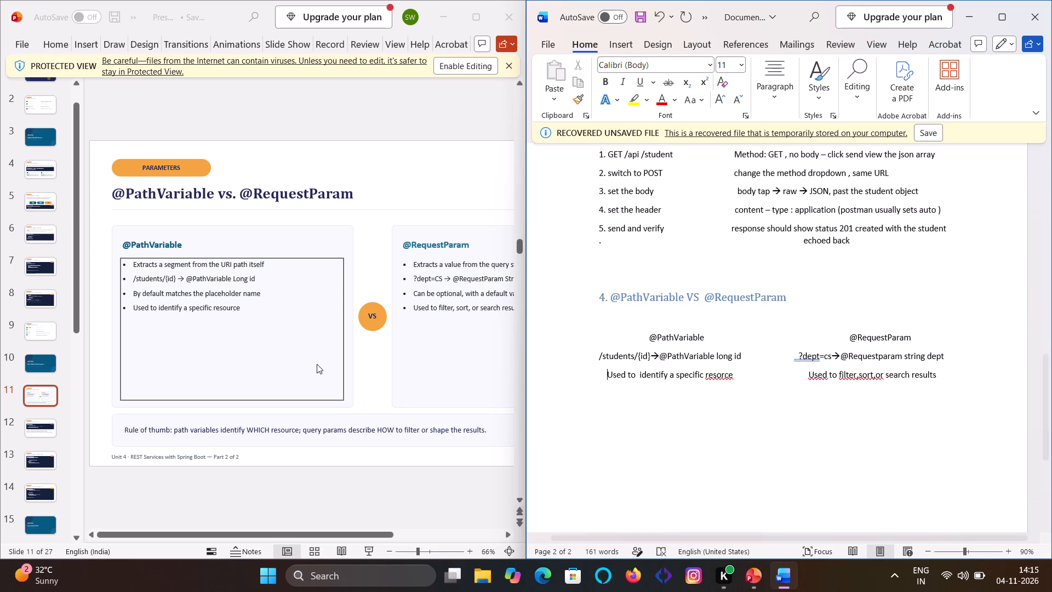
{"action": "scroll", "coordinate": [317, 364], "scroll_direction": "down", "scroll_amount": 1}
{"action": "scroll", "coordinate": [317, 364], "scroll_direction": "up", "scroll_amount": 3}
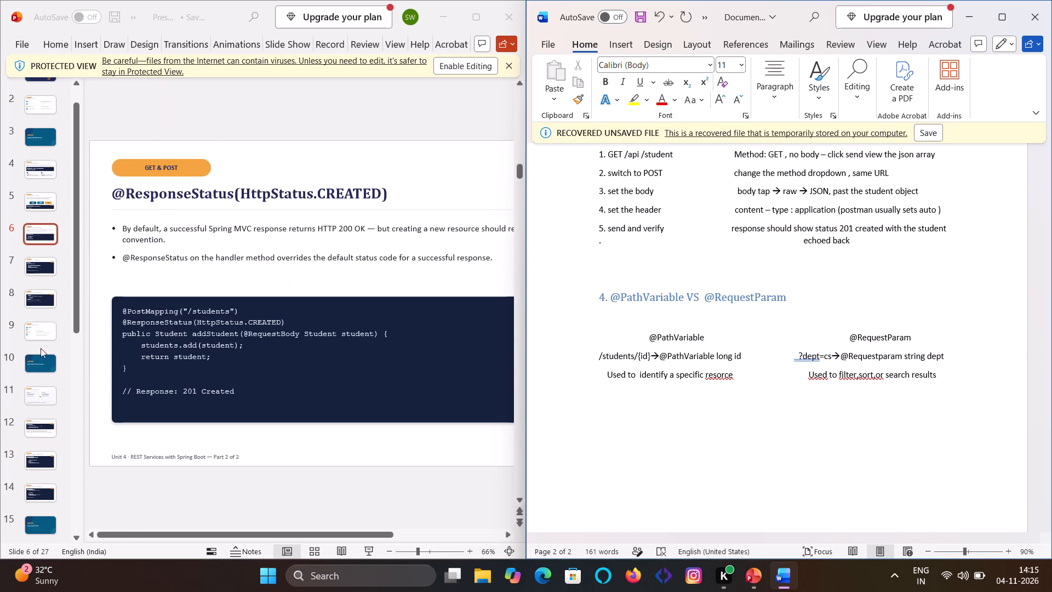
{"action": "left_click", "coordinate": [27, 326]}
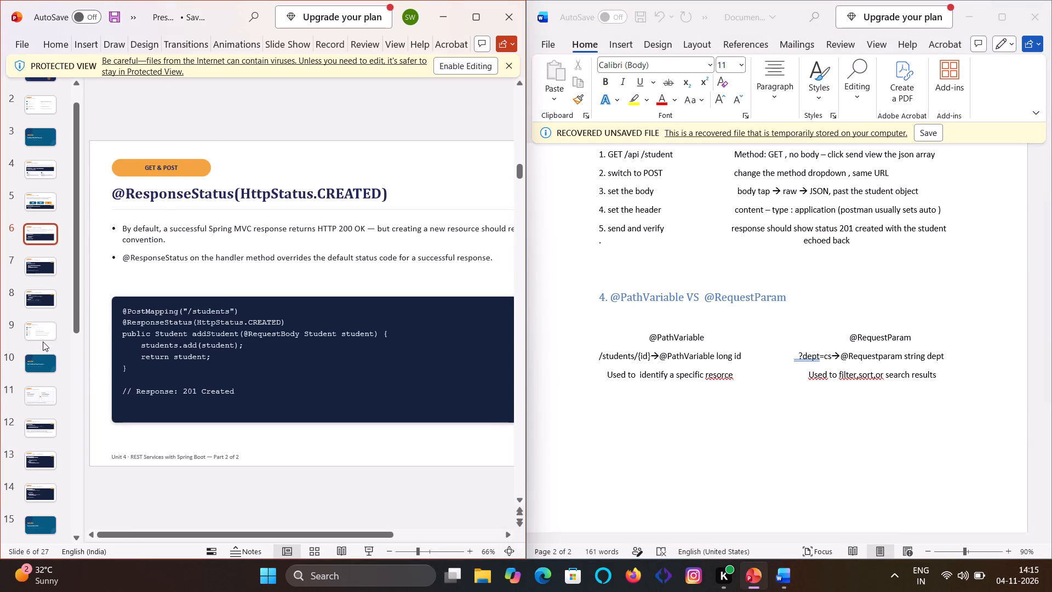
{"action": "double_click", "coordinate": [44, 328]}
{"action": "left_click", "coordinate": [43, 366]}
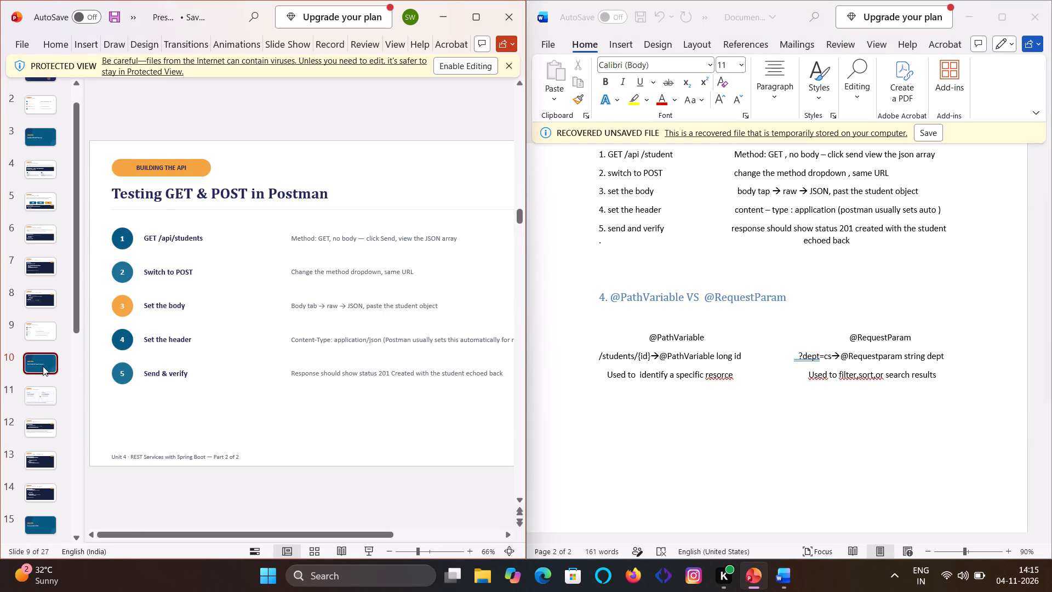
{"action": "left_click", "coordinate": [46, 398]}
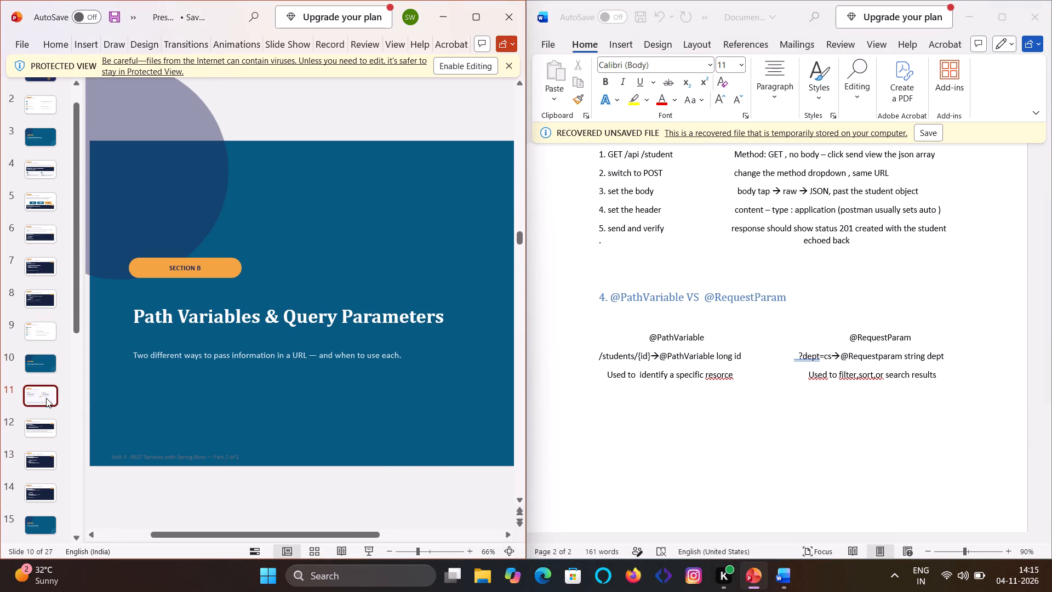
{"action": "scroll", "coordinate": [266, 383], "scroll_direction": "down", "scroll_amount": 1}
{"action": "scroll", "coordinate": [266, 383], "scroll_direction": "up", "scroll_amount": 1}
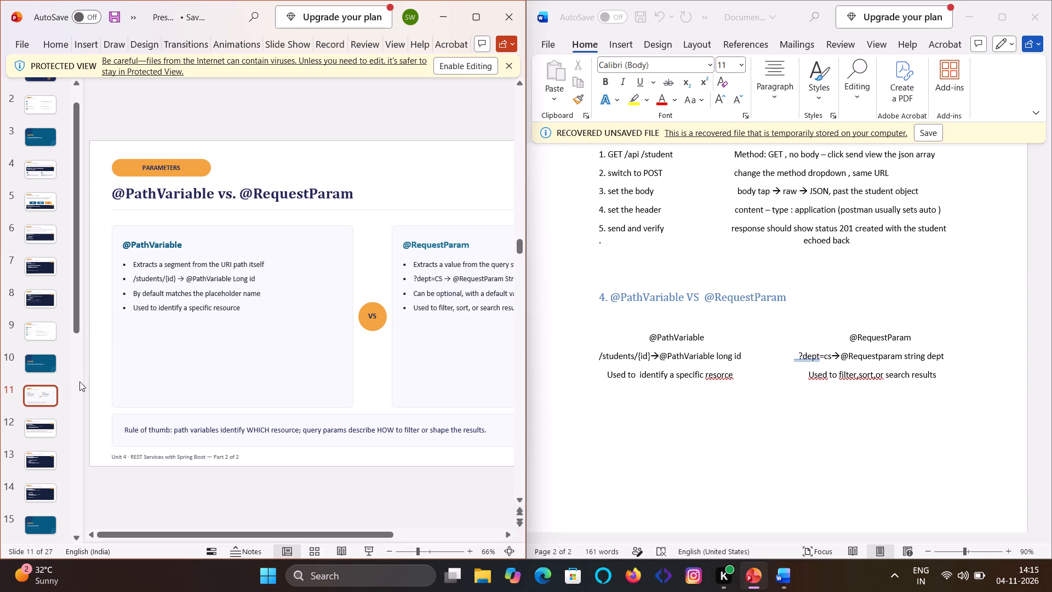
{"action": "left_click", "coordinate": [47, 430]}
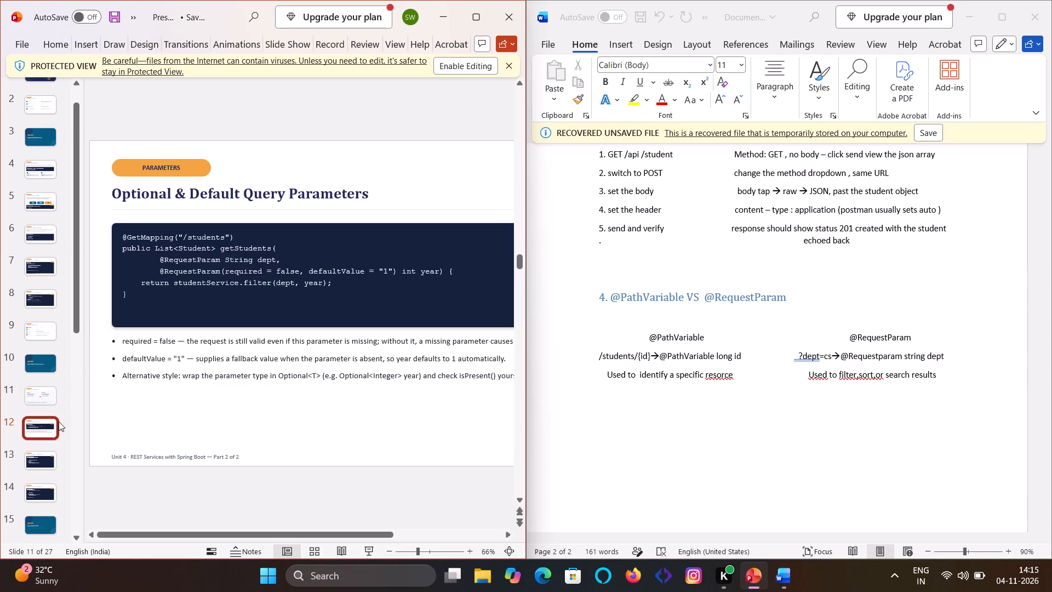
{"action": "left_click", "coordinate": [47, 453]}
{"action": "scroll", "coordinate": [220, 355], "scroll_direction": "down", "scroll_amount": 1}
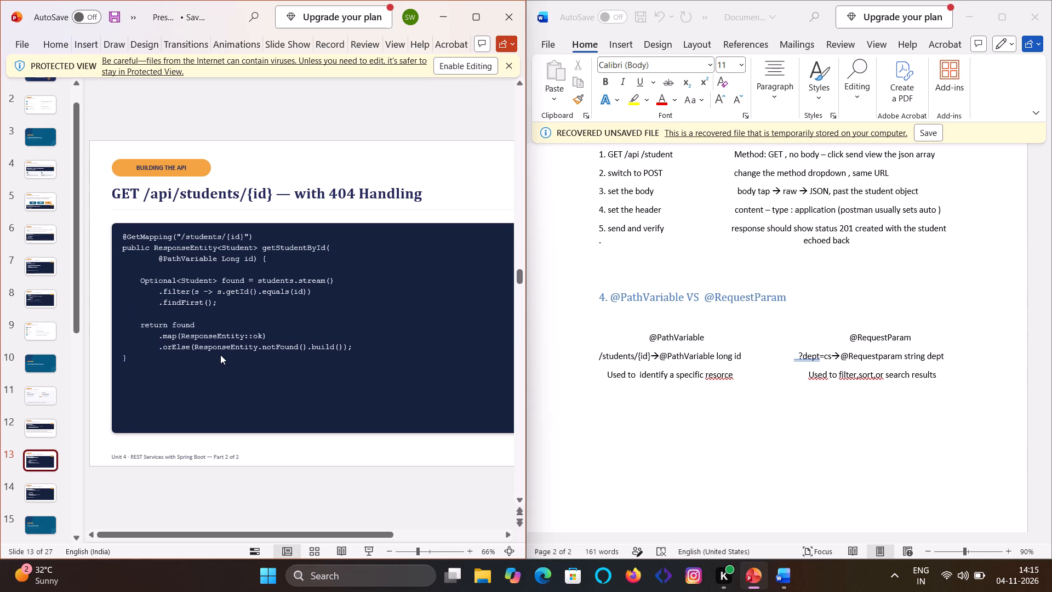
{"action": "scroll", "coordinate": [220, 355], "scroll_direction": "down", "scroll_amount": 1}
{"action": "left_click", "coordinate": [44, 493]}
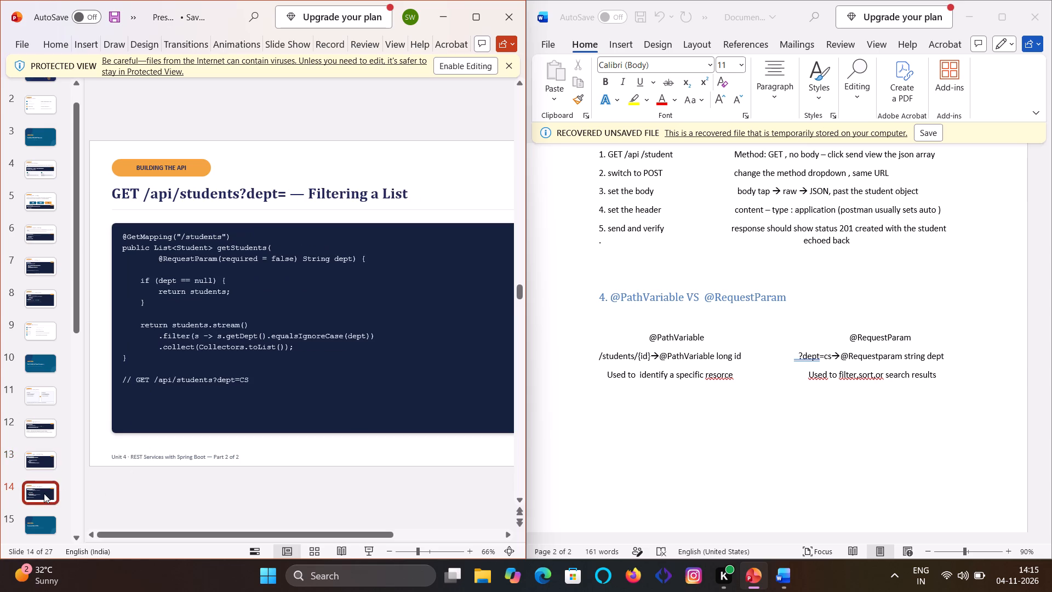
{"action": "left_click", "coordinate": [38, 525]}
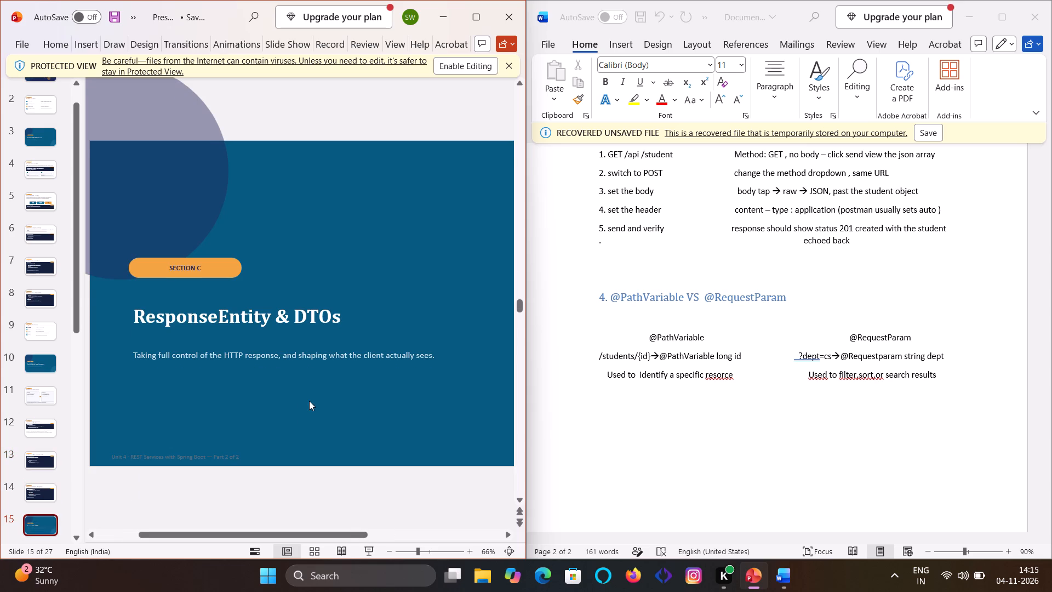
{"action": "scroll", "coordinate": [309, 401], "scroll_direction": "up", "scroll_amount": 2}
{"action": "scroll", "coordinate": [309, 401], "scroll_direction": "down", "scroll_amount": 3}
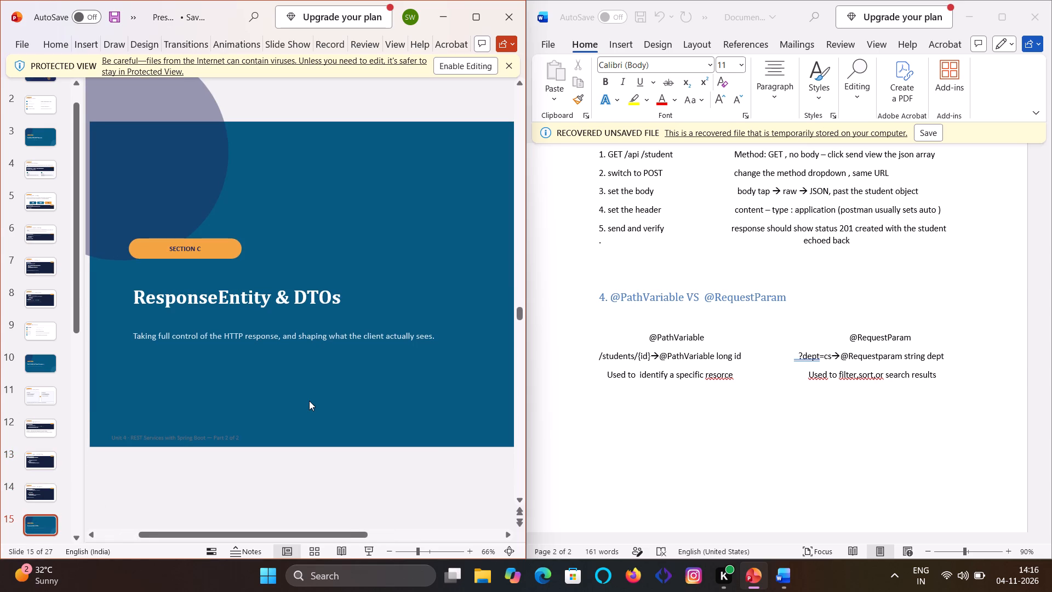
{"action": "scroll", "coordinate": [309, 401], "scroll_direction": "down", "scroll_amount": 1}
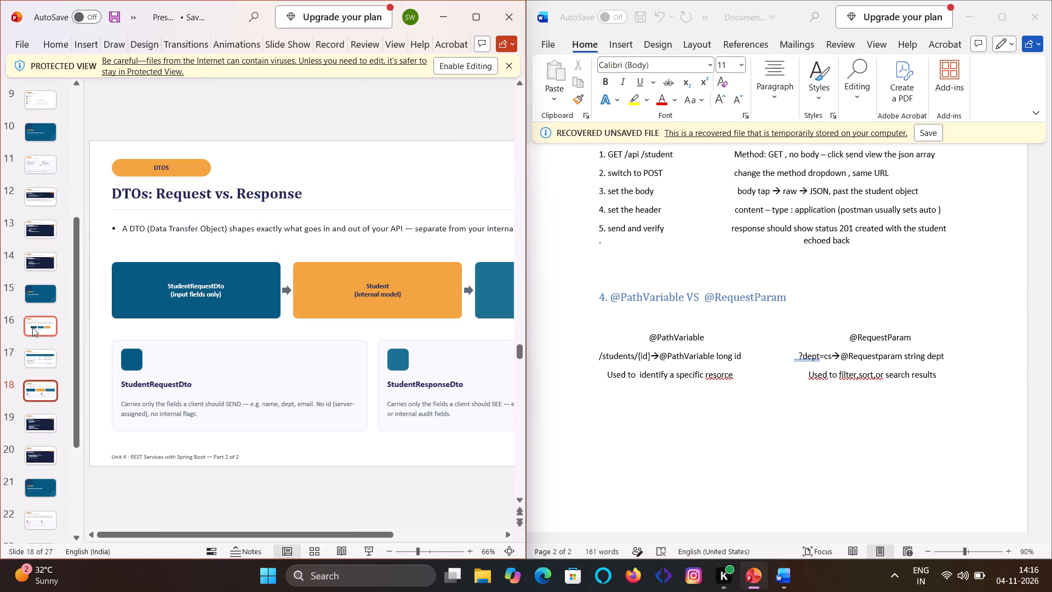
{"action": "left_click", "coordinate": [32, 327]}
{"action": "left_click", "coordinate": [34, 298]}
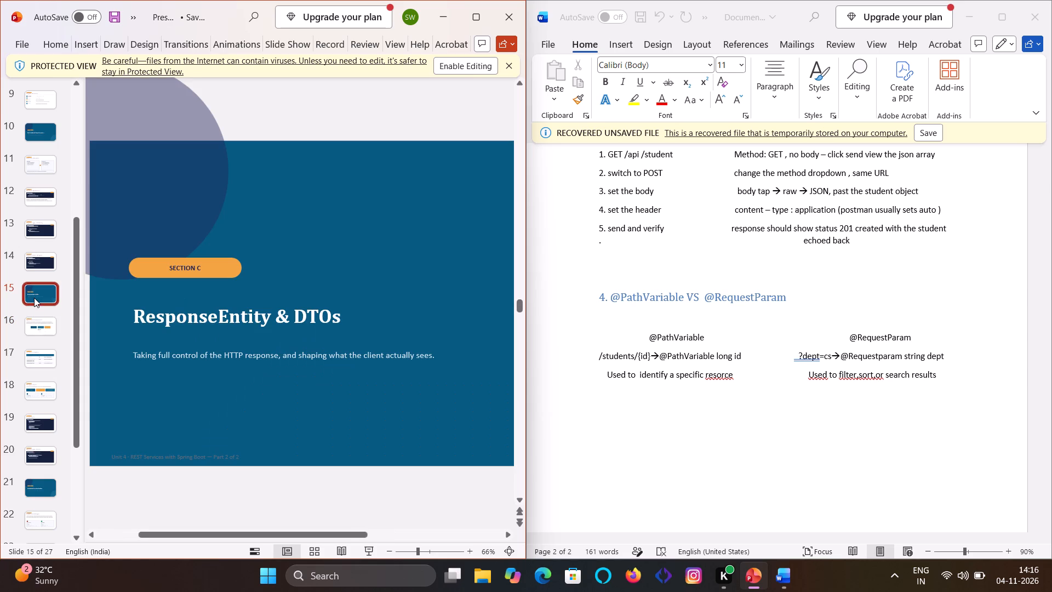
{"action": "left_click", "coordinate": [45, 329]}
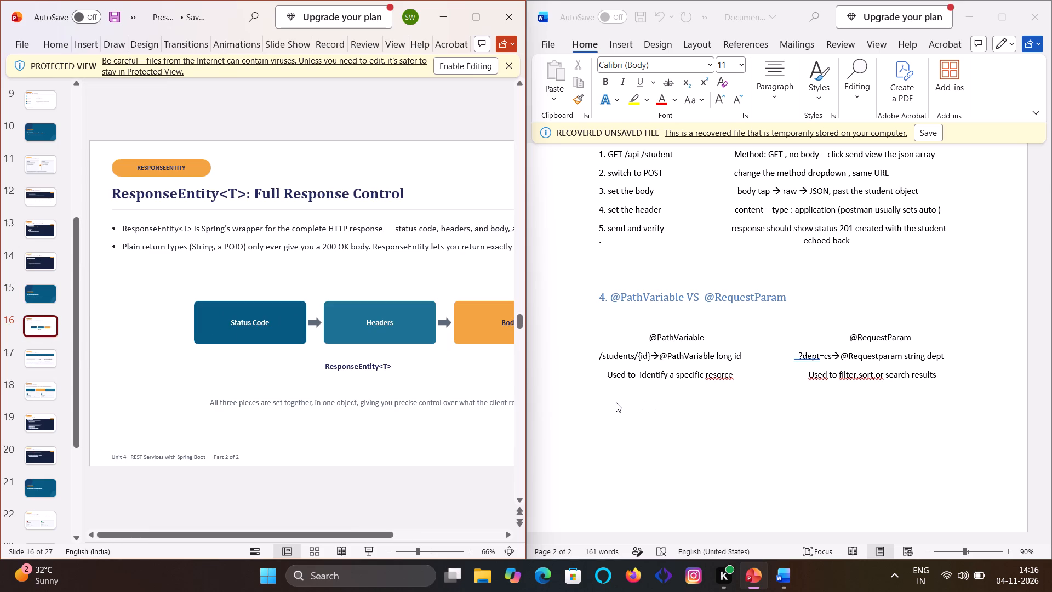
{"action": "left_click", "coordinate": [616, 402]}
{"action": "left_click", "coordinate": [597, 425]}
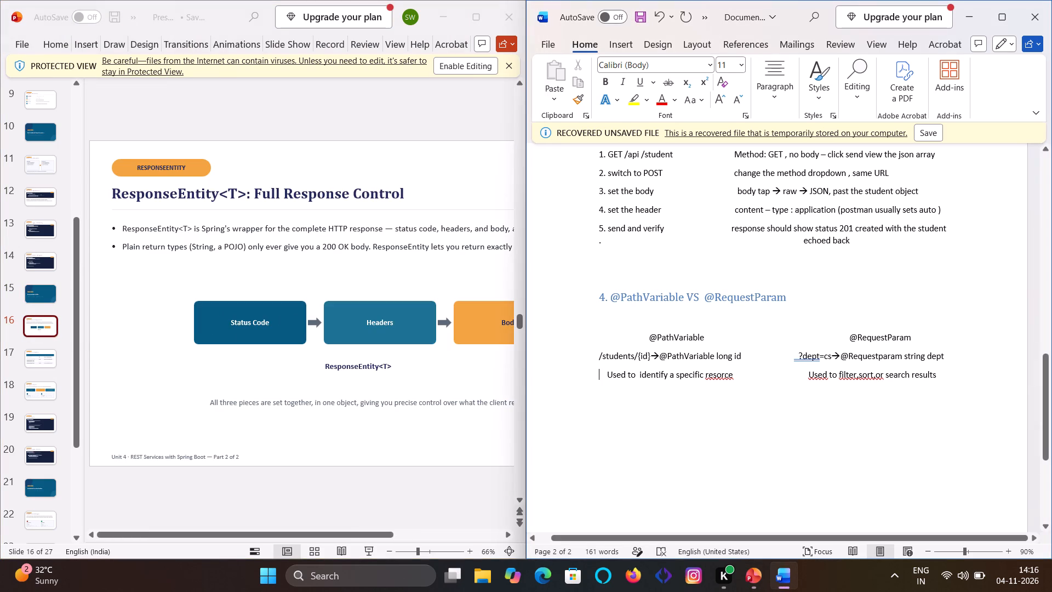
{"action": "double_click", "coordinate": [597, 425]}
{"action": "left_click", "coordinate": [597, 425]}
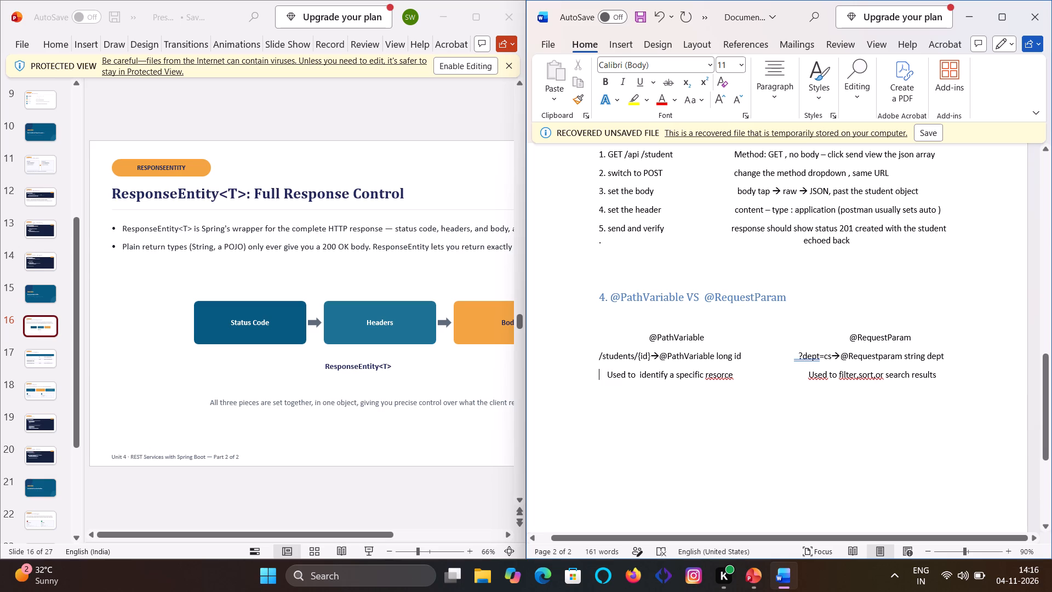
{"action": "double_click", "coordinate": [597, 425]}
{"action": "right_click", "coordinate": [597, 425]}
{"action": "left_click", "coordinate": [597, 425]}
{"action": "double_click", "coordinate": [597, 425]}
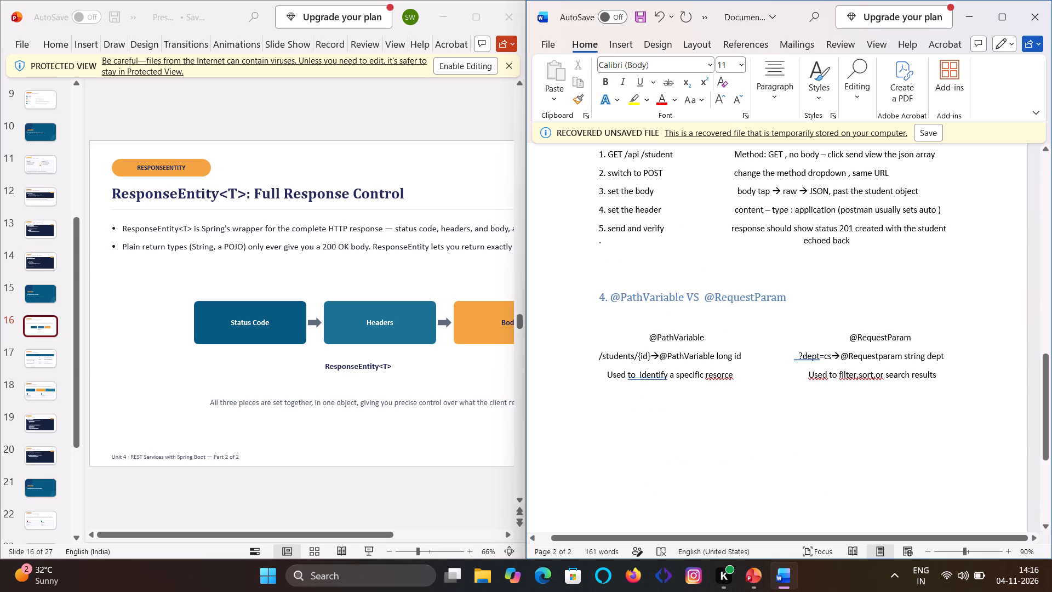
{"action": "double_click", "coordinate": [612, 417]}
{"action": "key", "text": "5"}
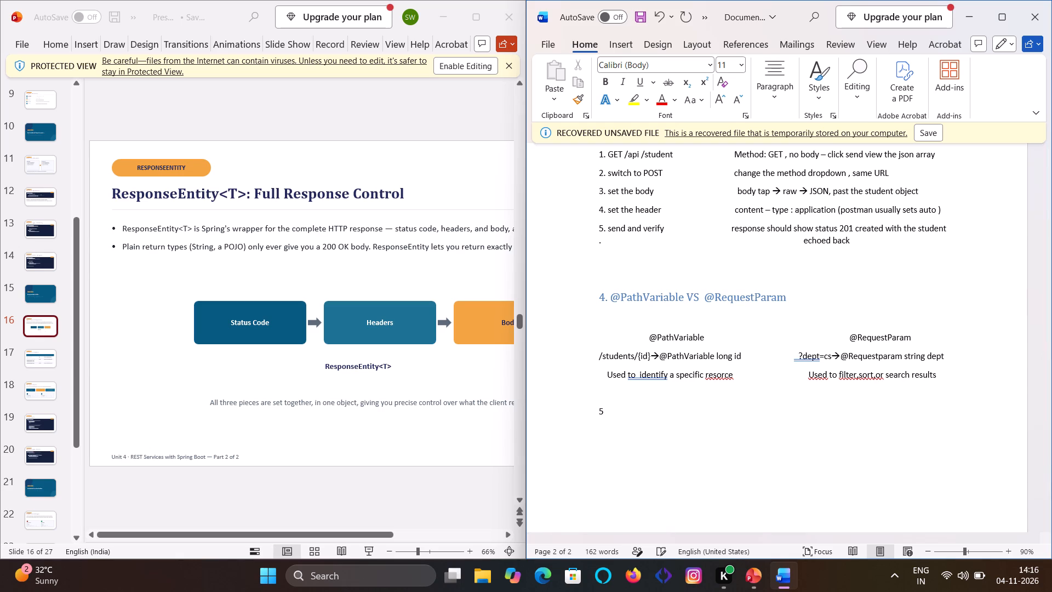
{"action": "key", "text": "period"}
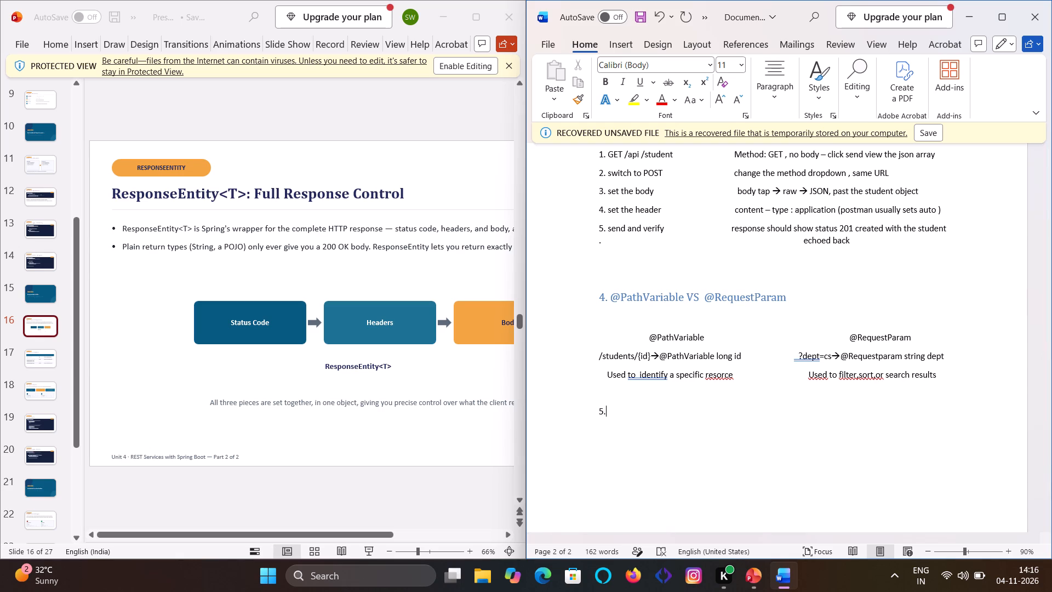
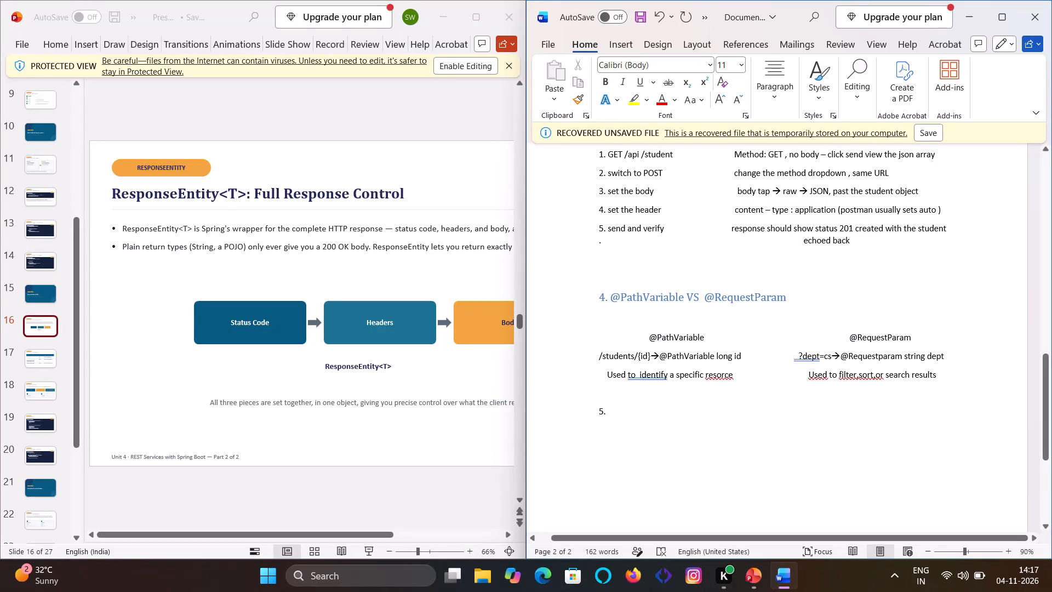
Complete the section 5 title line so it reads "5.ResponseEntity<T>:full Response control".
{"action": "key", "text": "e"}
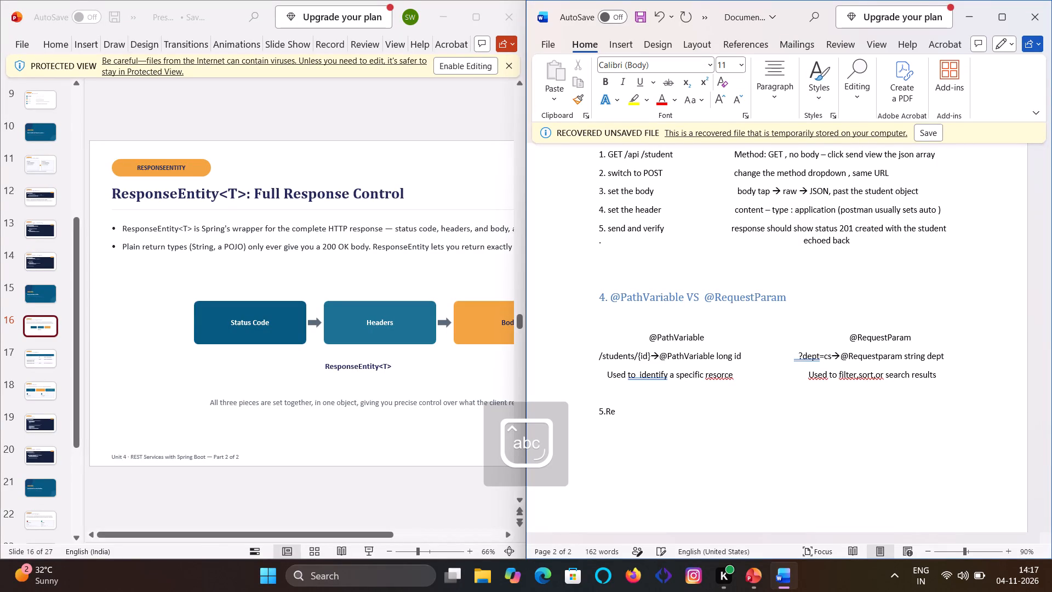
{"action": "type", "text": "apo"}
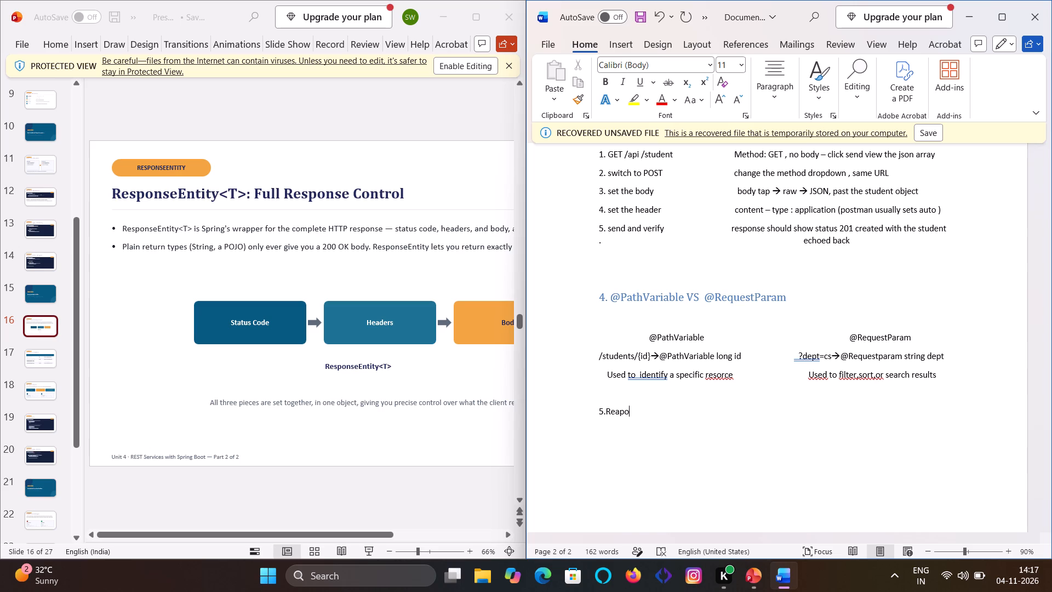
{"action": "key", "text": "BackSpace"}
{"action": "key", "text": "BackSpace"}
{"action": "key", "text": "BackSpace"}
{"action": "type", "text": "spo"}
{"action": "key", "text": "n"}
{"action": "type", "text": "se"}
{"action": "key", "text": "e"}
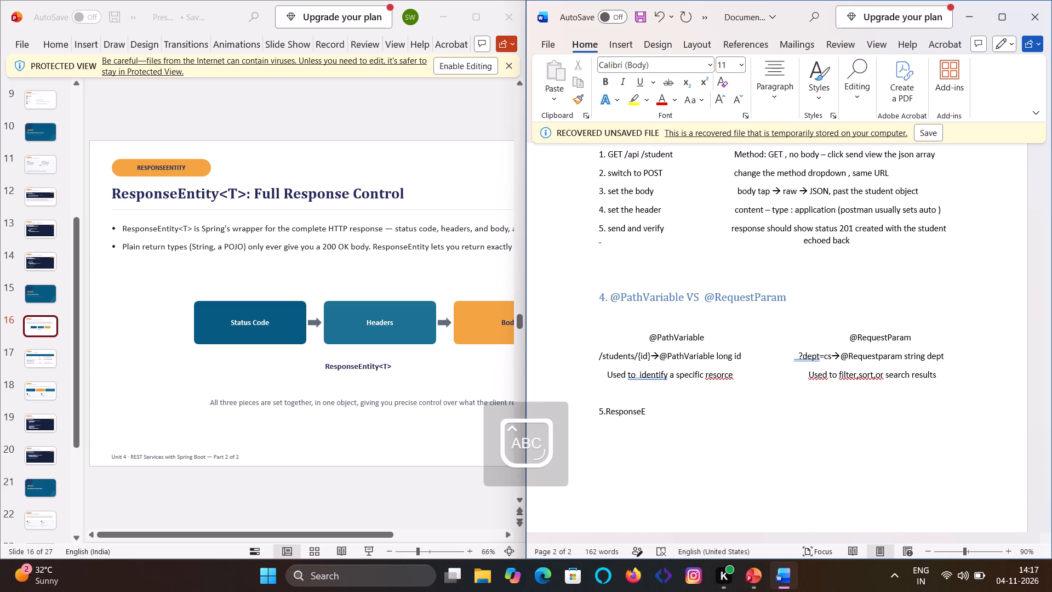
{"action": "key", "text": "n"}
{"action": "type", "text": "tity"}
{"action": "key", "text": "BackSpace"}
{"action": "key", "text": "shift+less"}
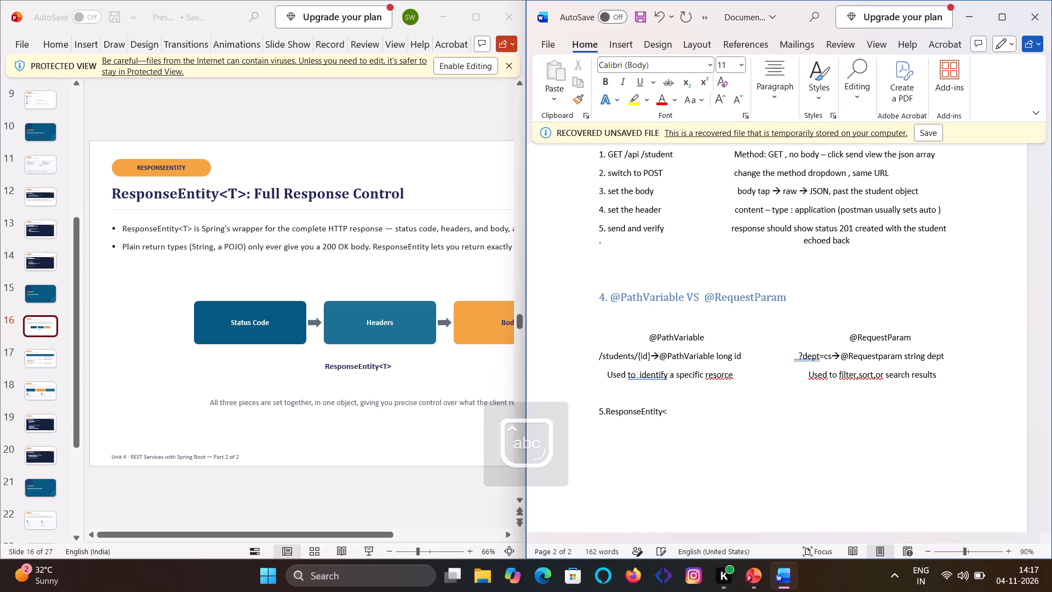
{"action": "key", "text": "t"}
{"action": "key", "text": "shift+greater"}
{"action": "key", "text": "semicolon"}
{"action": "key", "text": "BackSpace"}
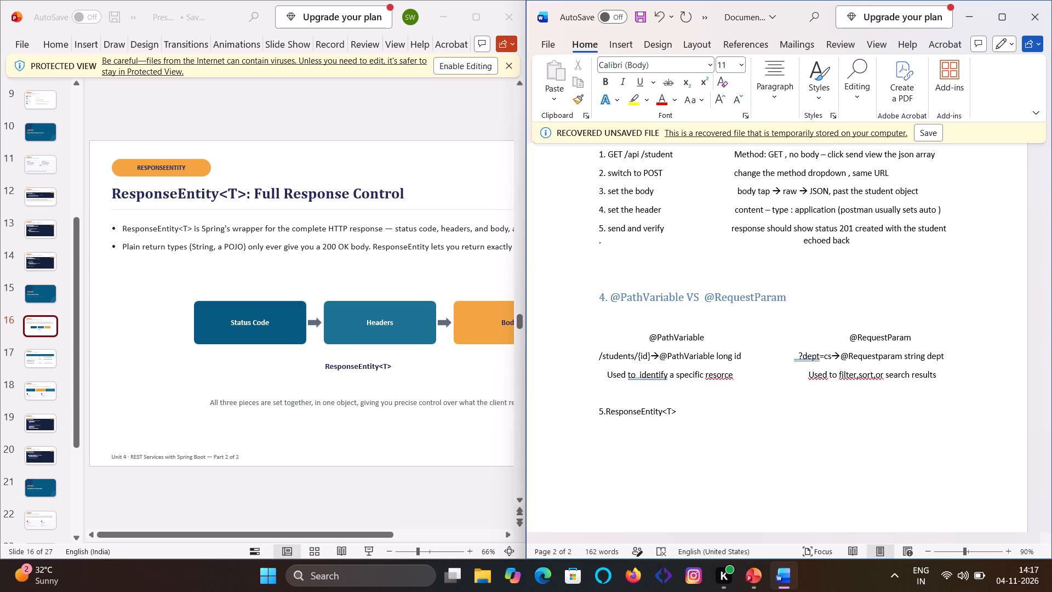
{"action": "key", "text": "shift+quotedbl"}
{"action": "key", "text": "BackSpace"}
{"action": "key", "text": "shift+colon"}
{"action": "type", "text": "full"}
{"action": "key", "text": "space"}
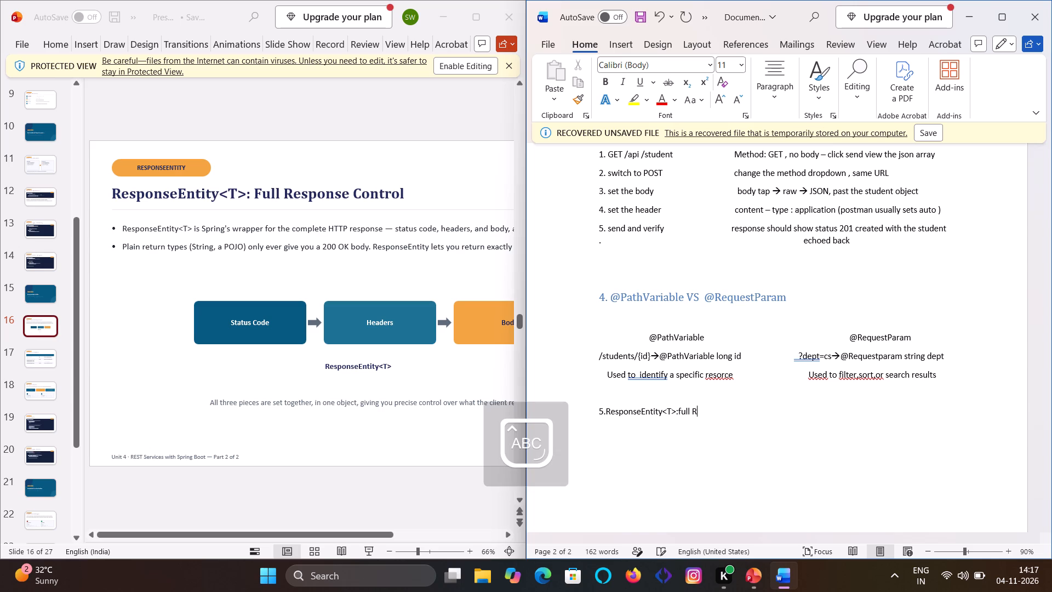
{"action": "key", "text": "e"}
{"action": "type", "text": "sp"}
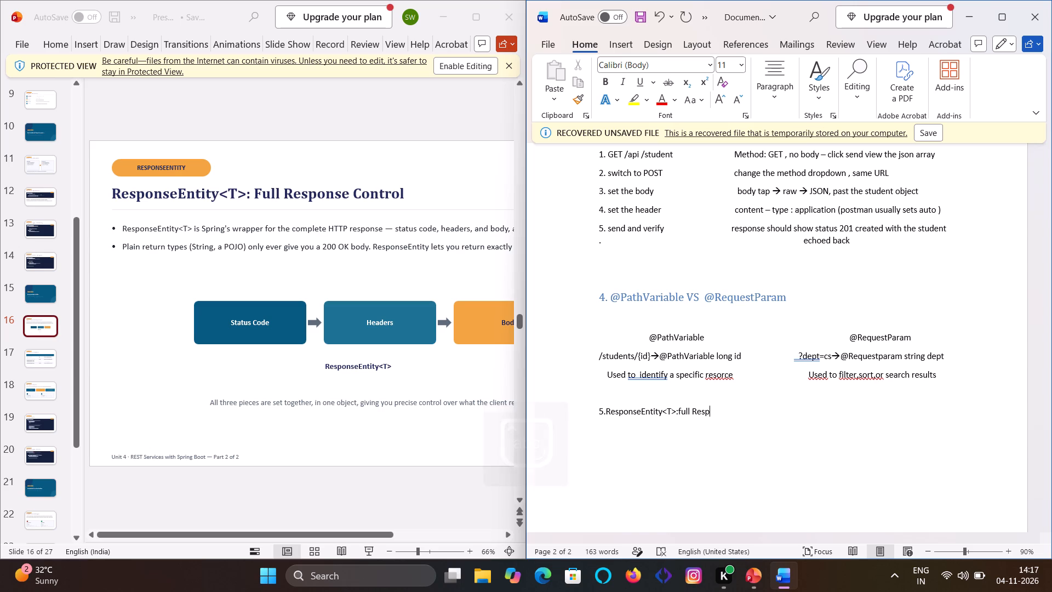
{"action": "type", "text": "onse"}
{"action": "key", "text": "space"}
{"action": "type", "text": "control"}
Apply the Subtitle style to the section 5 title and start a new line below it.
{"action": "left_click", "coordinate": [824, 87]}
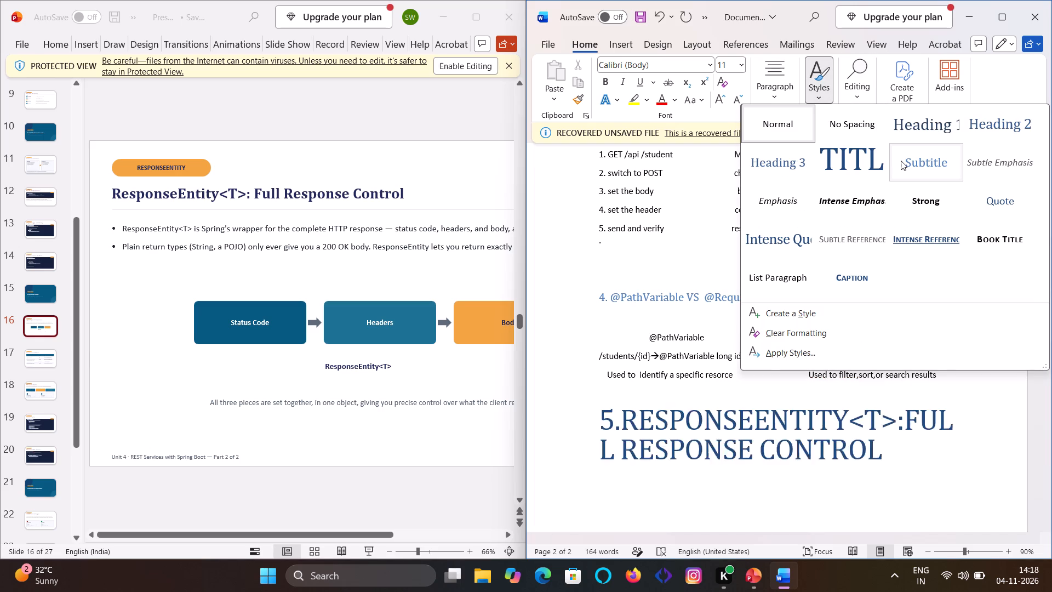
{"action": "left_click", "coordinate": [914, 158]}
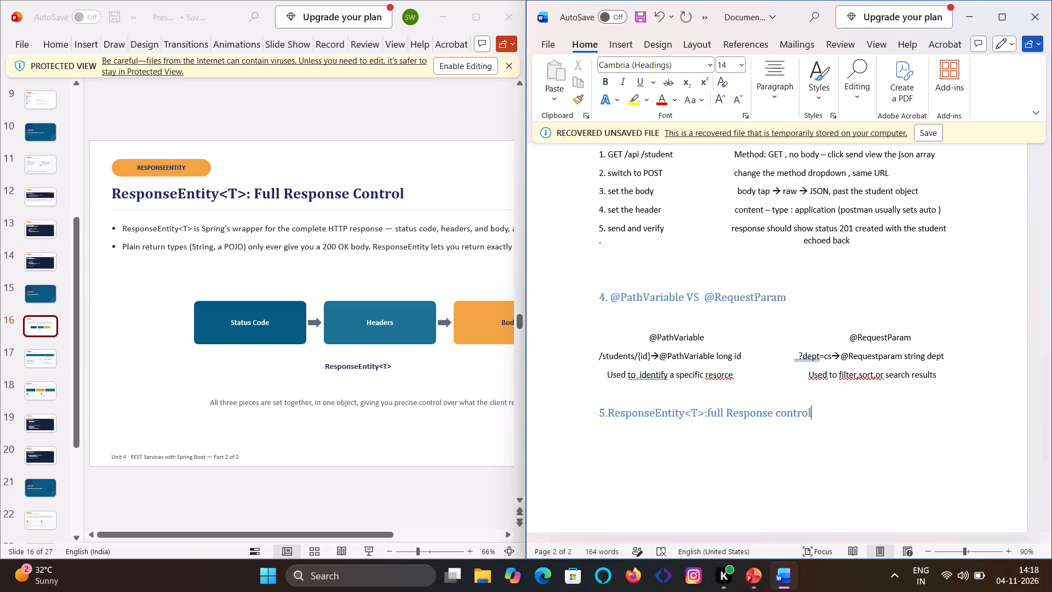
{"action": "key", "text": "Return"}
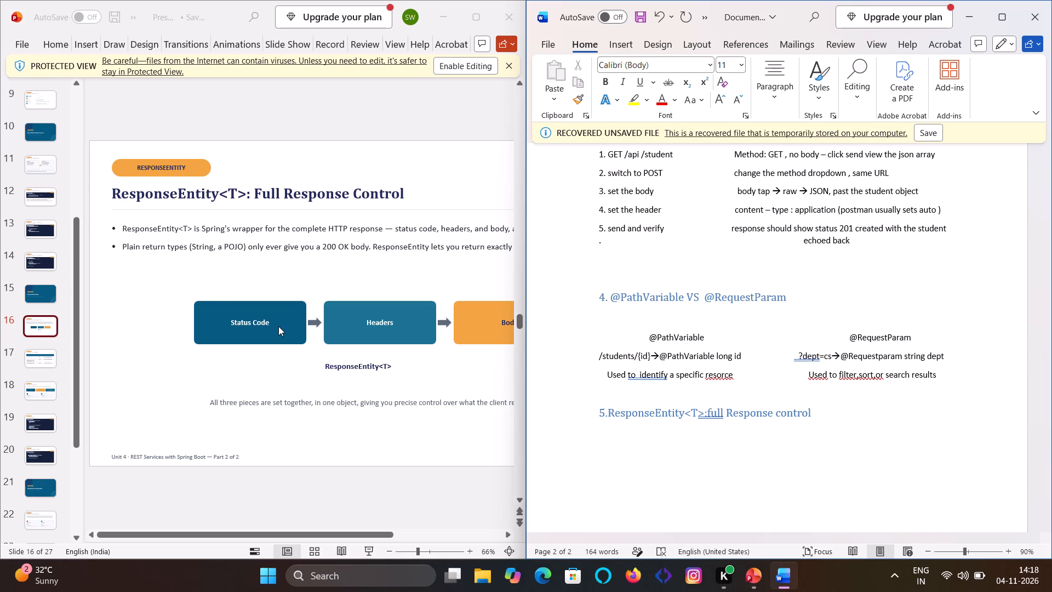
Copy "ResponseEntity<T> is Spring's wrapper for the complete HTTP response" from the slide's first bullet into the Word notes under the section 5 title.
{"action": "scroll", "coordinate": [278, 326], "scroll_direction": "down", "scroll_amount": 1, "text": "ctrl"}
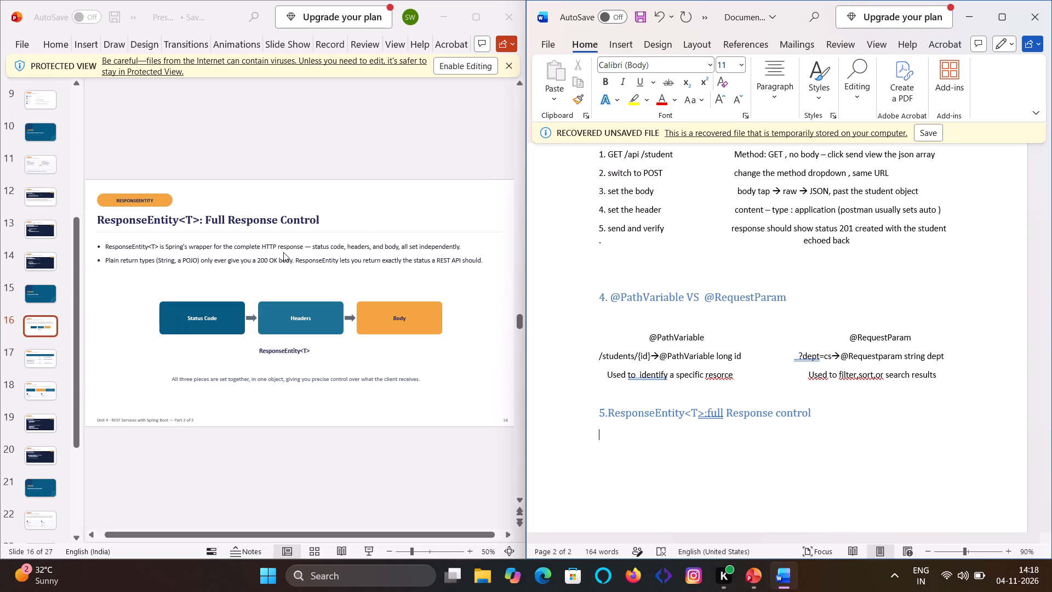
{"action": "left_click_drag", "start_coordinate": [302, 246], "coordinate": [106, 245]}
{"action": "left_click_drag", "start_coordinate": [106, 245], "coordinate": [296, 251]}
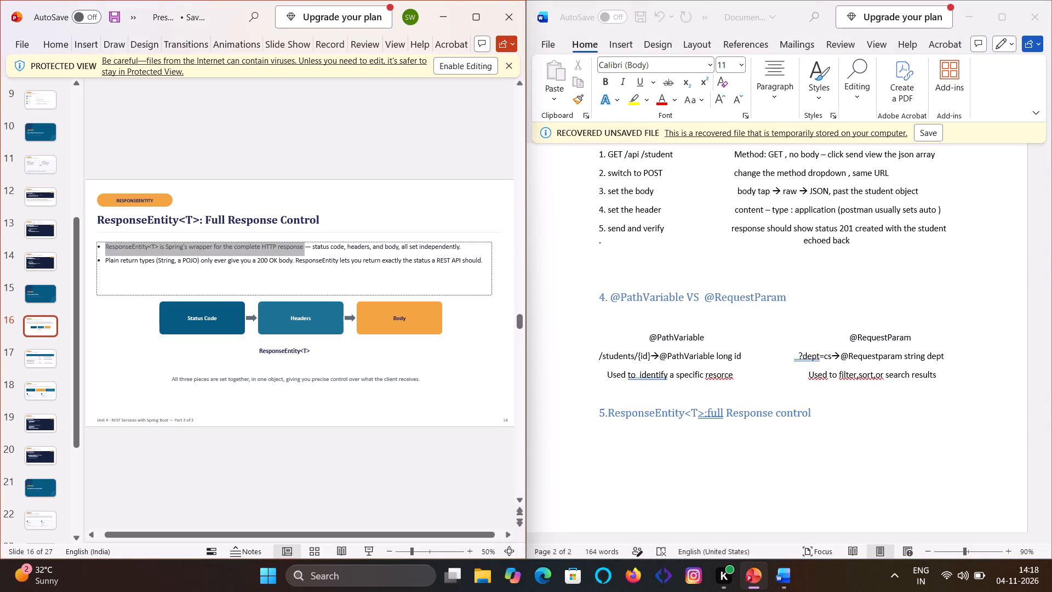
{"action": "left_click_drag", "start_coordinate": [296, 251], "coordinate": [298, 251]}
{"action": "key", "text": "ctrl+c"}
{"action": "left_click", "coordinate": [624, 443]}
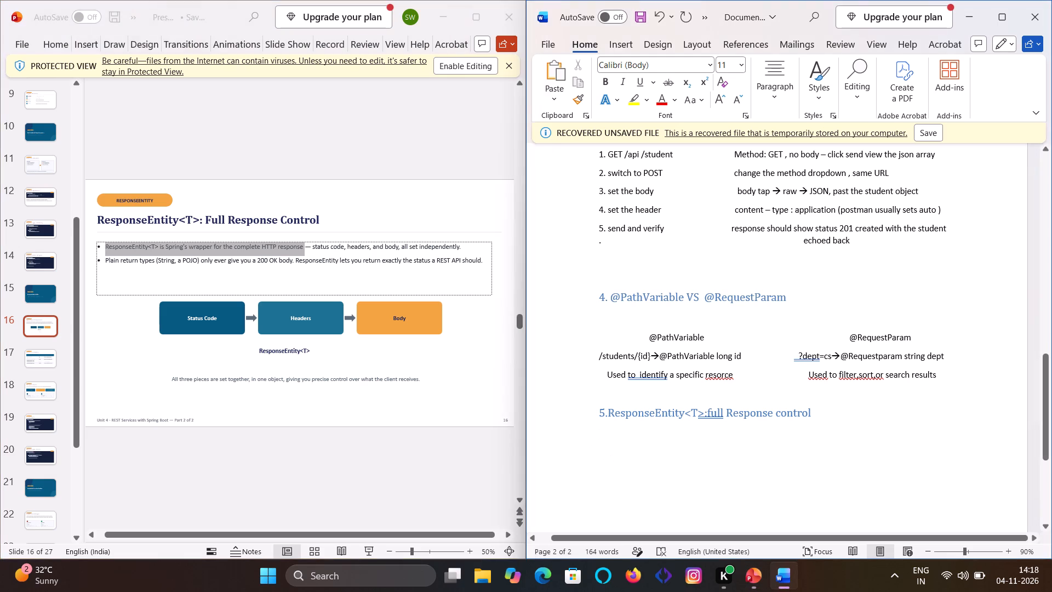
{"action": "key", "text": "ctrl+v"}
{"action": "left_click", "coordinate": [704, 469]}
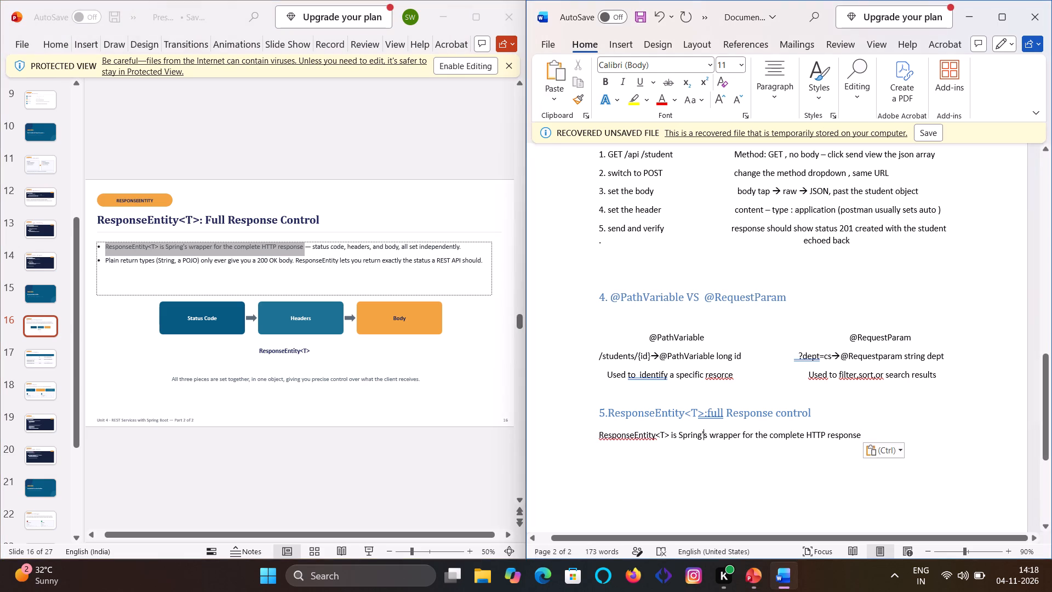
Add three new lines after the ResponseEntity<T> sentence in the Word notes.
{"action": "left_click", "coordinate": [321, 367]}
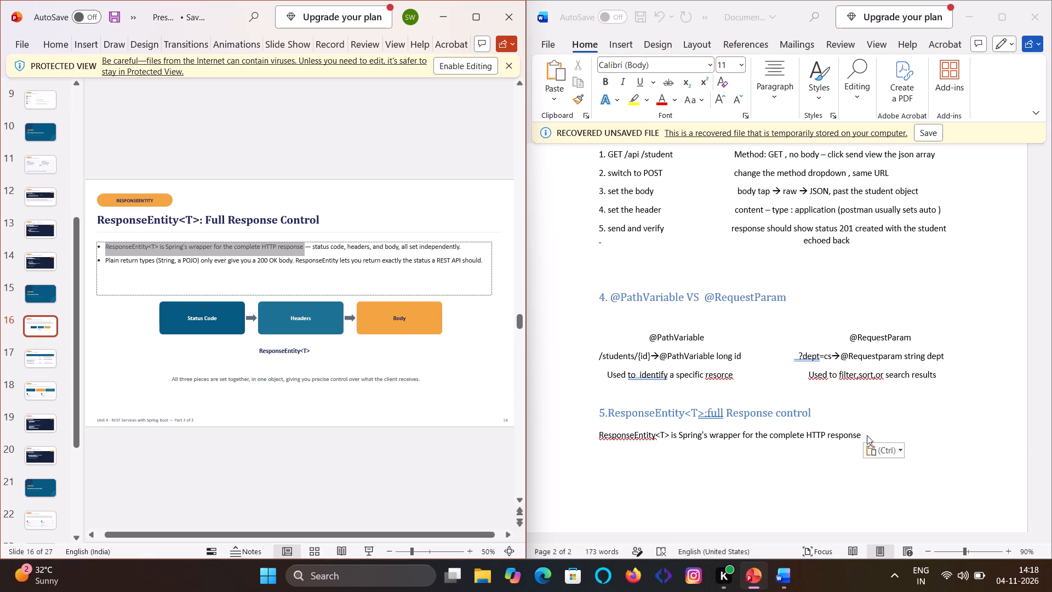
{"action": "left_click", "coordinate": [791, 471]}
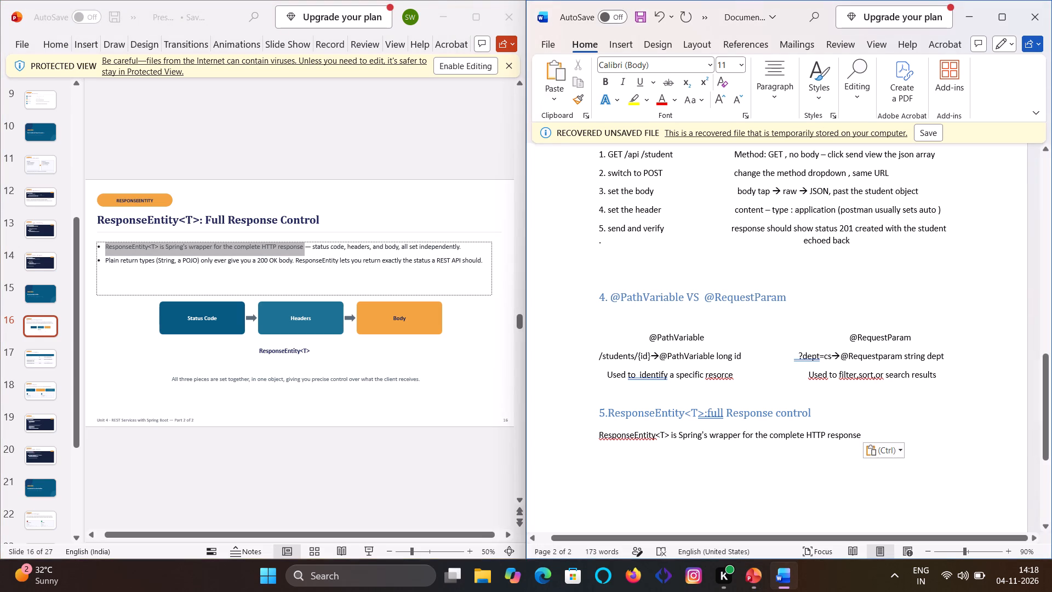
{"action": "left_click", "coordinate": [867, 435]}
{"action": "key", "text": "Return"}
{"action": "key", "text": "Return"}
{"action": "key", "text": "Return"}
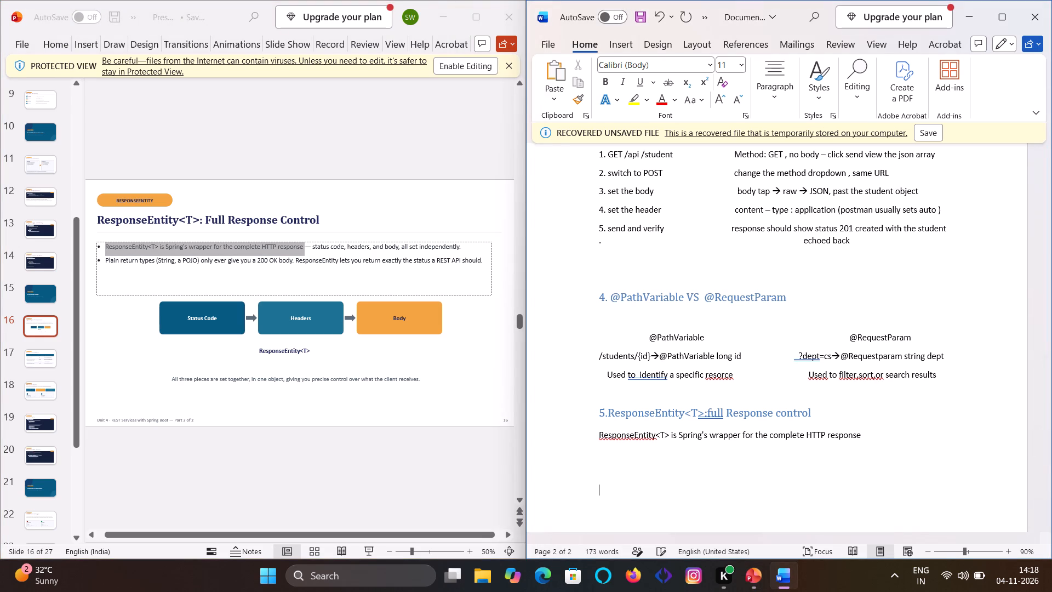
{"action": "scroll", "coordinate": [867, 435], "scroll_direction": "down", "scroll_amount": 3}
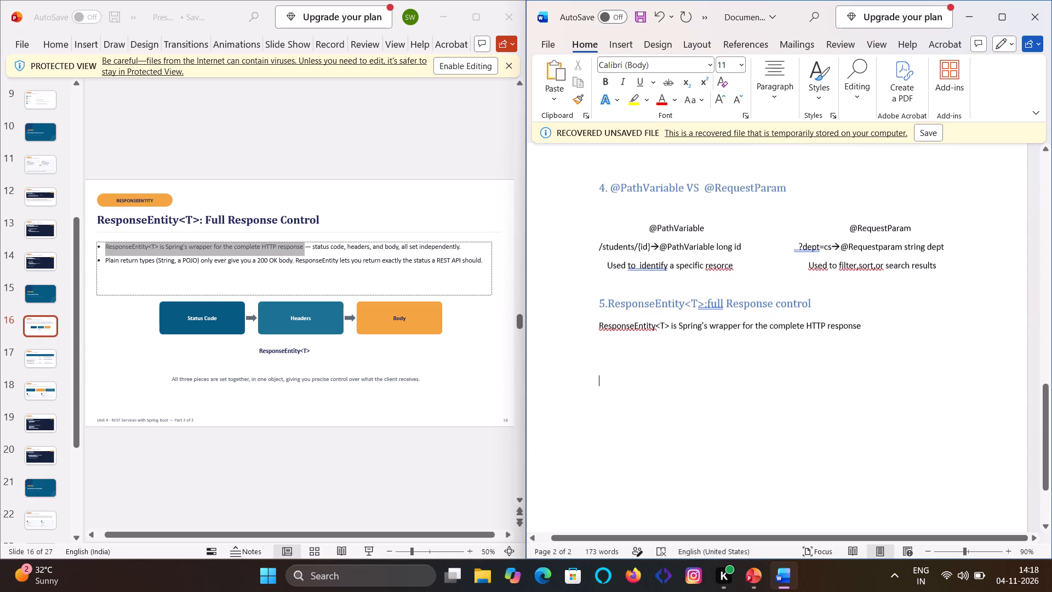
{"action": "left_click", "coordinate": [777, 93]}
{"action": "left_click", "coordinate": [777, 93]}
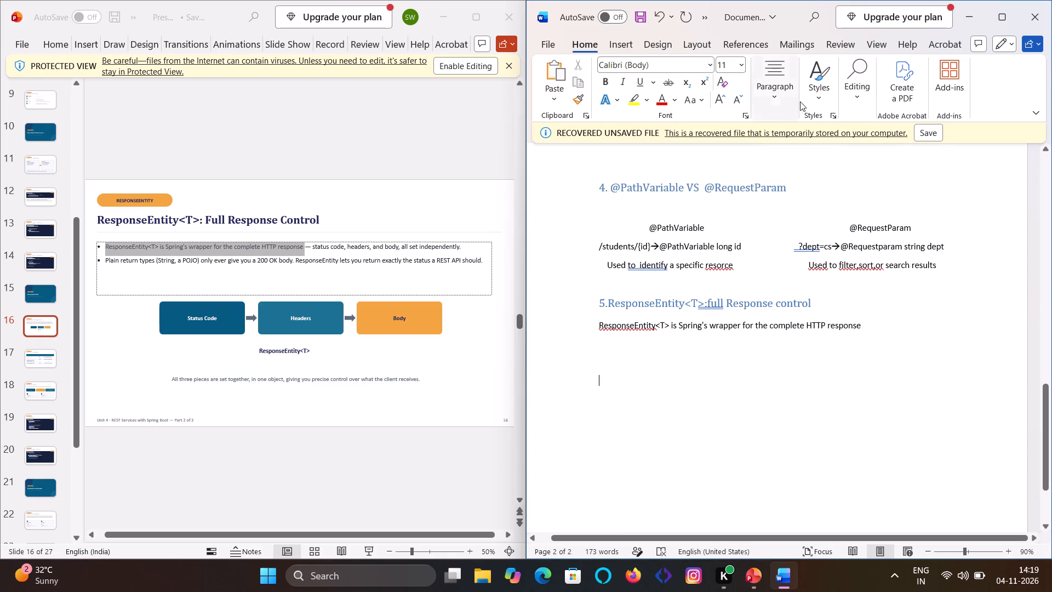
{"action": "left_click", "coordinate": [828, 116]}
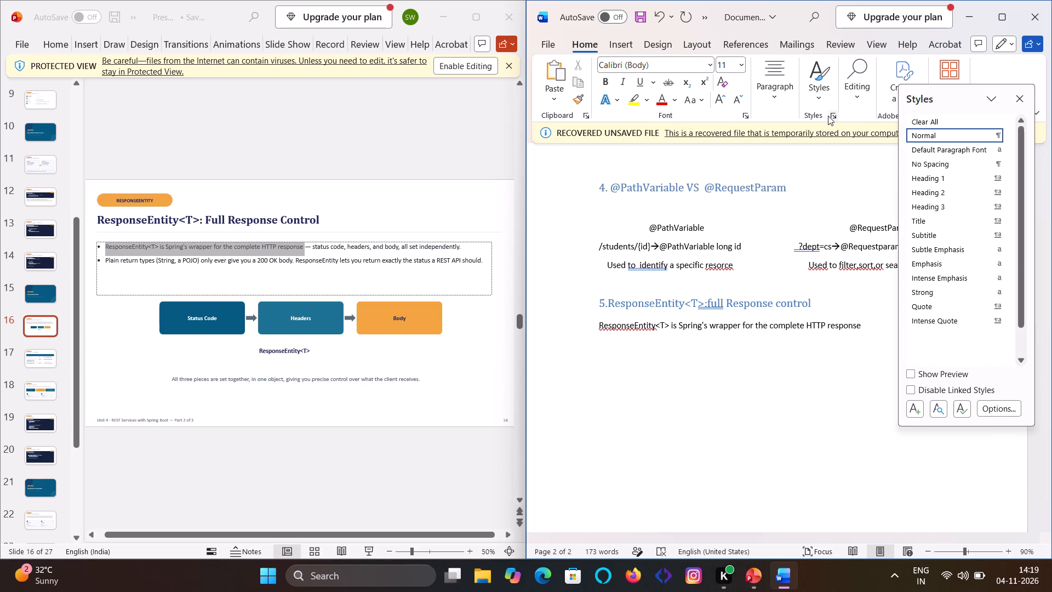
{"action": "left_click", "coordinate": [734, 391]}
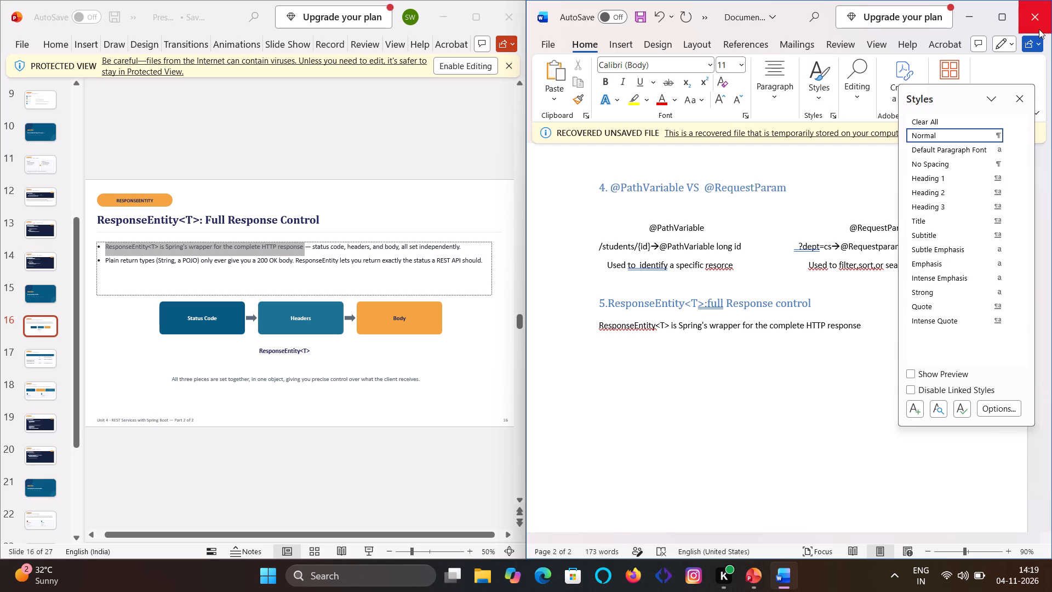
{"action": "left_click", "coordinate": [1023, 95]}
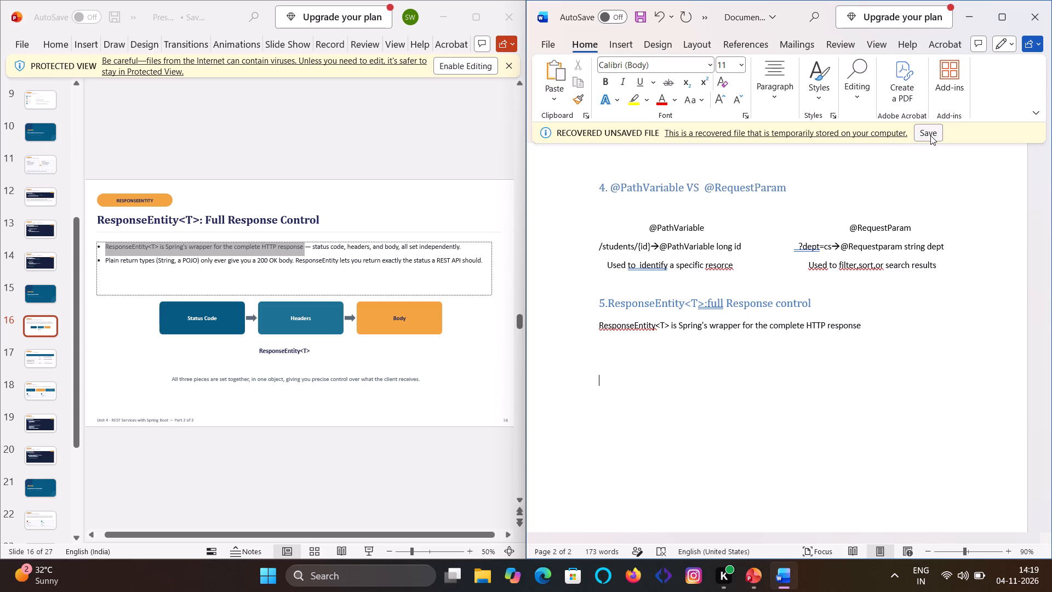
Save the recovered document as "Handling GET and POST Requests" in the OneDrive Documents folder.
{"action": "left_click", "coordinate": [930, 135]}
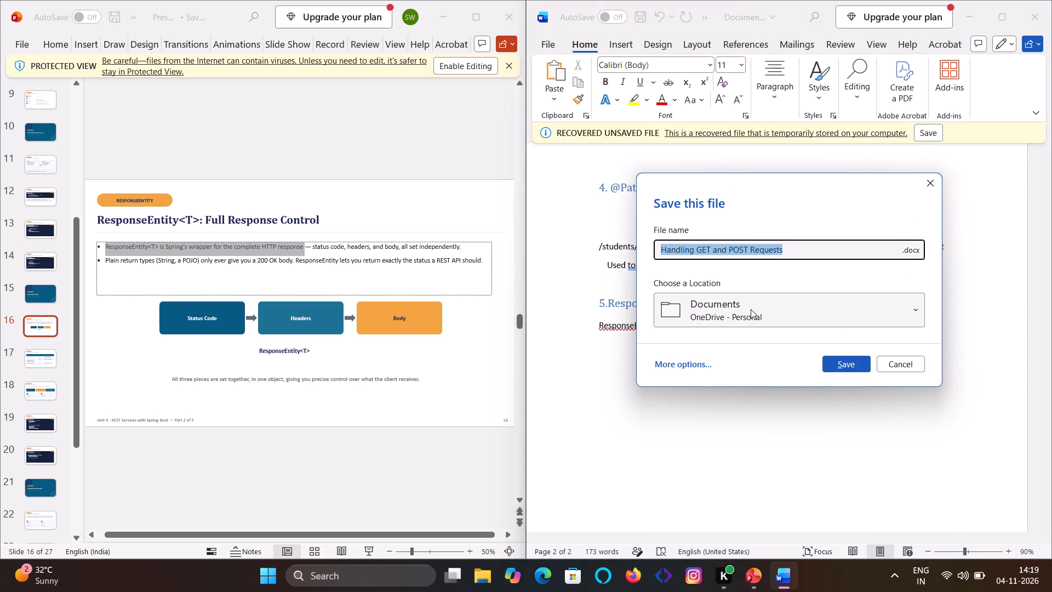
{"action": "left_click", "coordinate": [834, 359]}
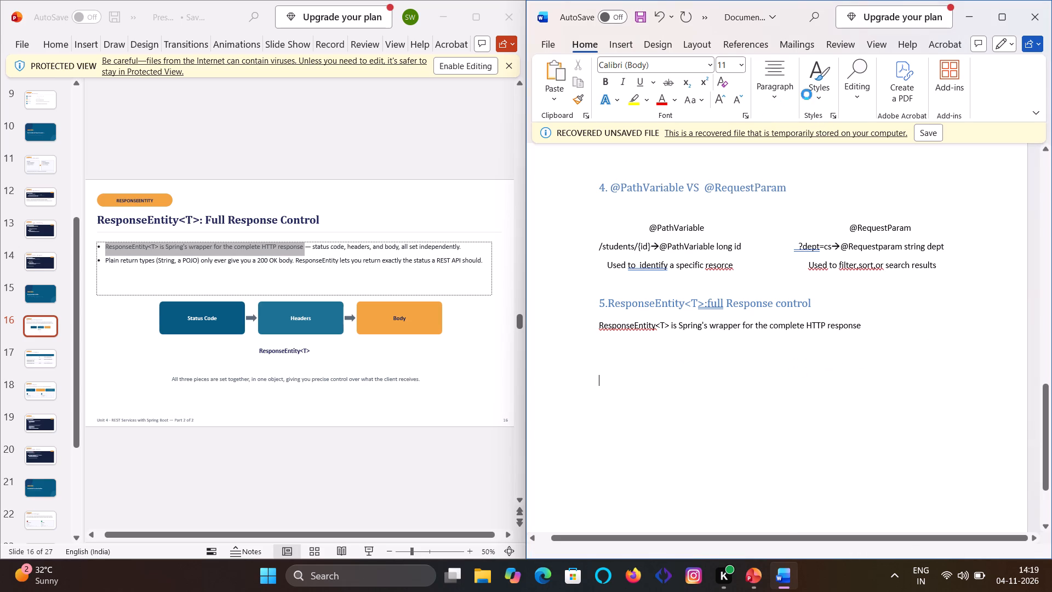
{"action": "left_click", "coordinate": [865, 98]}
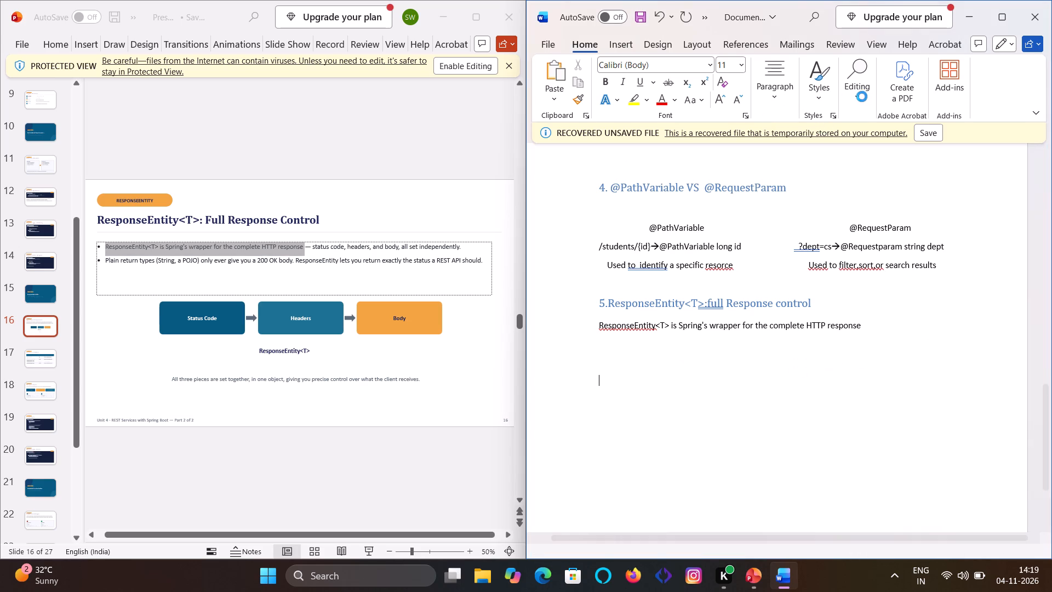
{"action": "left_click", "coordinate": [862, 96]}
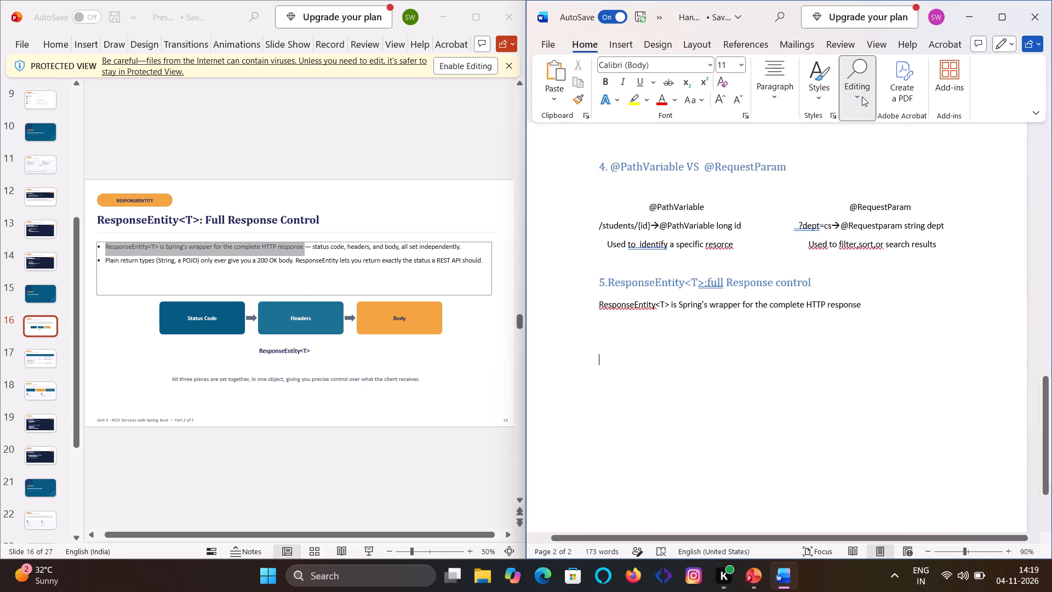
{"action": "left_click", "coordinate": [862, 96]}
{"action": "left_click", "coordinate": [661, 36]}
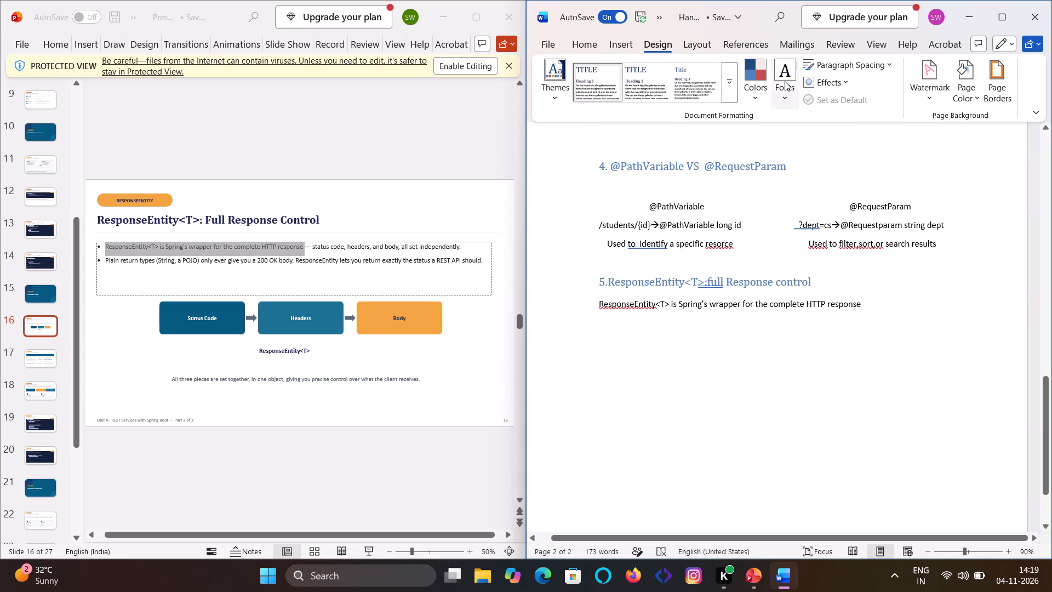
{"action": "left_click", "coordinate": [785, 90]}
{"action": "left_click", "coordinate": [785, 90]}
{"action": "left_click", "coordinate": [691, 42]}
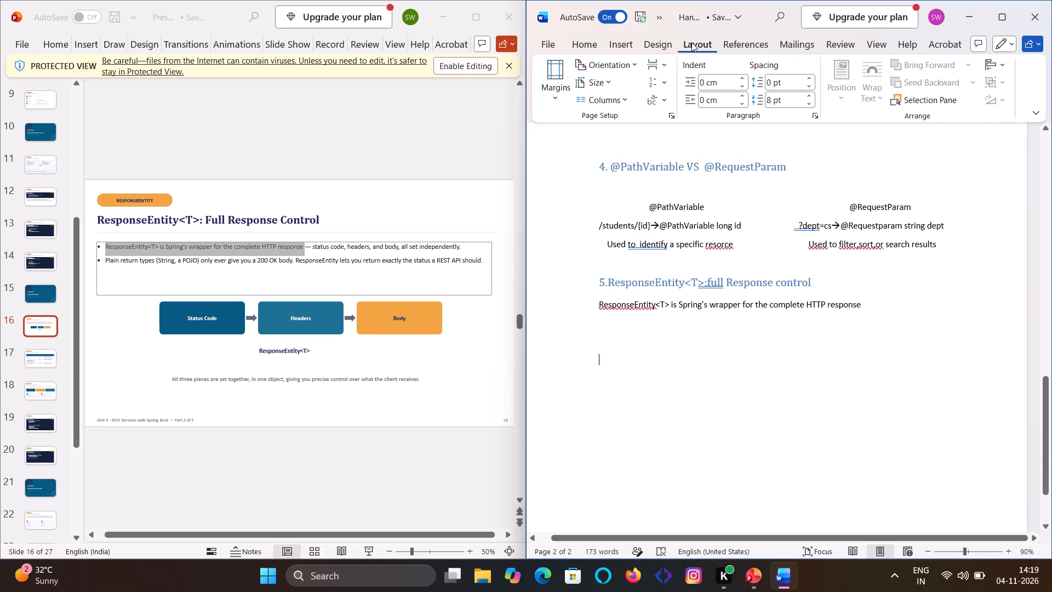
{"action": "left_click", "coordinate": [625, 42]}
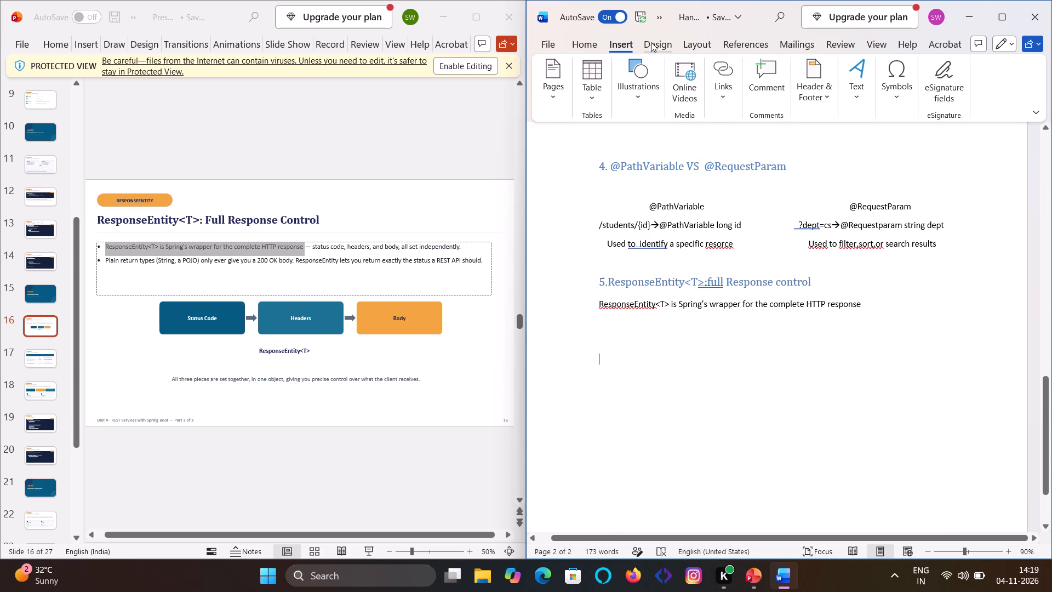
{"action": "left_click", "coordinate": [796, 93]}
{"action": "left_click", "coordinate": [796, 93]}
Draw three separate single-cell table boxes side by side below the ResponseEntity<T> sentence using Draw Table.
{"action": "left_click", "coordinate": [598, 92]}
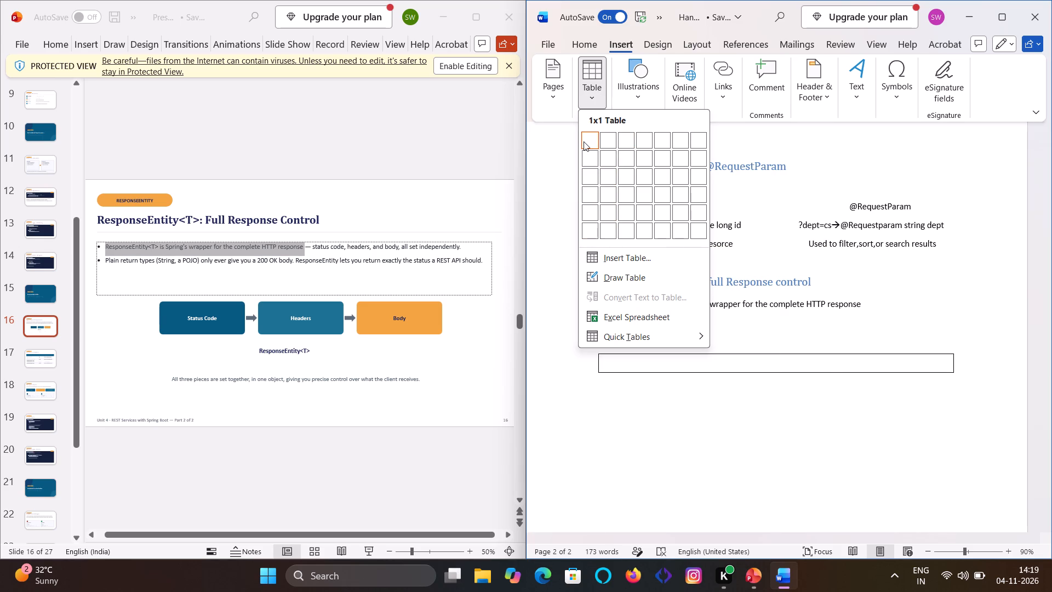
{"action": "left_click", "coordinate": [642, 274]}
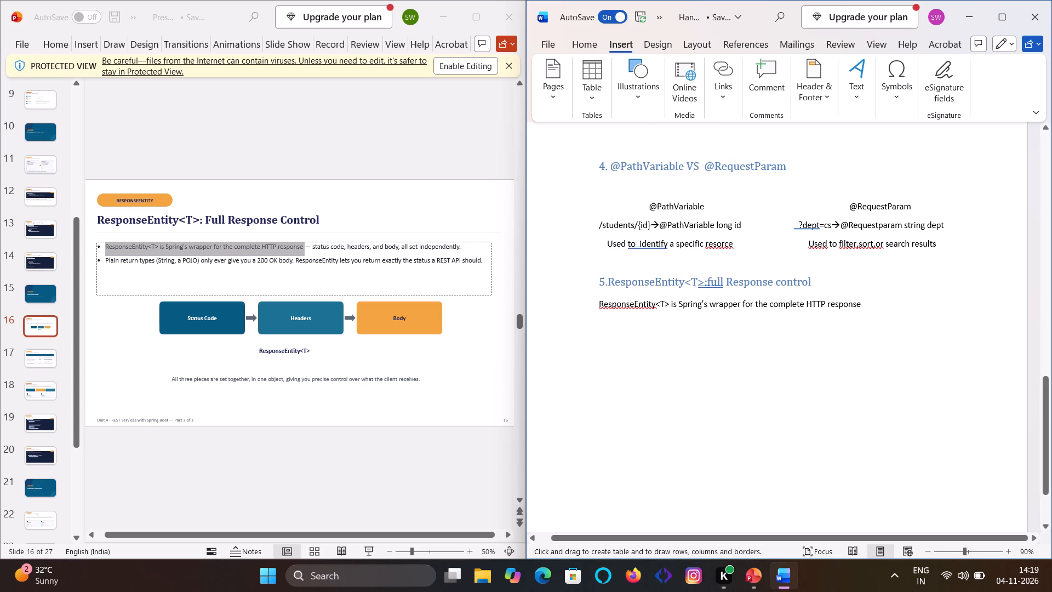
{"action": "left_click_drag", "start_coordinate": [602, 348], "coordinate": [668, 366]}
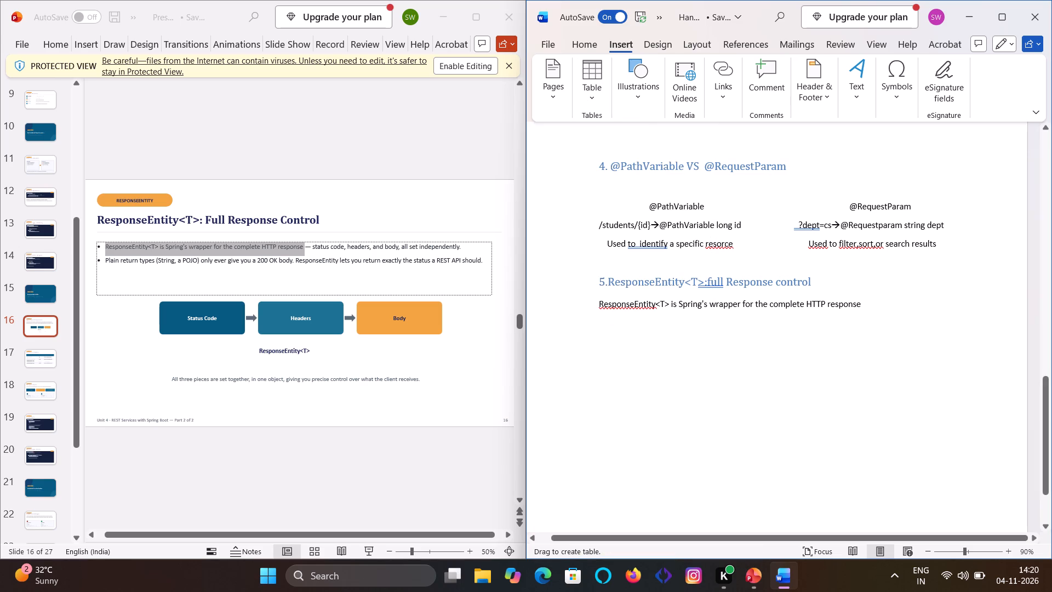
{"action": "left_click_drag", "start_coordinate": [668, 366], "coordinate": [662, 377]}
{"action": "left_click_drag", "start_coordinate": [662, 377], "coordinate": [706, 382]}
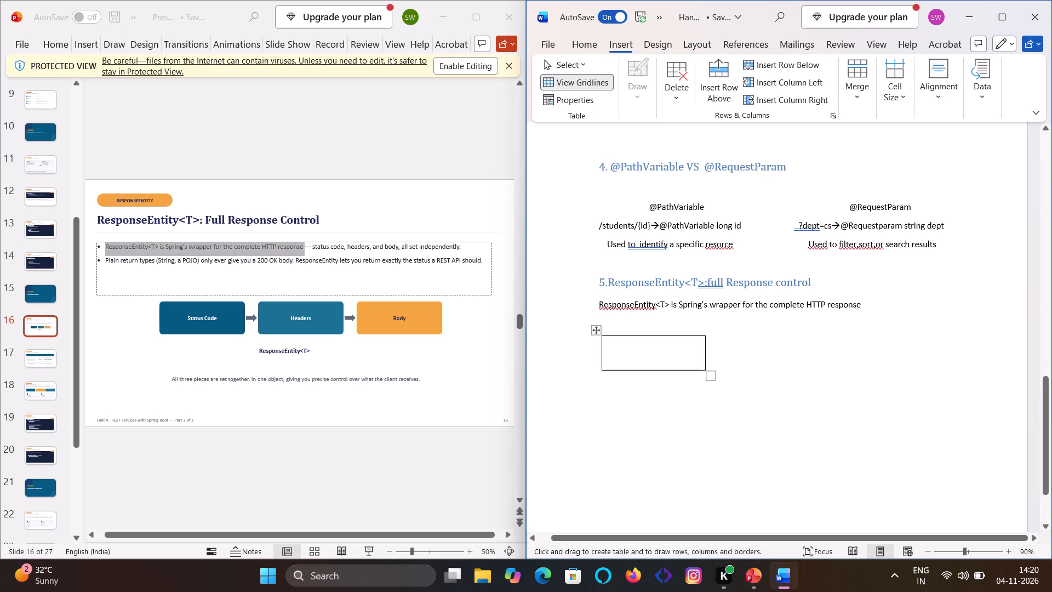
{"action": "left_click_drag", "start_coordinate": [734, 335], "coordinate": [809, 380]}
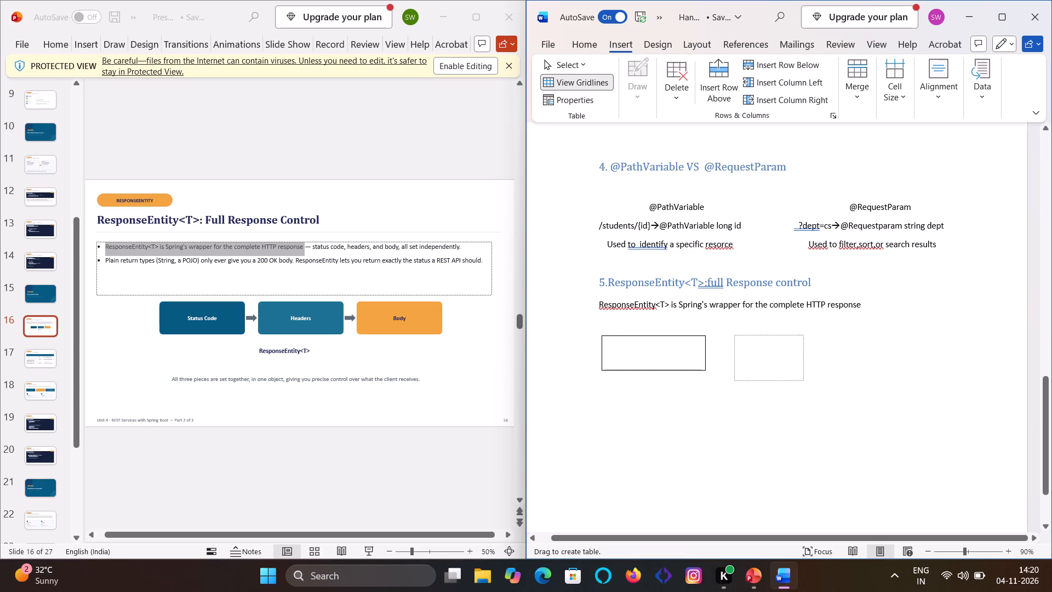
{"action": "left_click_drag", "start_coordinate": [809, 380], "coordinate": [834, 365]}
{"action": "left_click_drag", "start_coordinate": [834, 365], "coordinate": [837, 367]}
{"action": "left_click_drag", "start_coordinate": [872, 335], "coordinate": [970, 372]}
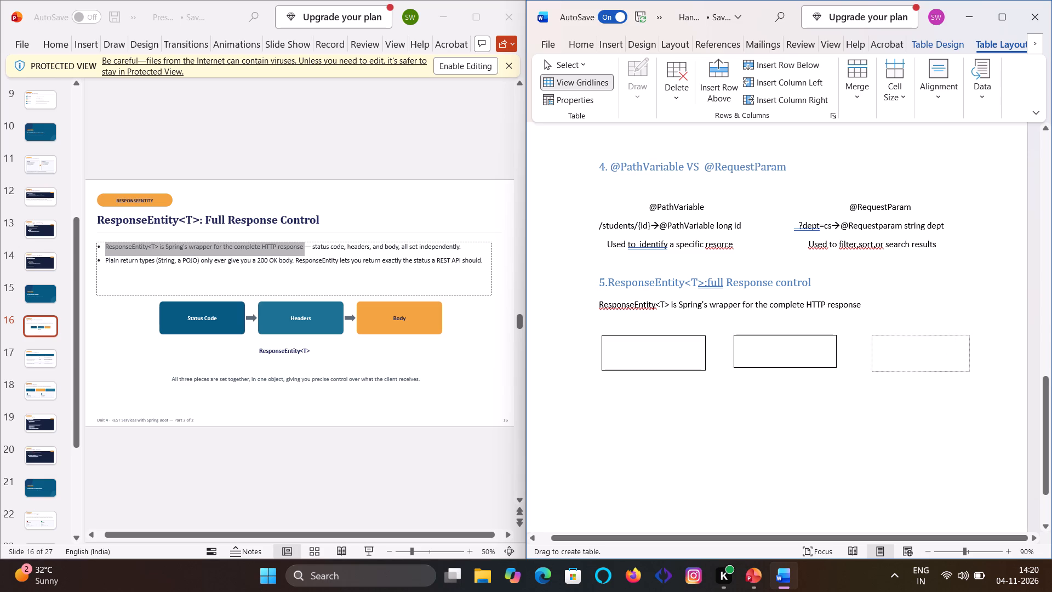
{"action": "left_click_drag", "start_coordinate": [970, 372], "coordinate": [974, 368]}
{"action": "left_click_drag", "start_coordinate": [974, 368], "coordinate": [974, 369]}
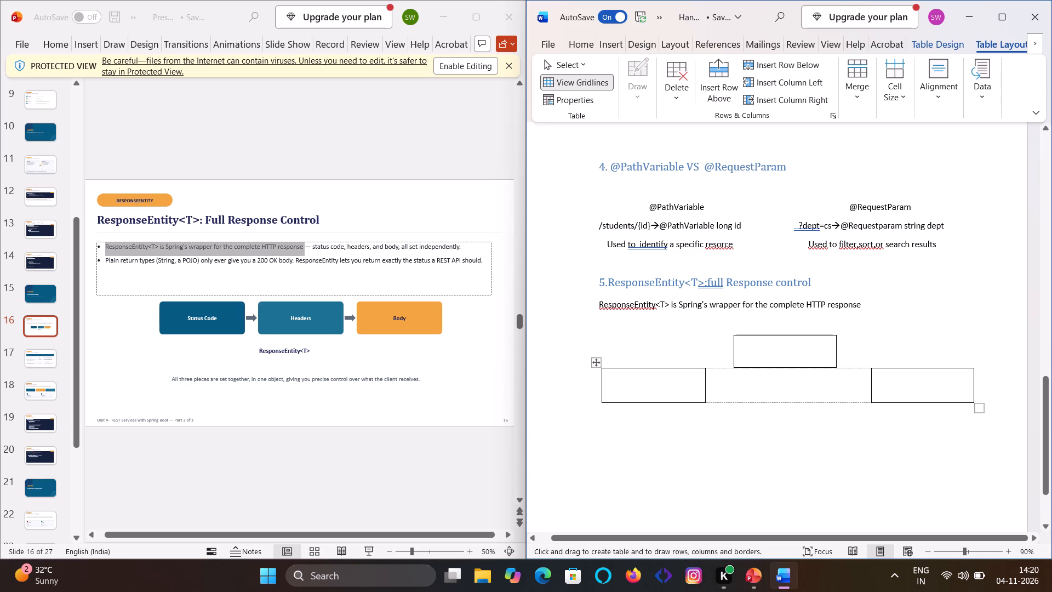
{"action": "left_click", "coordinate": [830, 428]}
Move the middle box down between the two outer boxes so that all three line up in one row.
{"action": "left_click", "coordinate": [783, 357]}
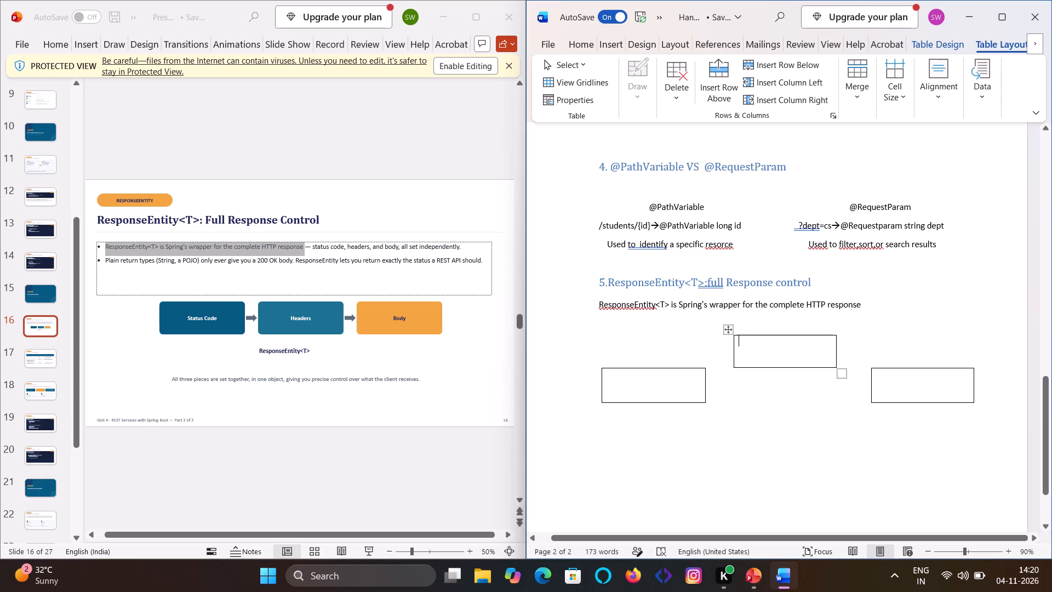
{"action": "left_click_drag", "start_coordinate": [780, 335], "coordinate": [785, 390]}
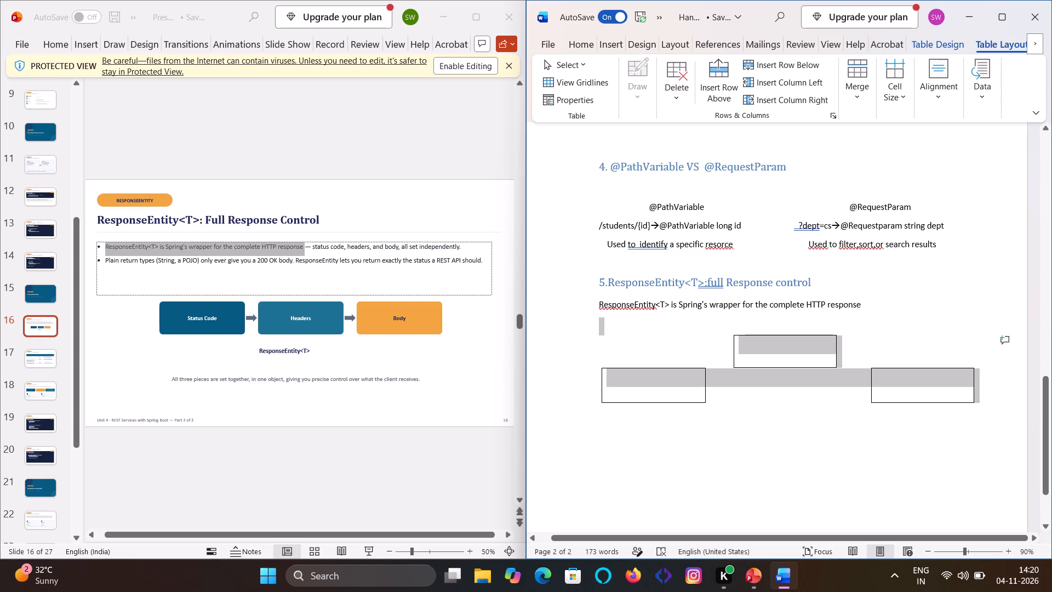
{"action": "left_click_drag", "start_coordinate": [785, 390], "coordinate": [777, 375]}
{"action": "left_click", "coordinate": [773, 392]}
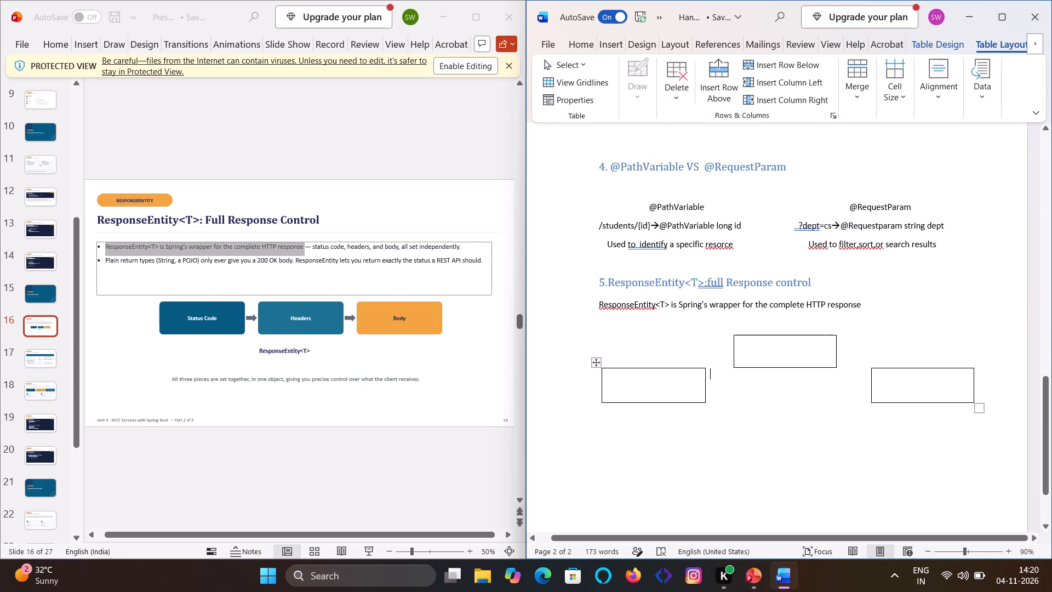
{"action": "right_click", "coordinate": [803, 350]}
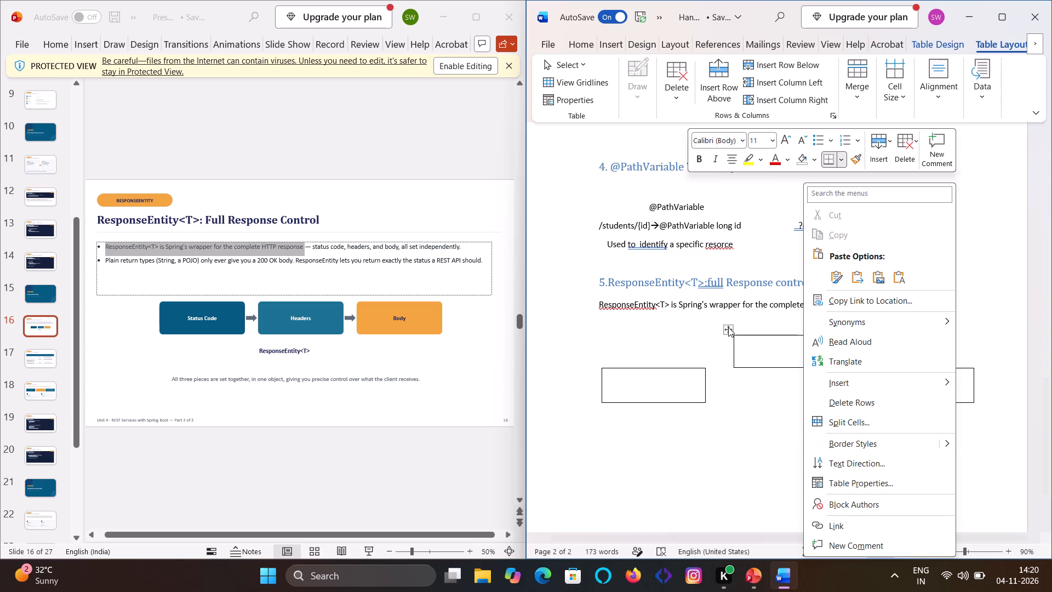
{"action": "left_click_drag", "start_coordinate": [728, 327], "coordinate": [727, 332]}
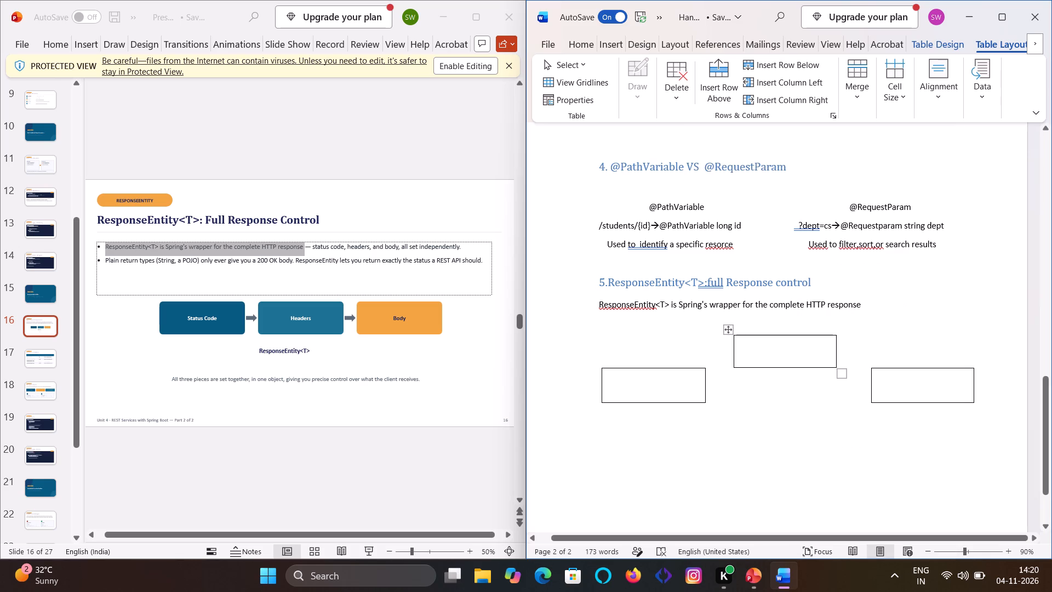
{"action": "left_click_drag", "start_coordinate": [727, 332], "coordinate": [729, 333]}
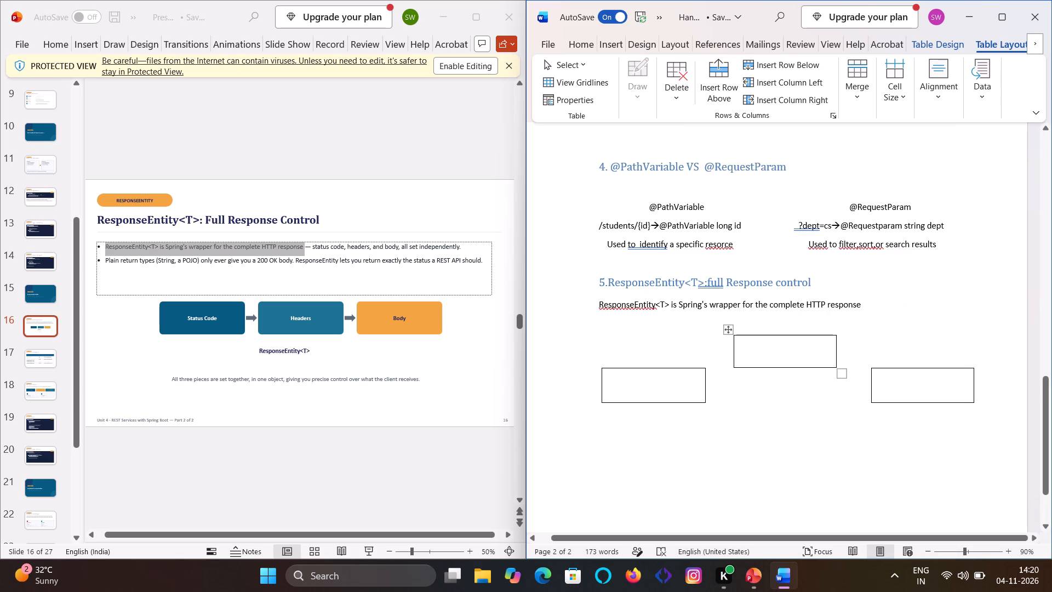
{"action": "left_click", "coordinate": [775, 392]}
{"action": "double_click", "coordinate": [744, 355]}
{"action": "left_click_drag", "start_coordinate": [730, 328], "coordinate": [747, 370]}
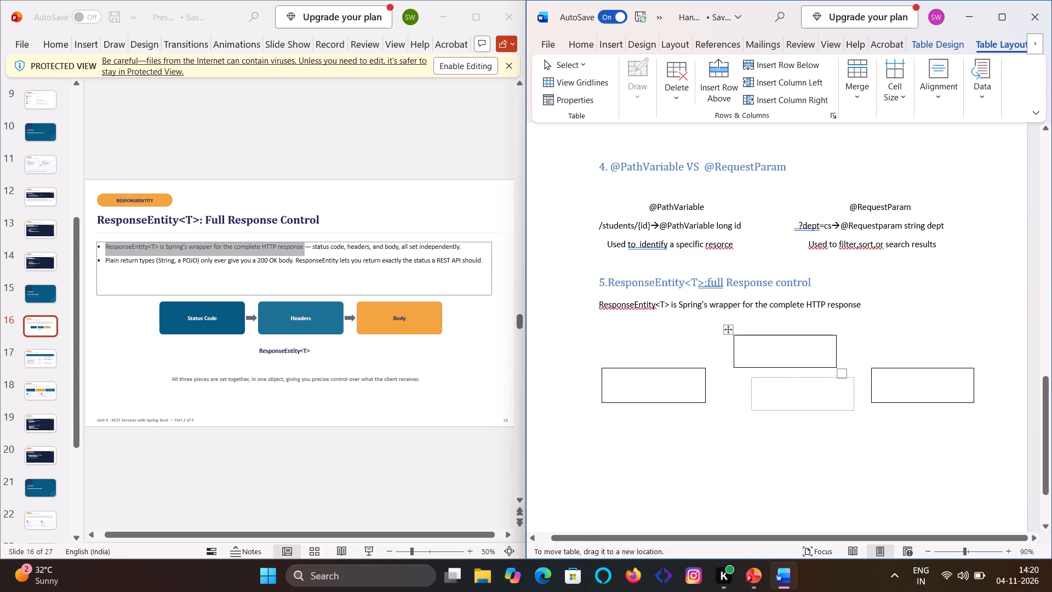
{"action": "left_click_drag", "start_coordinate": [747, 370], "coordinate": [736, 366]}
{"action": "left_click_drag", "start_coordinate": [736, 366], "coordinate": [729, 362]}
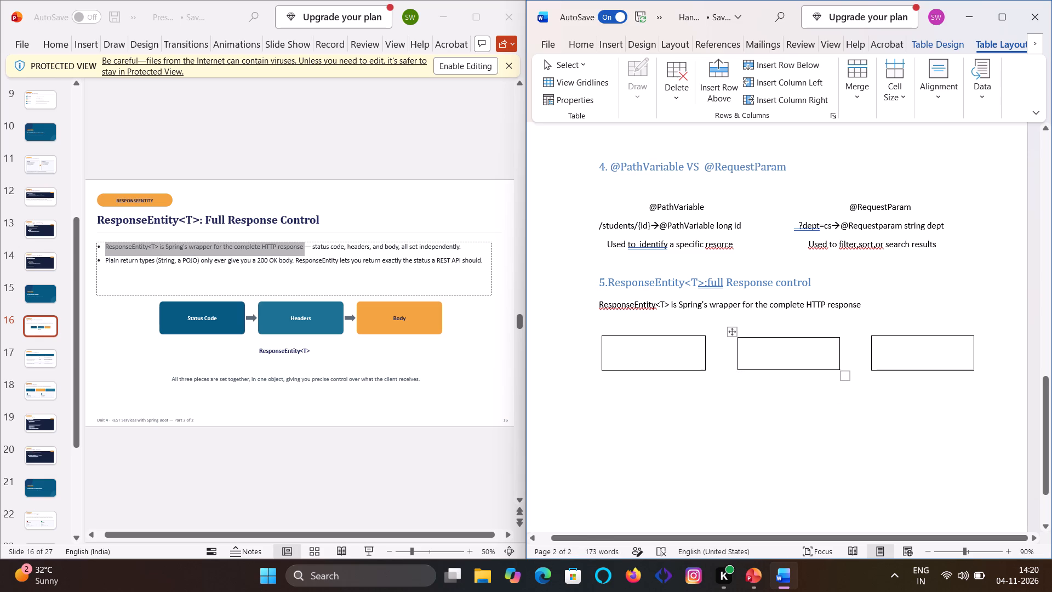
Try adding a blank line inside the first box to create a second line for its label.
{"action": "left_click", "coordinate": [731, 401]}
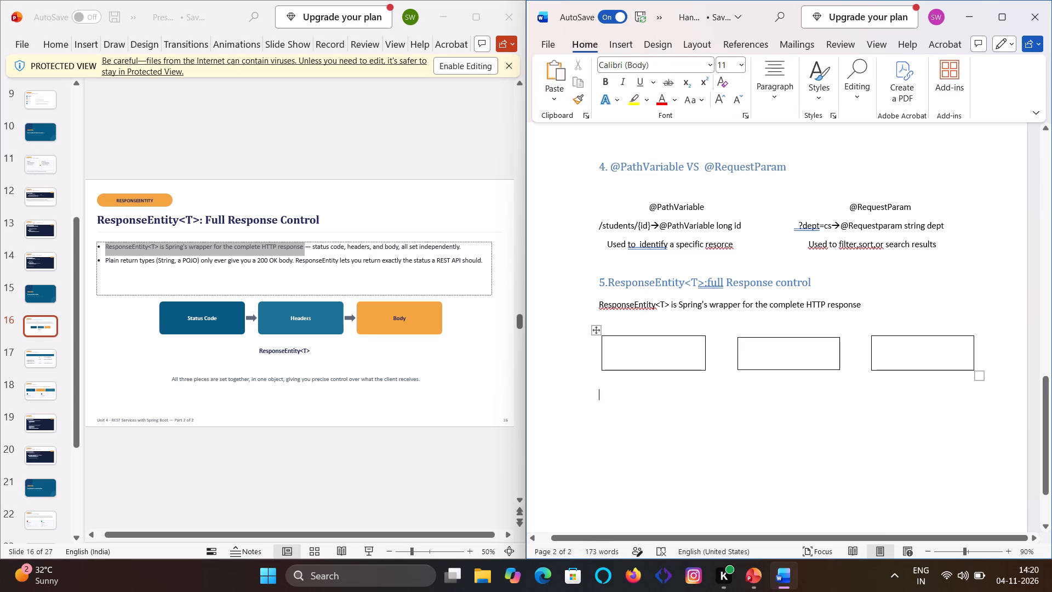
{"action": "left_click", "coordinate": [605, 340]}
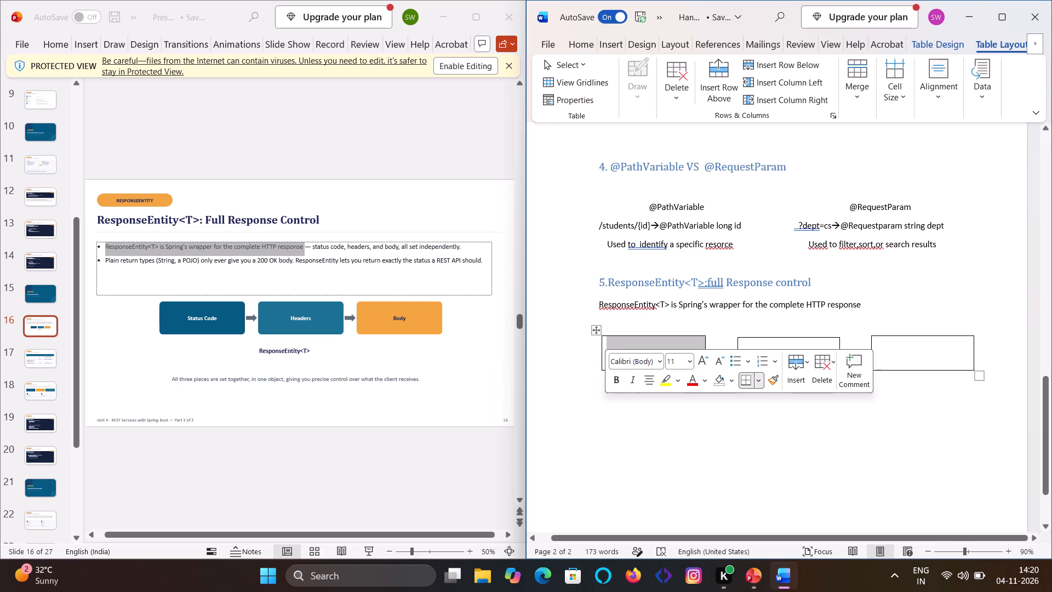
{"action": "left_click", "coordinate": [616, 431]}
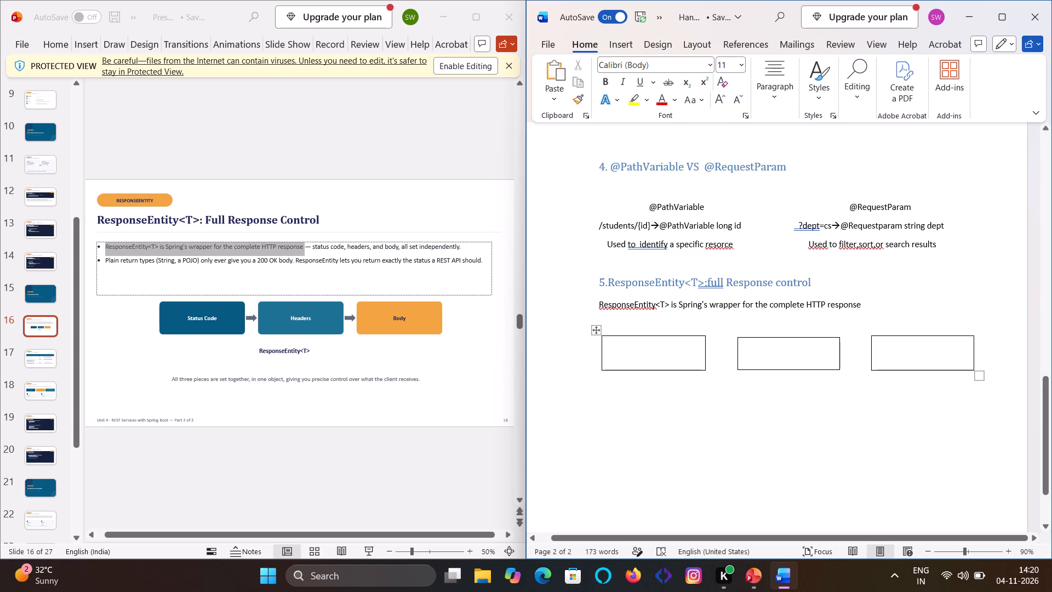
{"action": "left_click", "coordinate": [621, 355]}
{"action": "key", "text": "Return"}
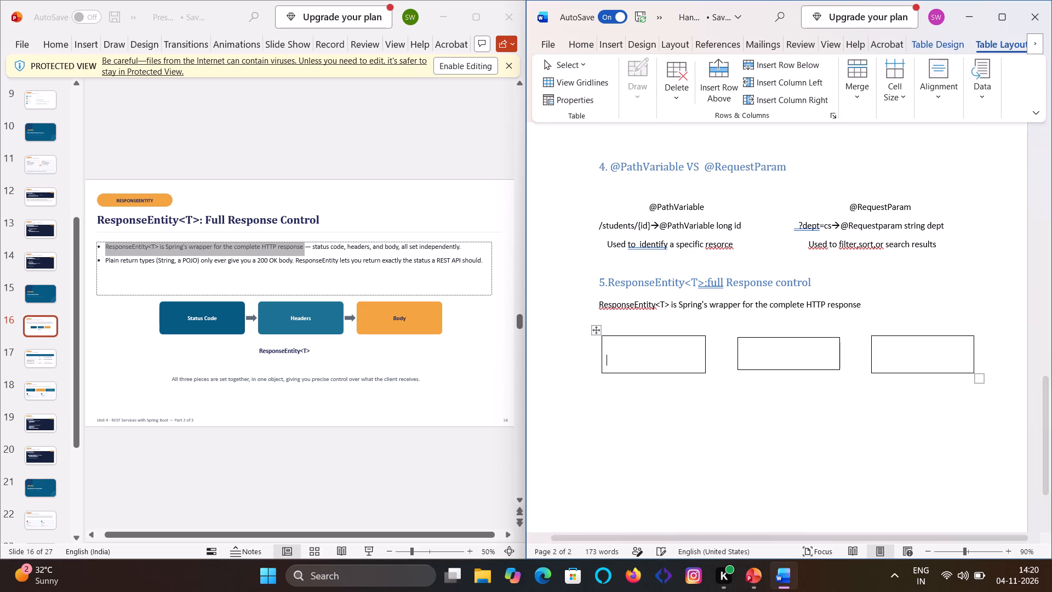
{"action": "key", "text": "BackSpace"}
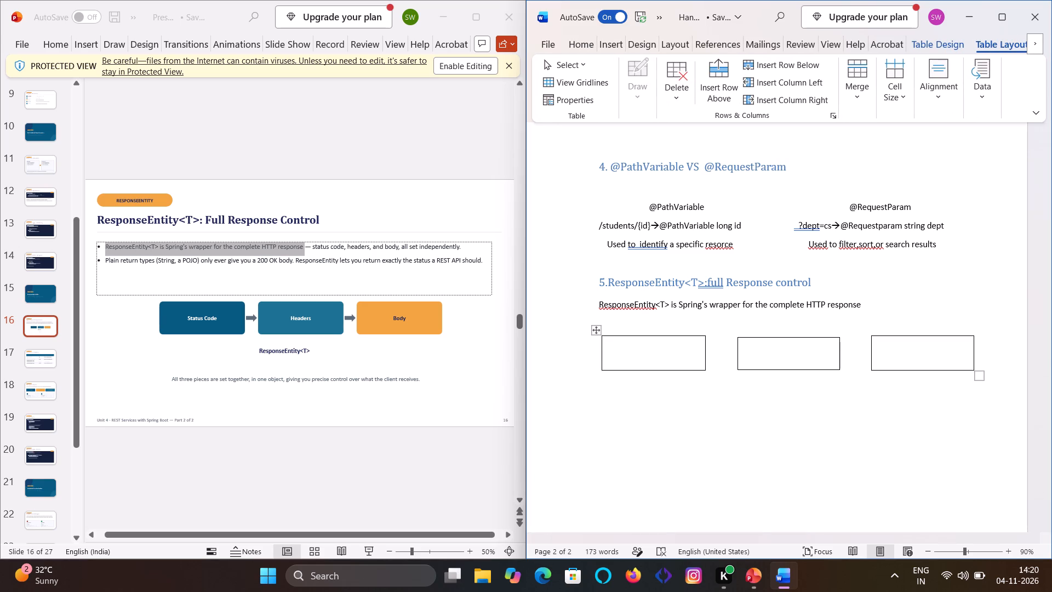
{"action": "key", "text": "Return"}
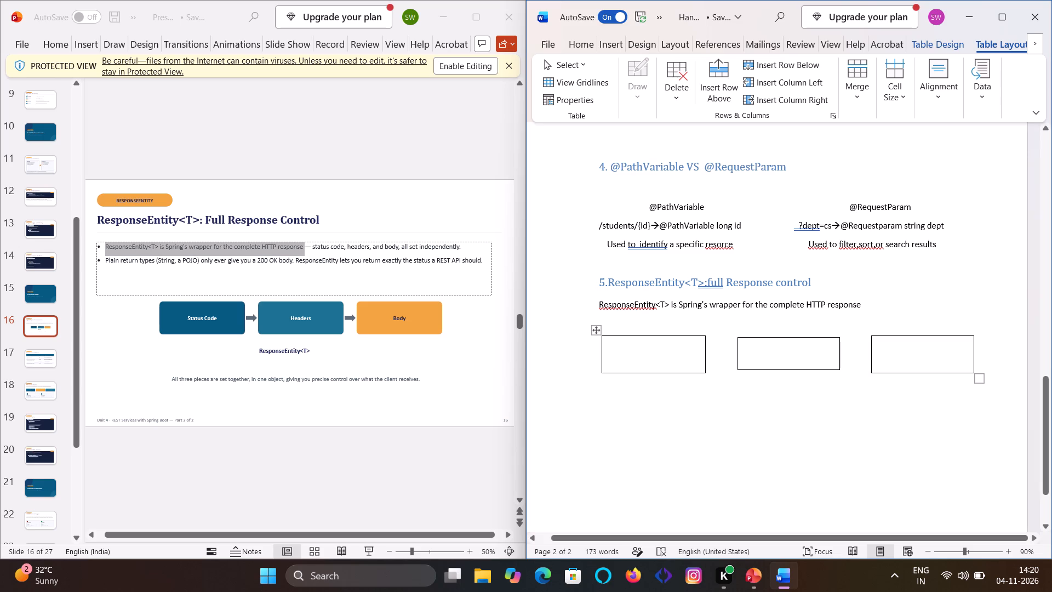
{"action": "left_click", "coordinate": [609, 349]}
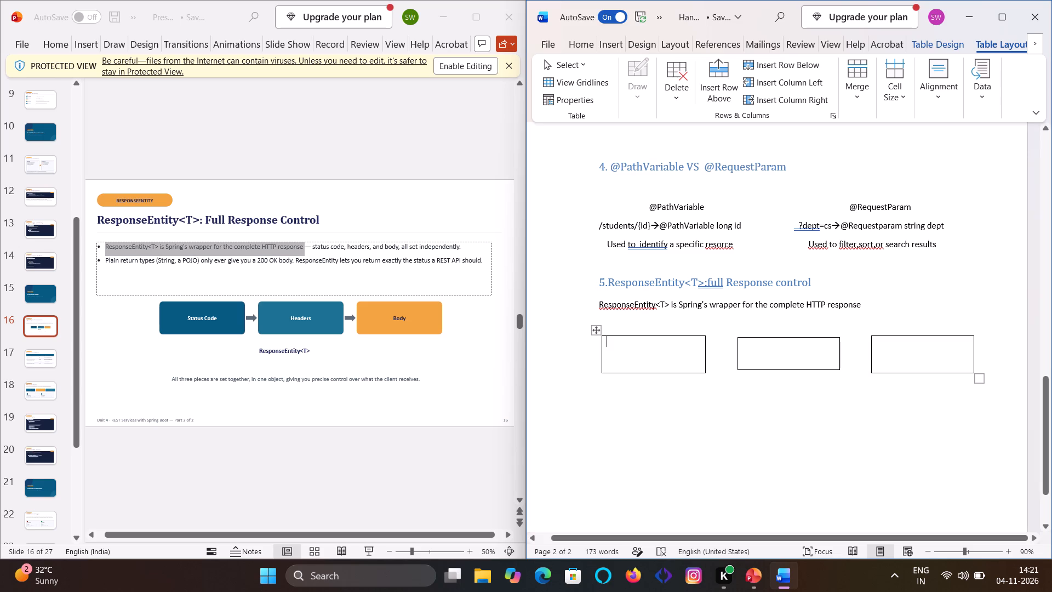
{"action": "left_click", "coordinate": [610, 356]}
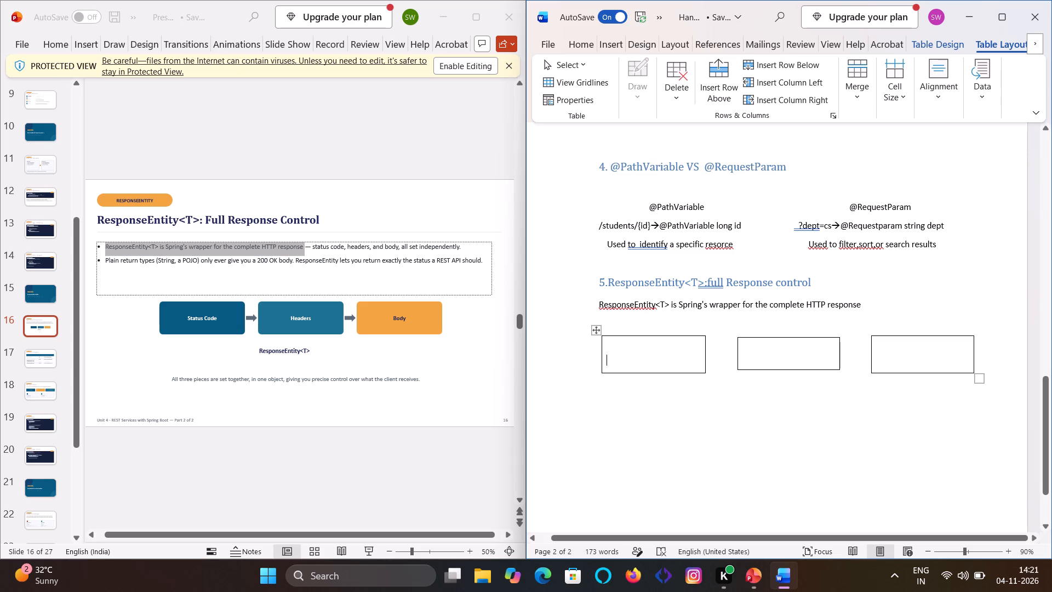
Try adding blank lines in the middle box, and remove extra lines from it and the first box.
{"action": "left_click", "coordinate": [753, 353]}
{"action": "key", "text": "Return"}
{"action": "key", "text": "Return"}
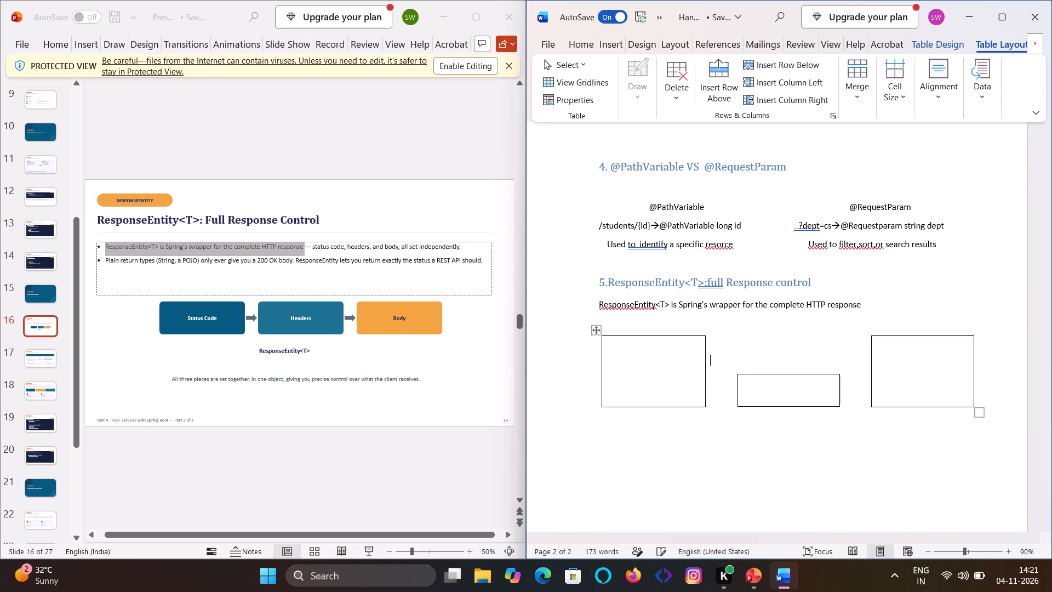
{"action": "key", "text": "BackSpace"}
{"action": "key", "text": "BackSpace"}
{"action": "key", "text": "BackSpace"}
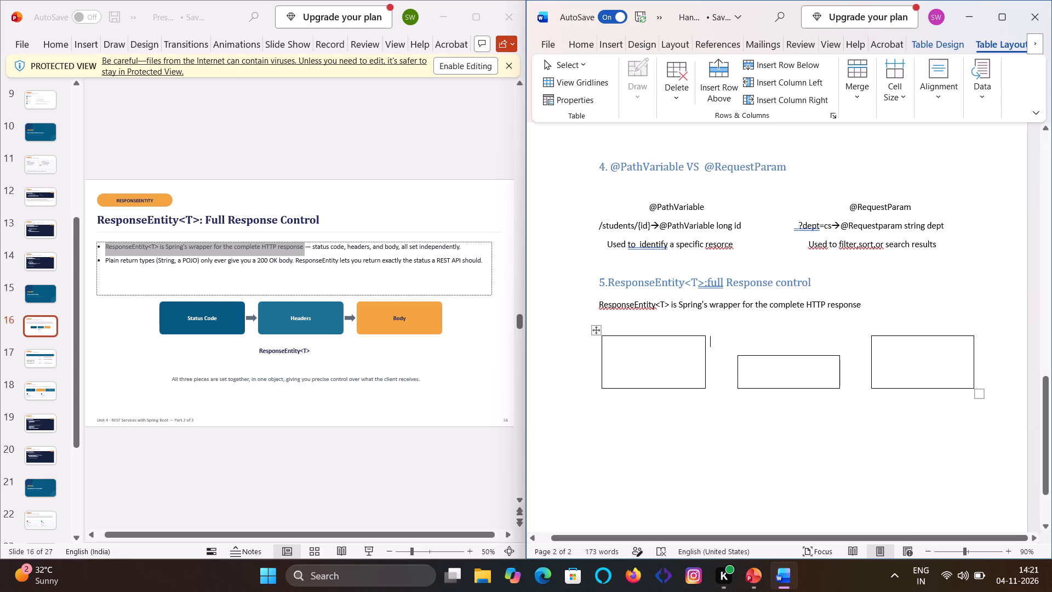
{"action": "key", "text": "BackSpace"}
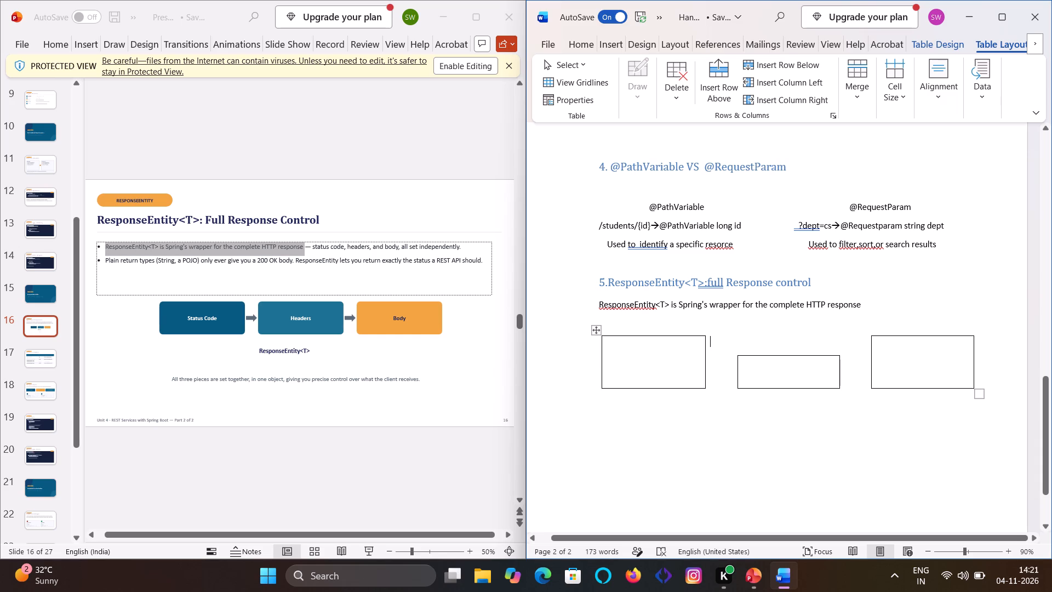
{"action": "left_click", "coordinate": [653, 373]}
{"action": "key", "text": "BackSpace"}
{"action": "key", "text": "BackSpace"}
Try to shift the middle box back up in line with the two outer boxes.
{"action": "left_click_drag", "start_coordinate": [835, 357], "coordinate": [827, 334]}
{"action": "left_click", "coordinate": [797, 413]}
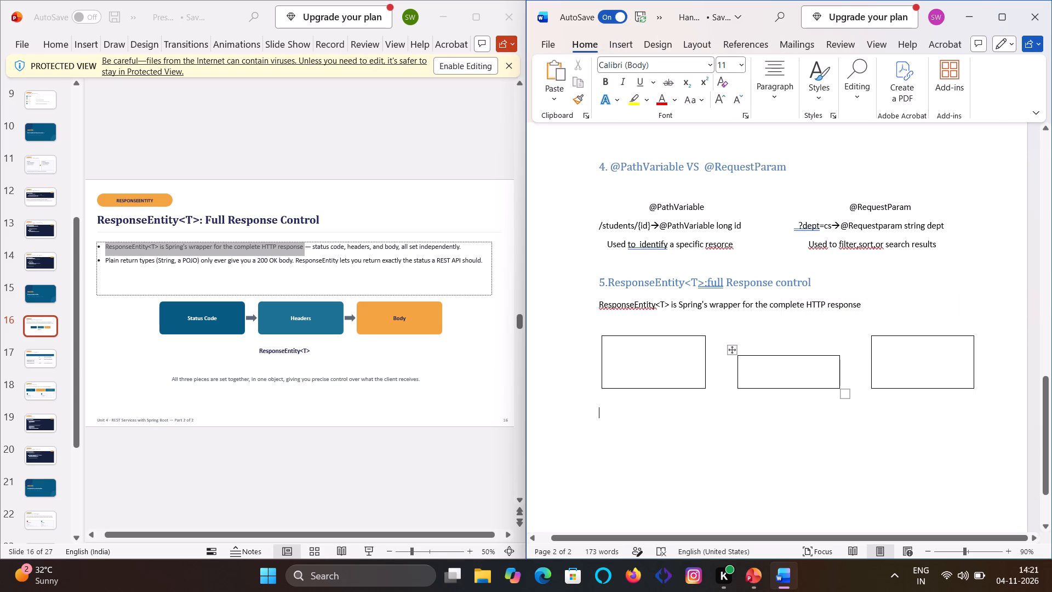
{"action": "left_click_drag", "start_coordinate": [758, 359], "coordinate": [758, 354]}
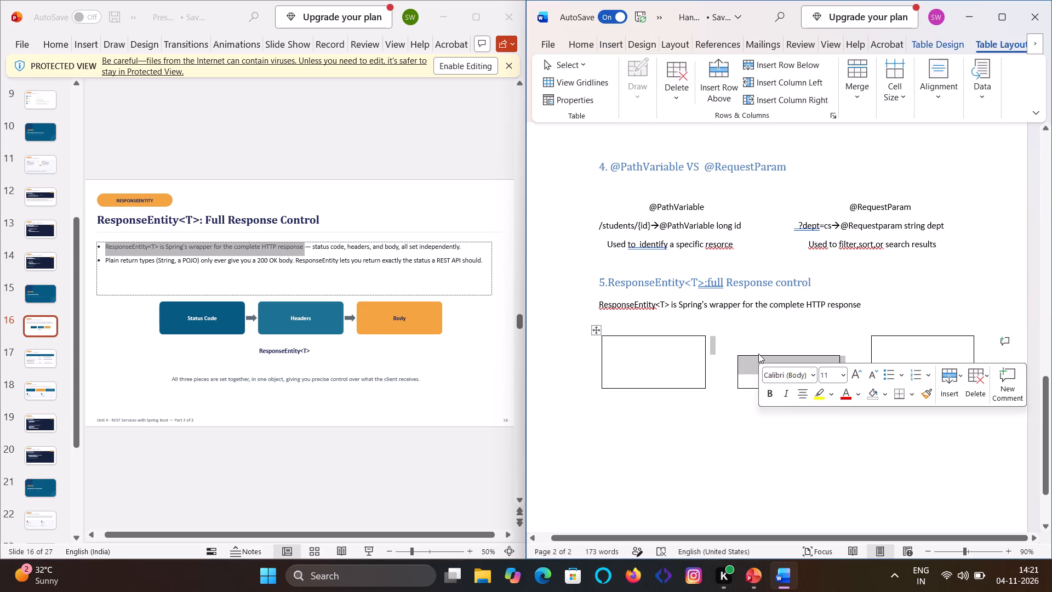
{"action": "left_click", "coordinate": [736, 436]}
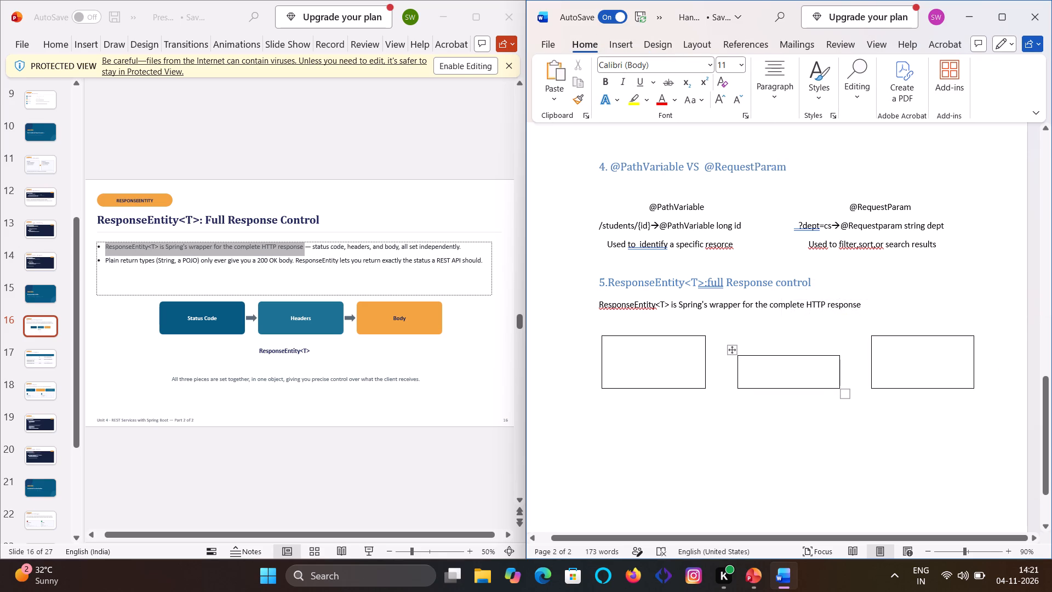
Delete the middle box's table from between the two outer boxes.
{"action": "right_click", "coordinate": [761, 375]}
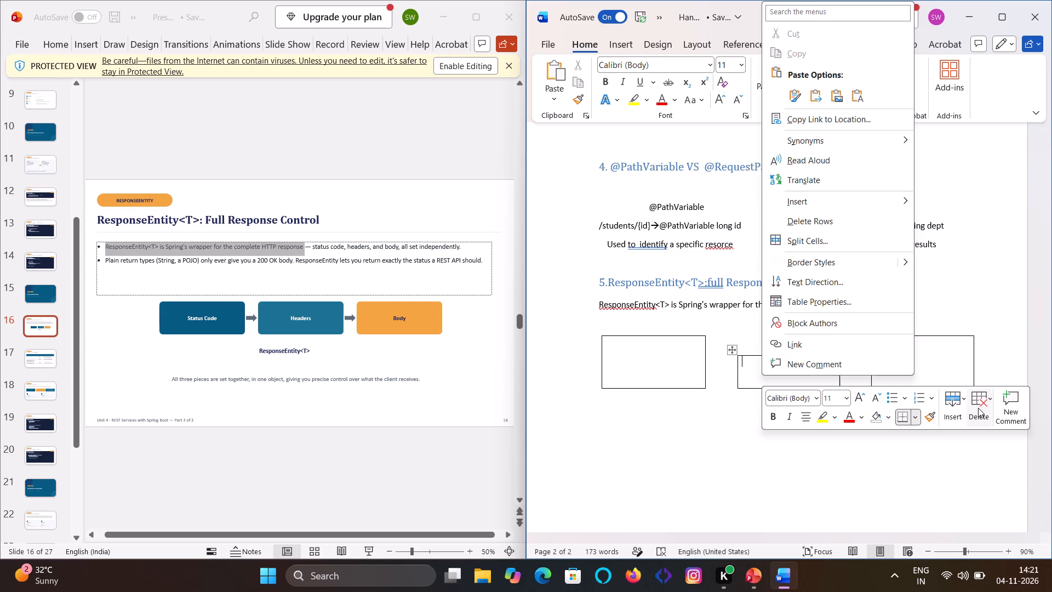
{"action": "left_click", "coordinate": [978, 408]}
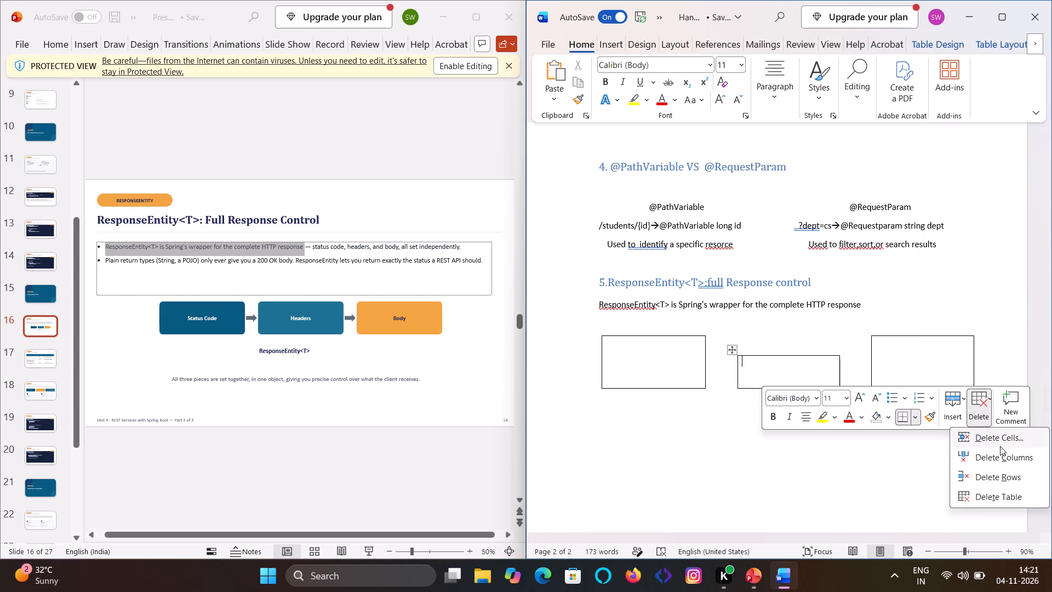
{"action": "left_click", "coordinate": [997, 501]}
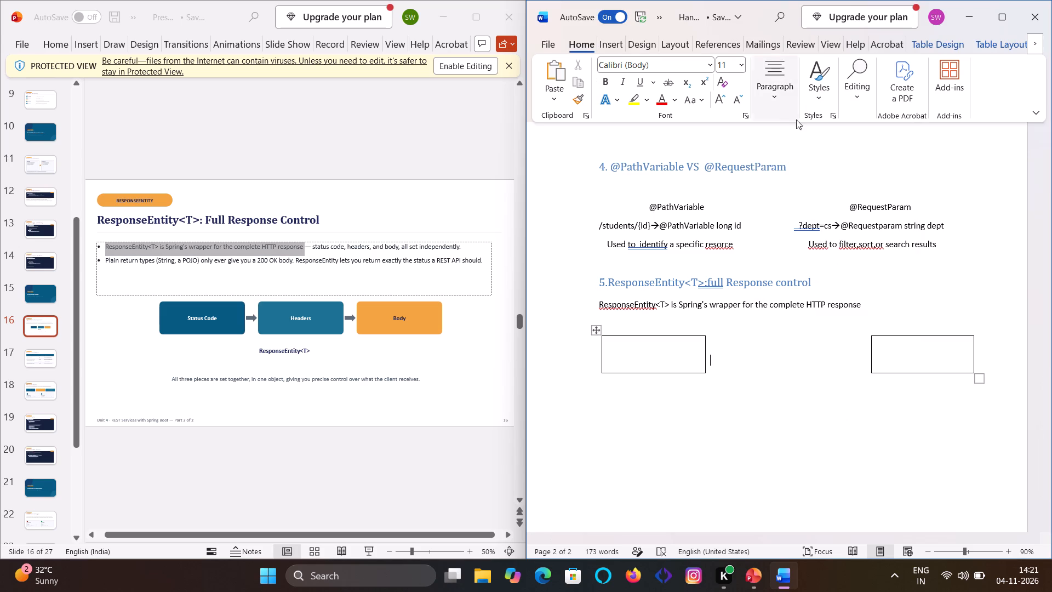
Draw a new single-cell middle box between the two outer boxes with Draw Table, level with them.
{"action": "left_click", "coordinate": [636, 50]}
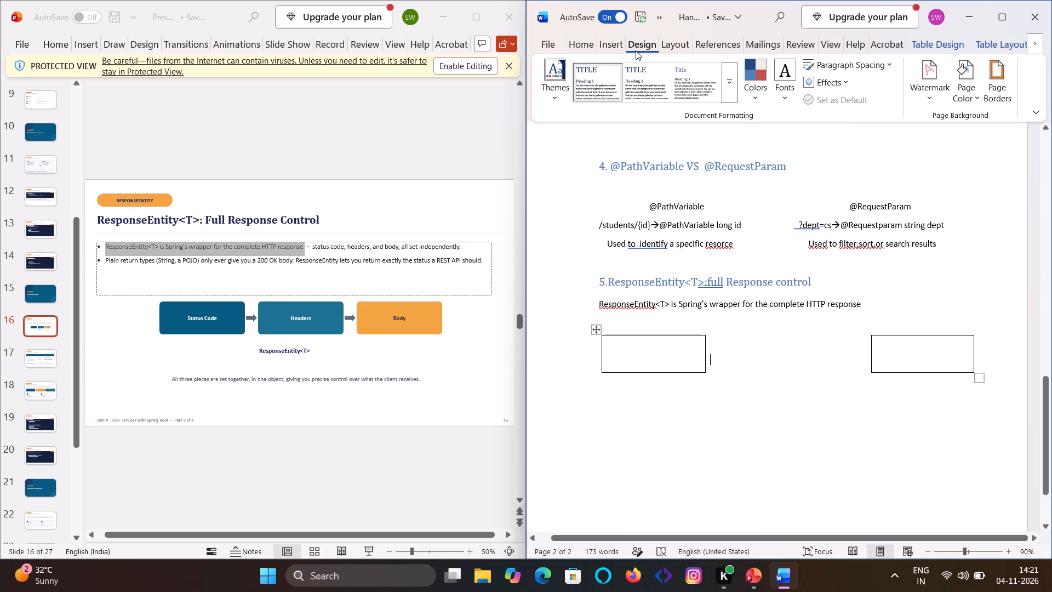
{"action": "left_click", "coordinate": [617, 47]}
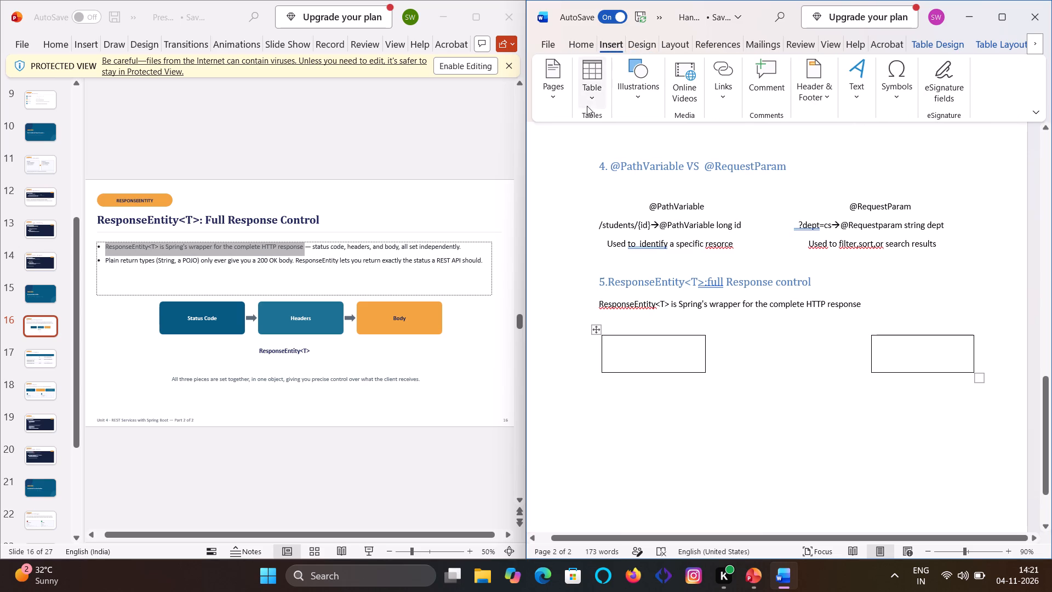
{"action": "left_click", "coordinate": [591, 103]}
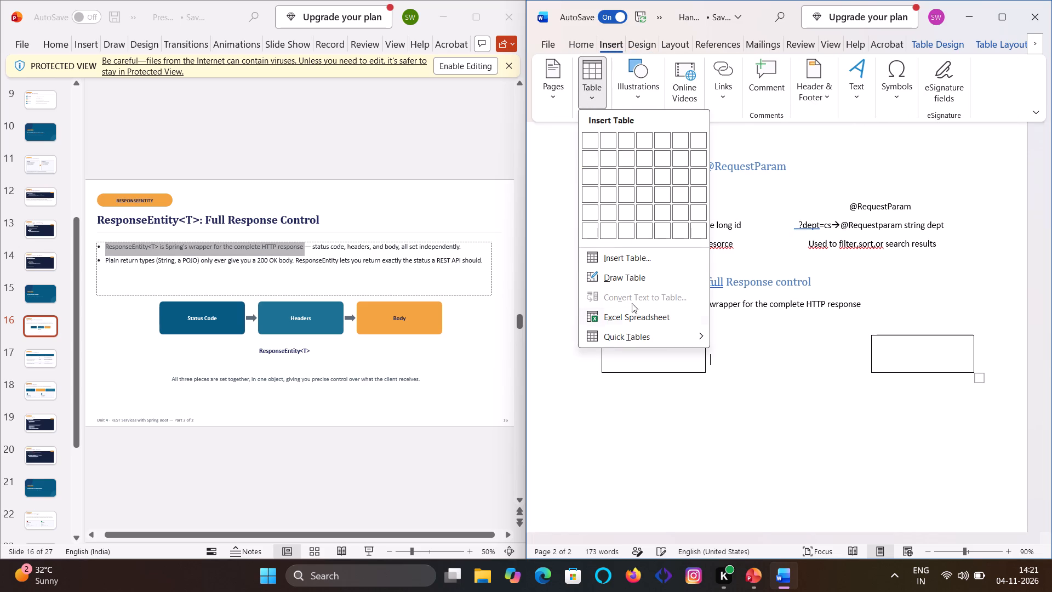
{"action": "left_click", "coordinate": [635, 282]}
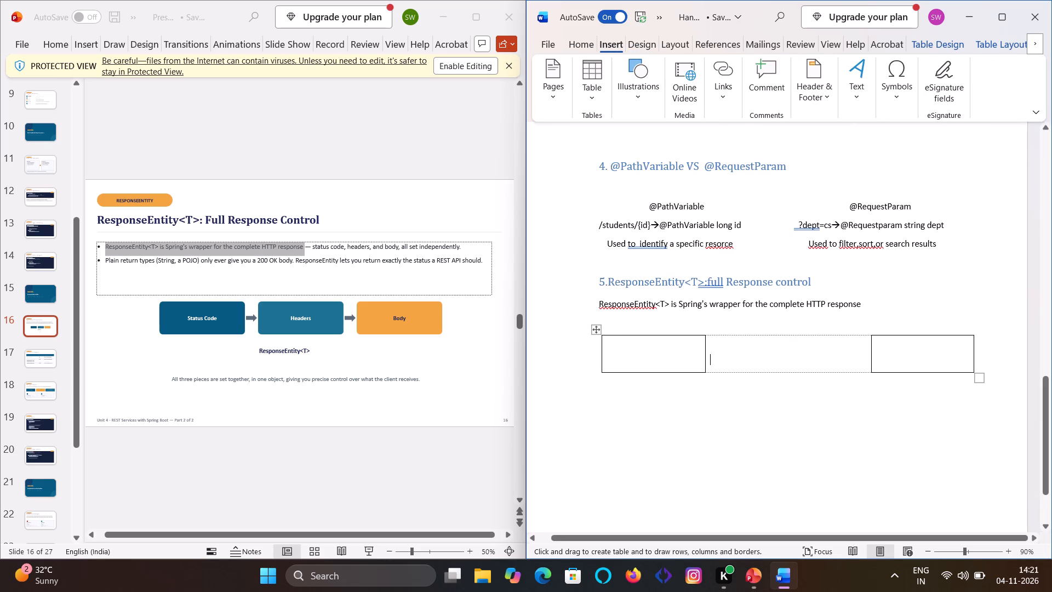
{"action": "left_click_drag", "start_coordinate": [742, 337], "coordinate": [797, 371]}
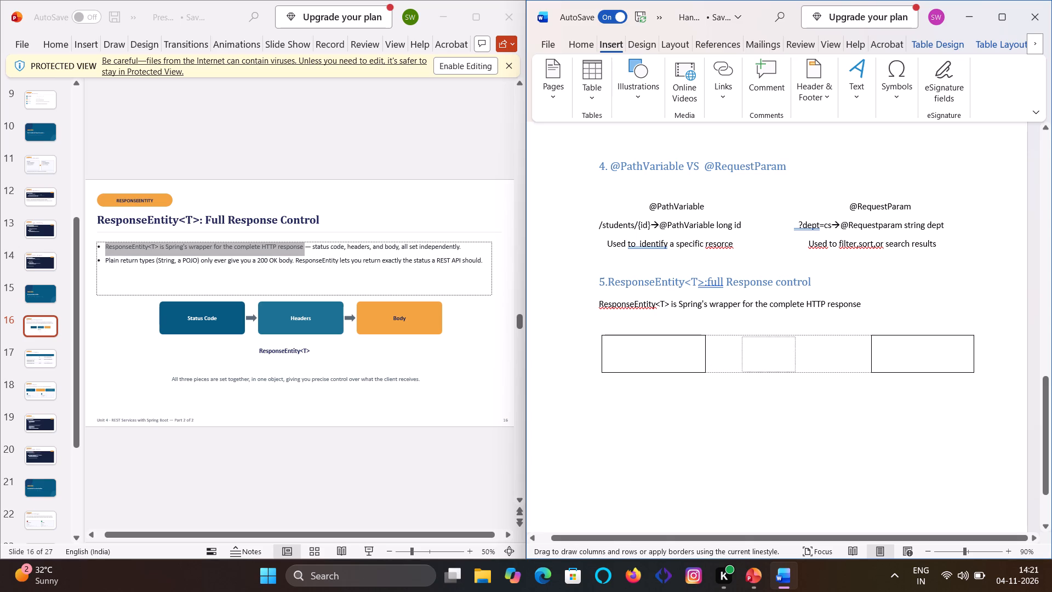
{"action": "left_click_drag", "start_coordinate": [797, 371], "coordinate": [834, 379]}
{"action": "left_click_drag", "start_coordinate": [834, 379], "coordinate": [793, 369]}
{"action": "left_click_drag", "start_coordinate": [793, 369], "coordinate": [831, 372]}
{"action": "left_click", "coordinate": [779, 408]}
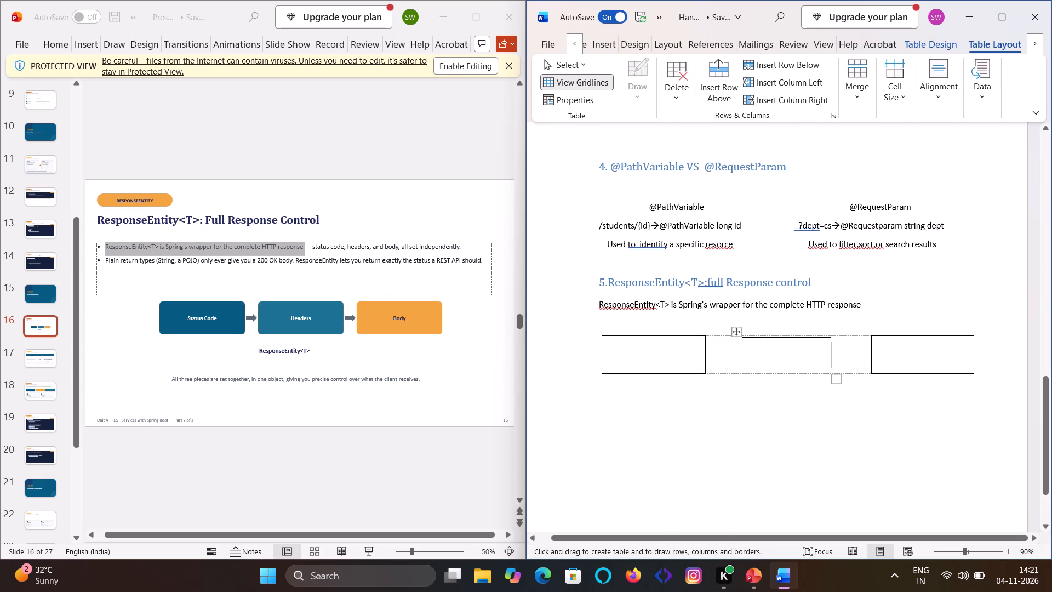
Enter "Status code" as the label in the first box.
{"action": "left_click", "coordinate": [615, 349]}
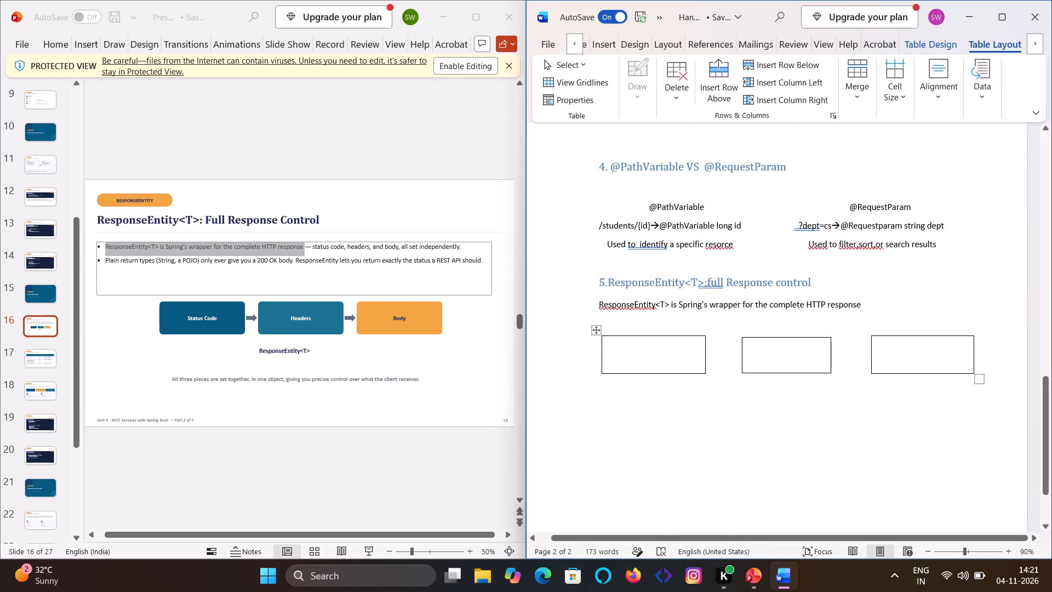
{"action": "type", "text": "sta"}
{"action": "type", "text": "tus"}
{"action": "key", "text": "space"}
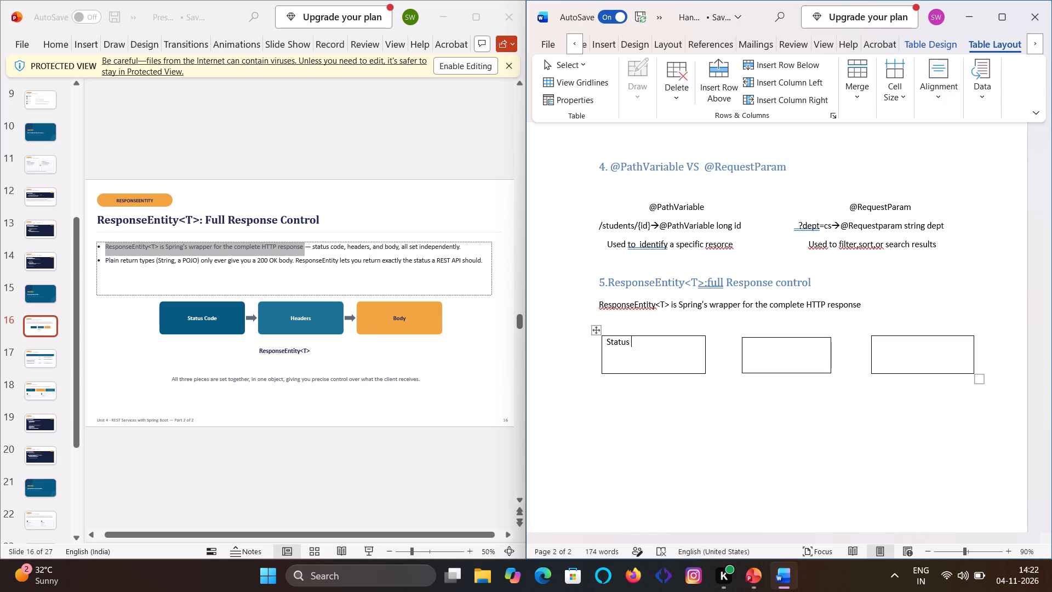
{"action": "type", "text": "code"}
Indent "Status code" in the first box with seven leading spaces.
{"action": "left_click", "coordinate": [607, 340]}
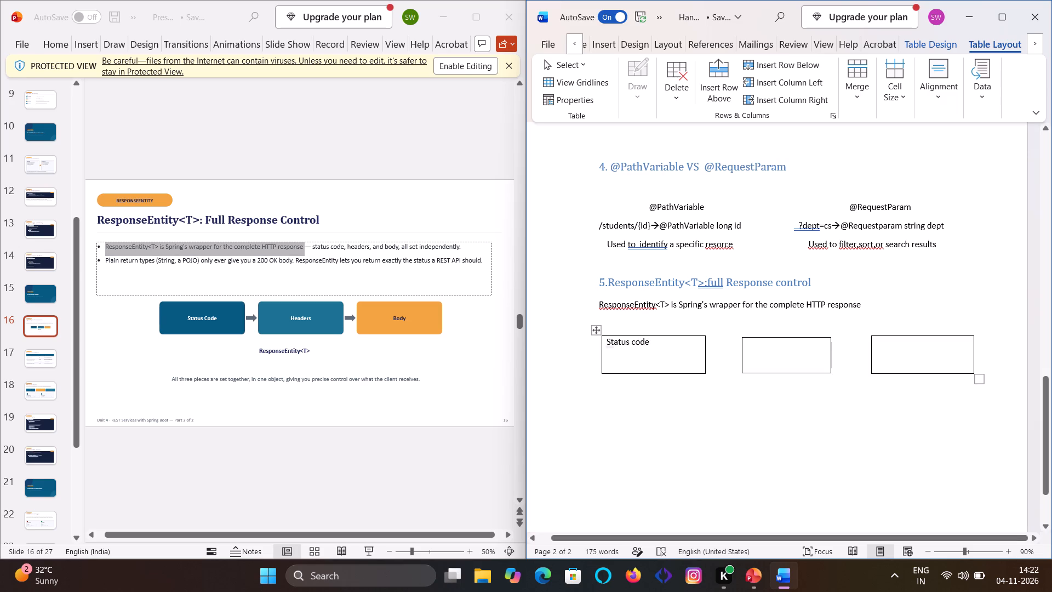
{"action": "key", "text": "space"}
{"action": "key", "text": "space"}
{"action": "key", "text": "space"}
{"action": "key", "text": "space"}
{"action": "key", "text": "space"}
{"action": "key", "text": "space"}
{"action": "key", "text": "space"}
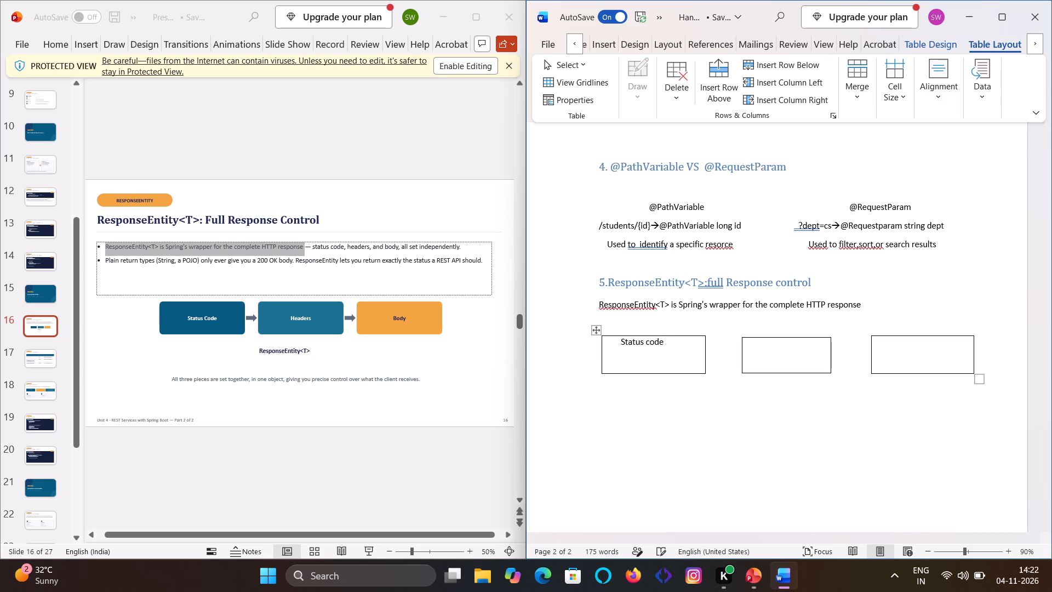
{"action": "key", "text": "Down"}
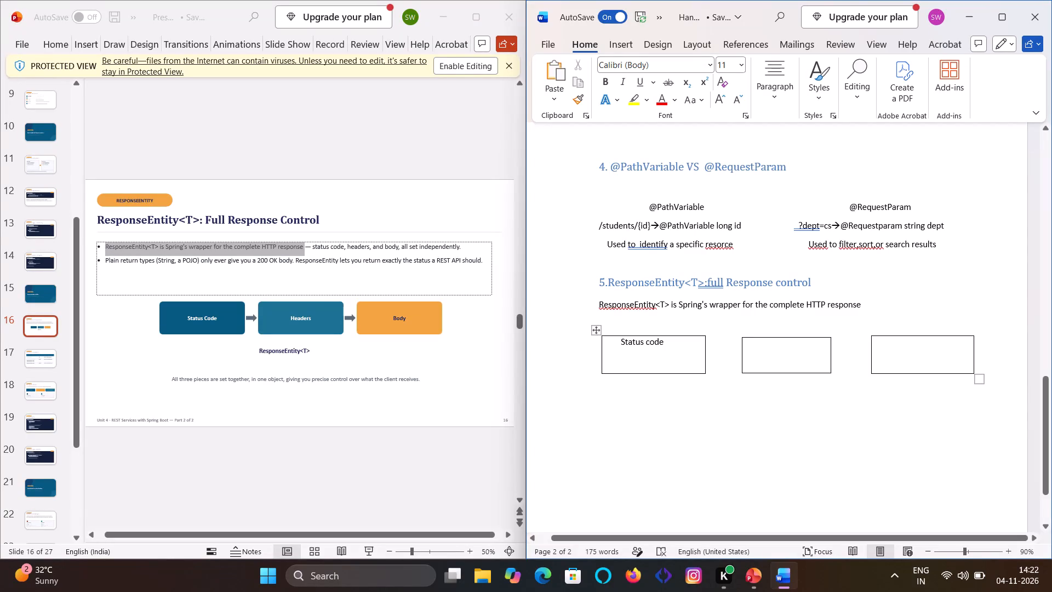
Move the "Status code" label down to the second line of the first box.
{"action": "left_click", "coordinate": [621, 343]}
{"action": "left_click", "coordinate": [621, 343]}
{"action": "key", "text": "space"}
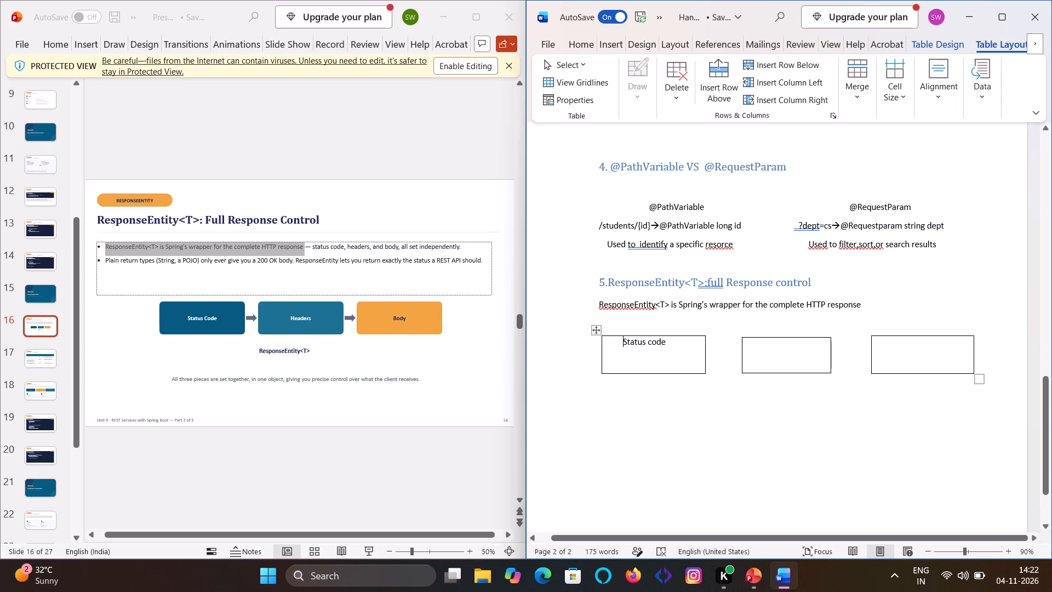
{"action": "key", "text": "Return"}
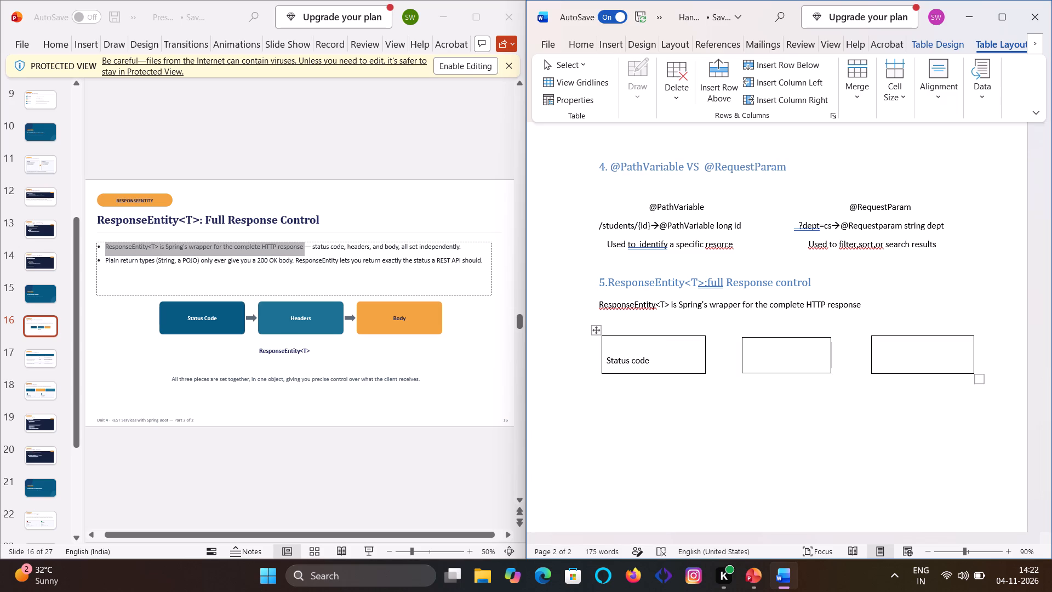
Move the "Status code" label back up to the first line of the first box.
{"action": "key", "text": "BackSpace"}
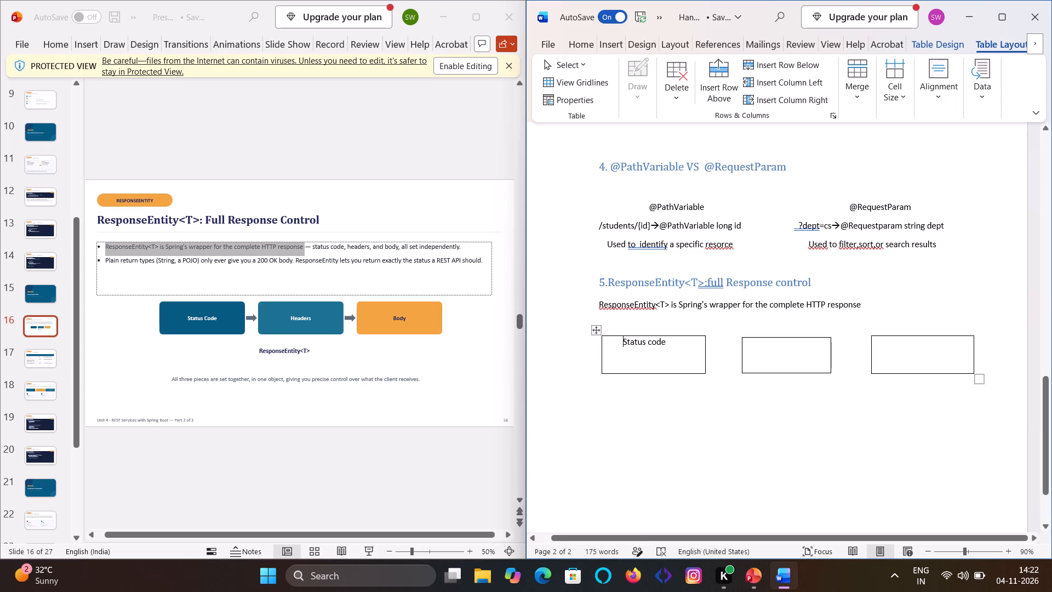
Insert a right-pointing arrow in the gap between the first box and the middle box.
{"action": "left_click", "coordinate": [732, 357]}
{"action": "type", "text": "--"}
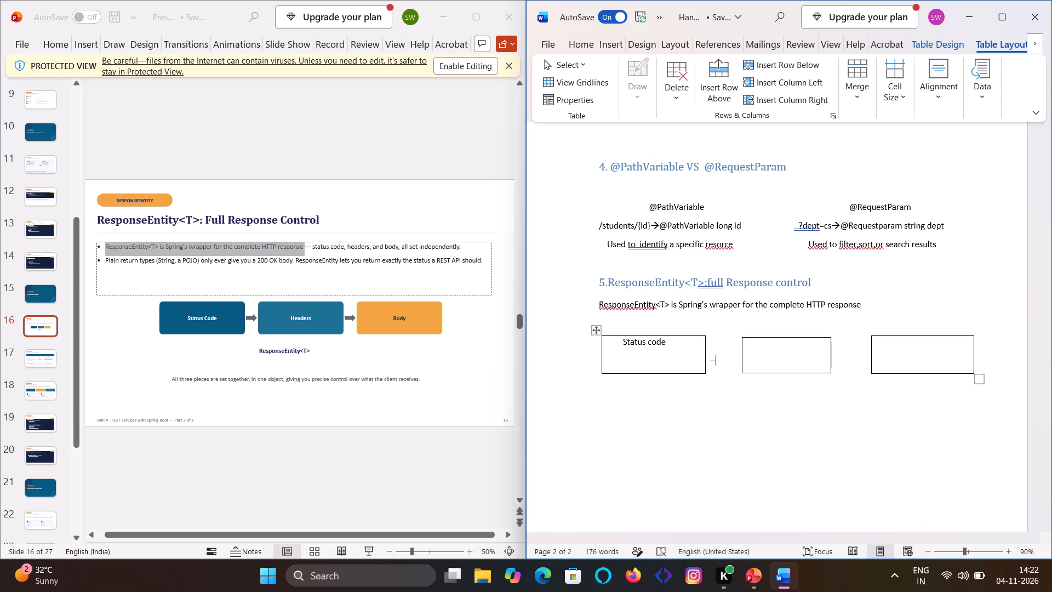
{"action": "key", "text": "shift+greater"}
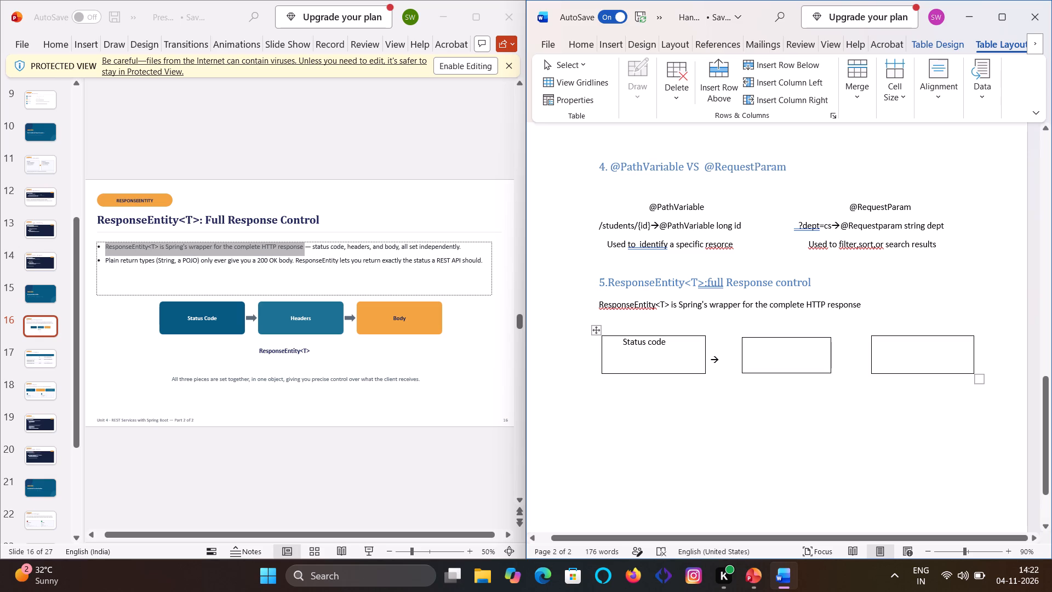
{"action": "left_click", "coordinate": [752, 359]}
Apply the Heading 2 style to the "Status code" label in the first box.
{"action": "left_click", "coordinate": [674, 343]}
{"action": "left_click", "coordinate": [607, 43]}
{"action": "left_click", "coordinate": [580, 44]}
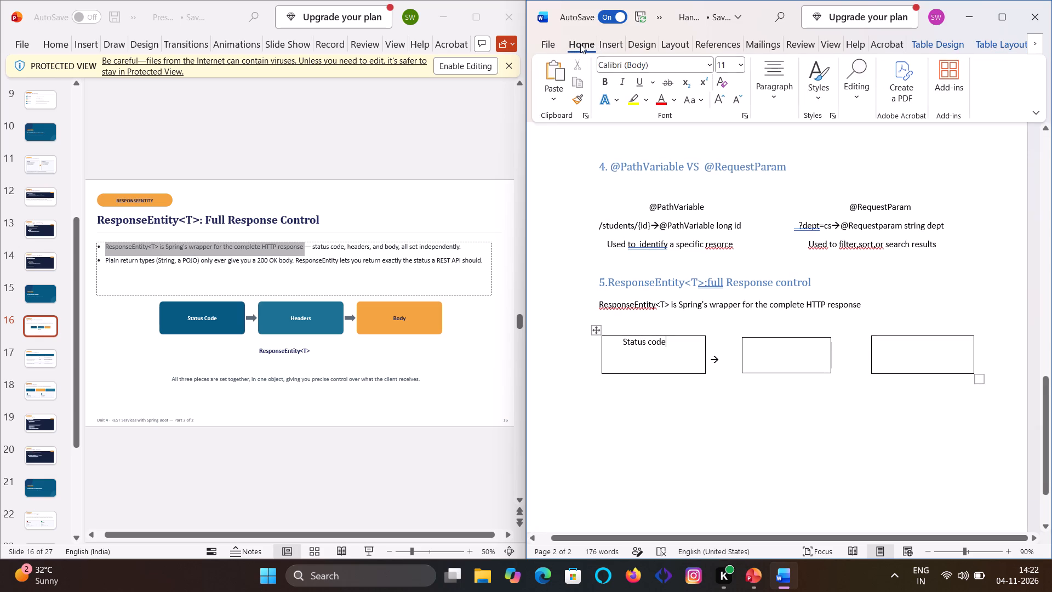
{"action": "left_click", "coordinate": [820, 86]}
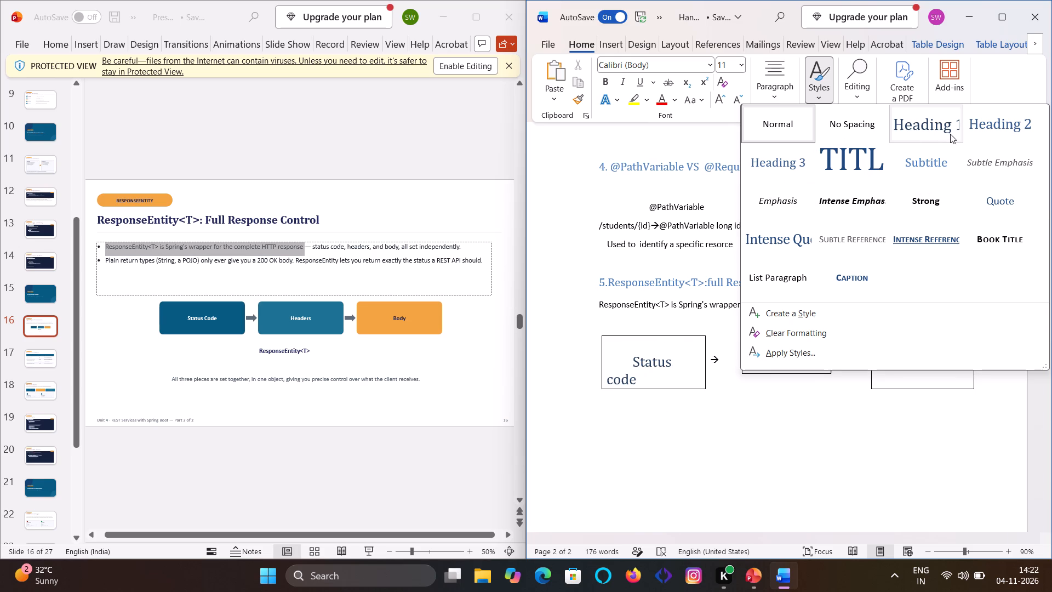
{"action": "left_click", "coordinate": [980, 127]}
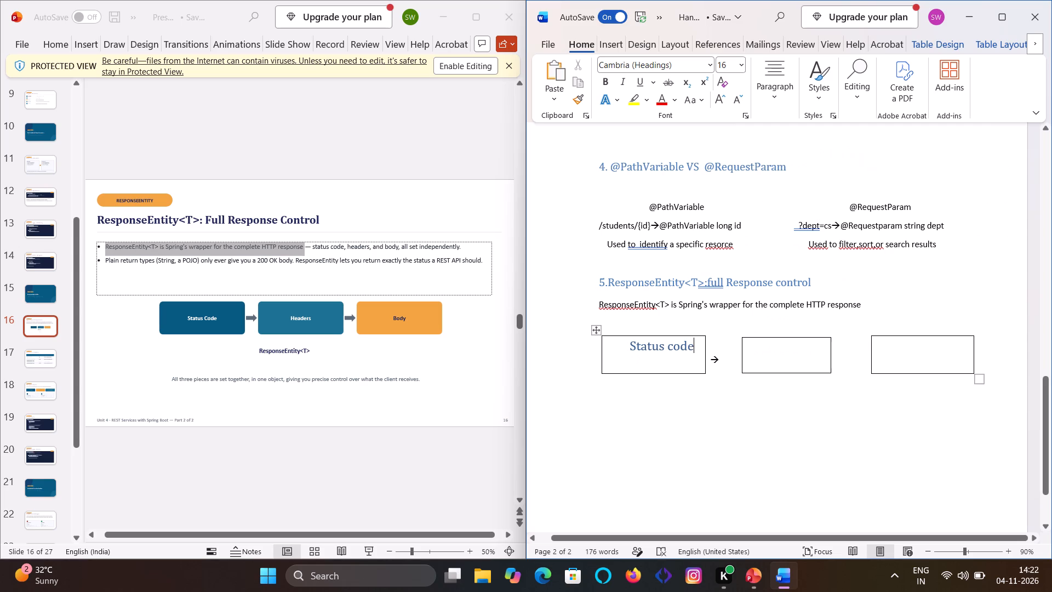
{"action": "left_click", "coordinate": [800, 456]}
Label the middle box "Headers" and format it with the Heading 2 style.
{"action": "left_click", "coordinate": [764, 361]}
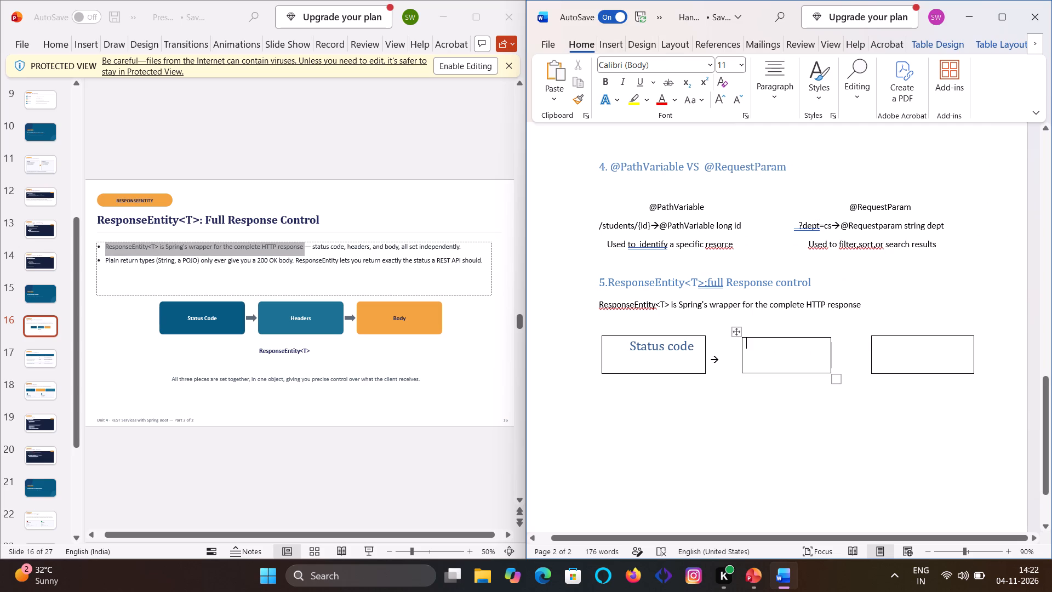
{"action": "key", "text": "h"}
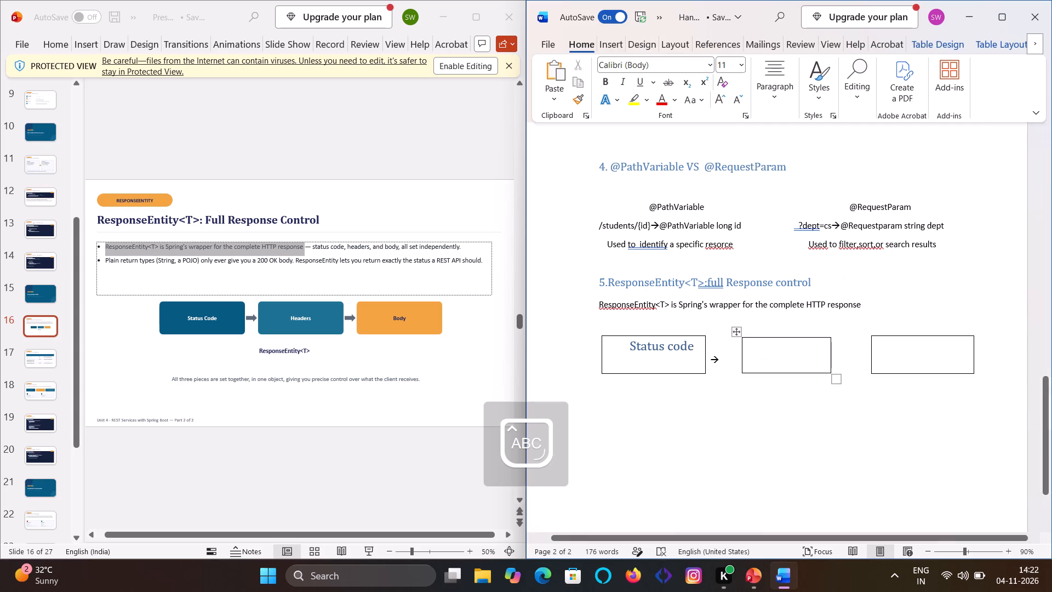
{"action": "type", "text": "ea"}
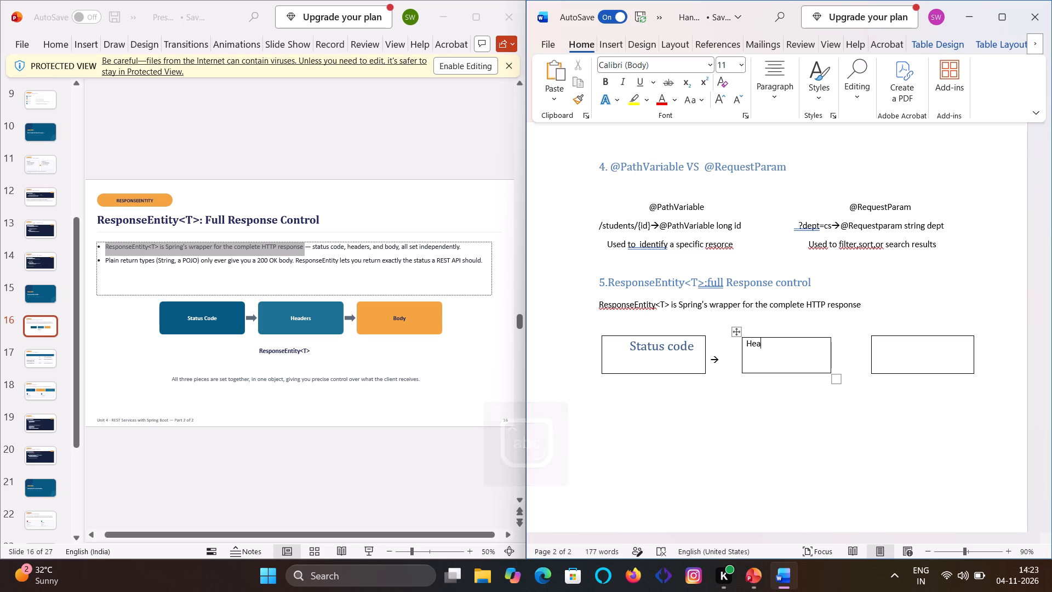
{"action": "type", "text": "ders"}
{"action": "left_click", "coordinate": [825, 88]}
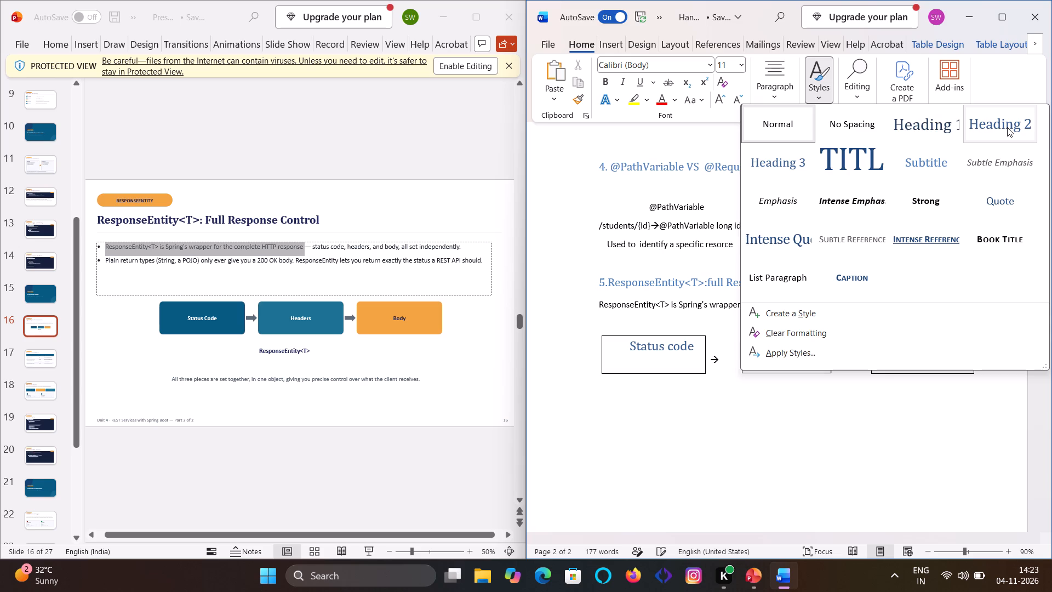
{"action": "left_click", "coordinate": [1007, 127]}
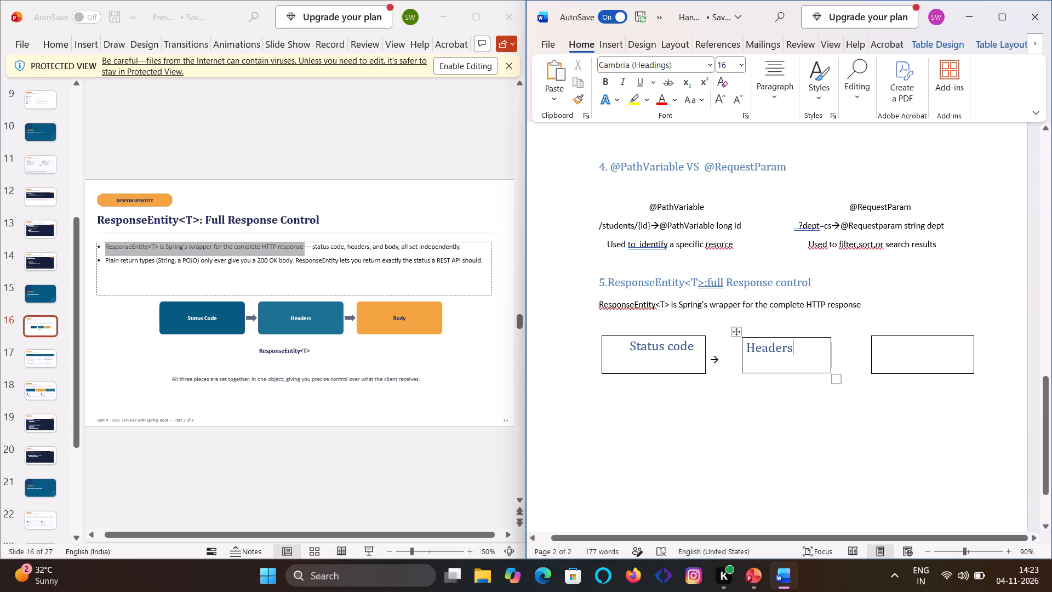
Indent the "Headers" label in the middle box with five leading spaces.
{"action": "left_click", "coordinate": [746, 348]}
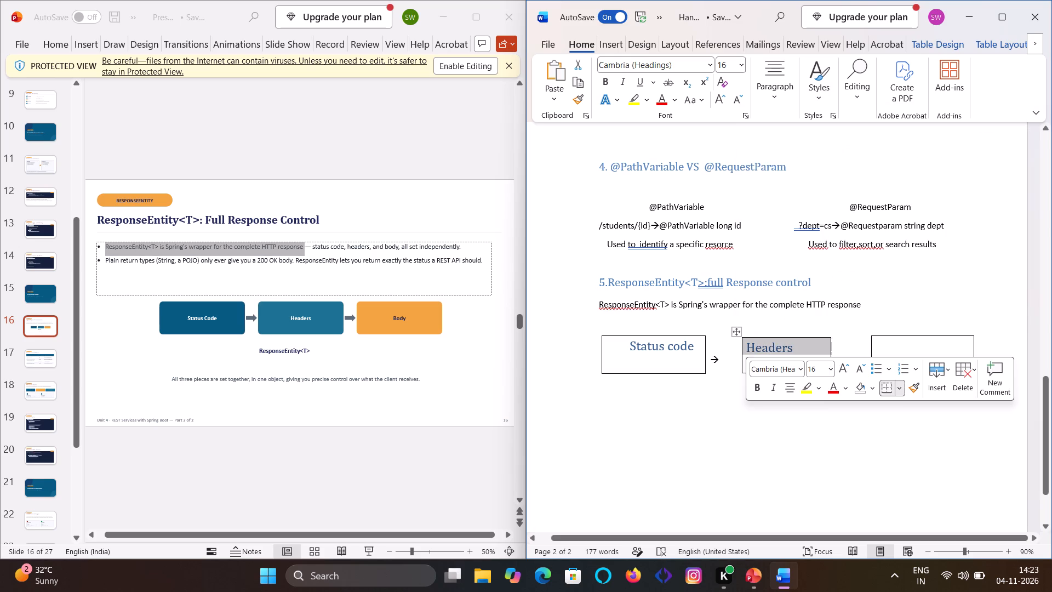
{"action": "left_click", "coordinate": [722, 446]}
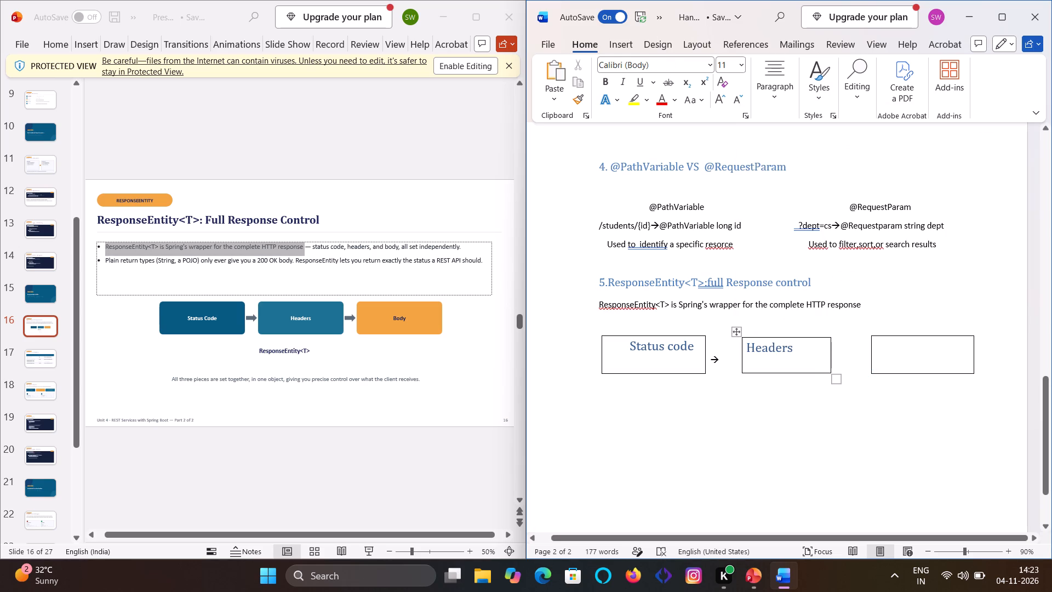
{"action": "left_click", "coordinate": [747, 348]}
{"action": "key", "text": "space"}
{"action": "key", "text": "space"}
{"action": "key", "text": "space"}
{"action": "key", "text": "space"}
{"action": "key", "text": "space"}
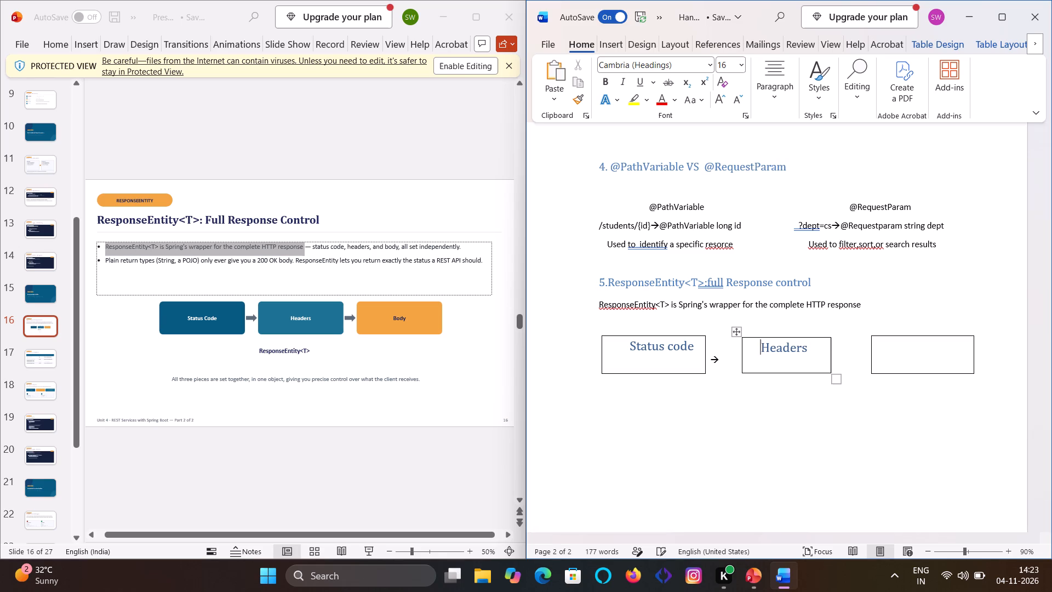
Remove four leading spaces before "Status code" so the label sits centred in the first box.
{"action": "left_click", "coordinate": [627, 347]}
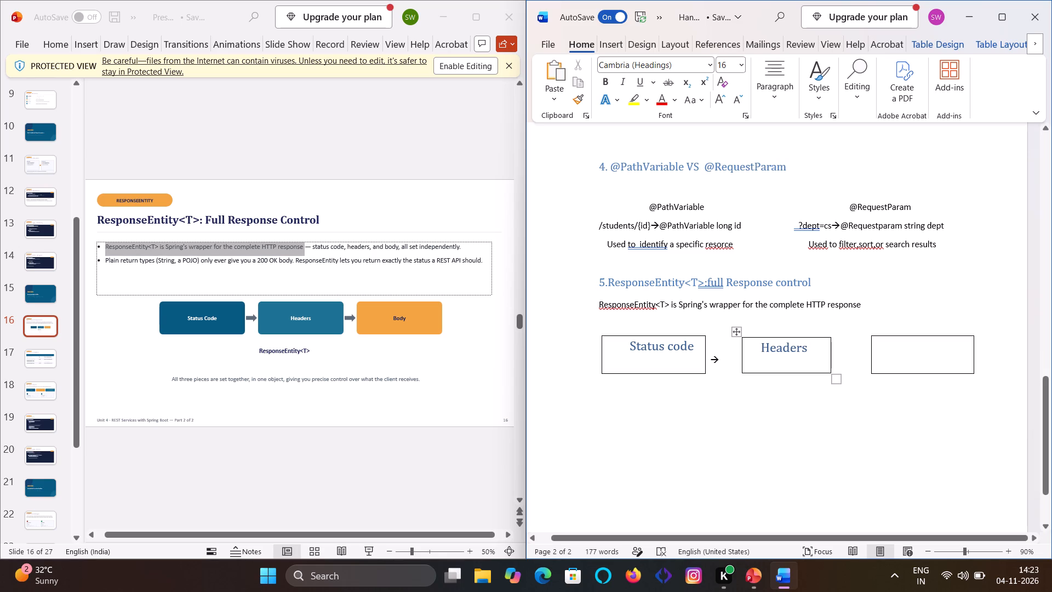
{"action": "key", "text": "BackSpace"}
{"action": "key", "text": "BackSpace"}
{"action": "key", "text": "BackSpace"}
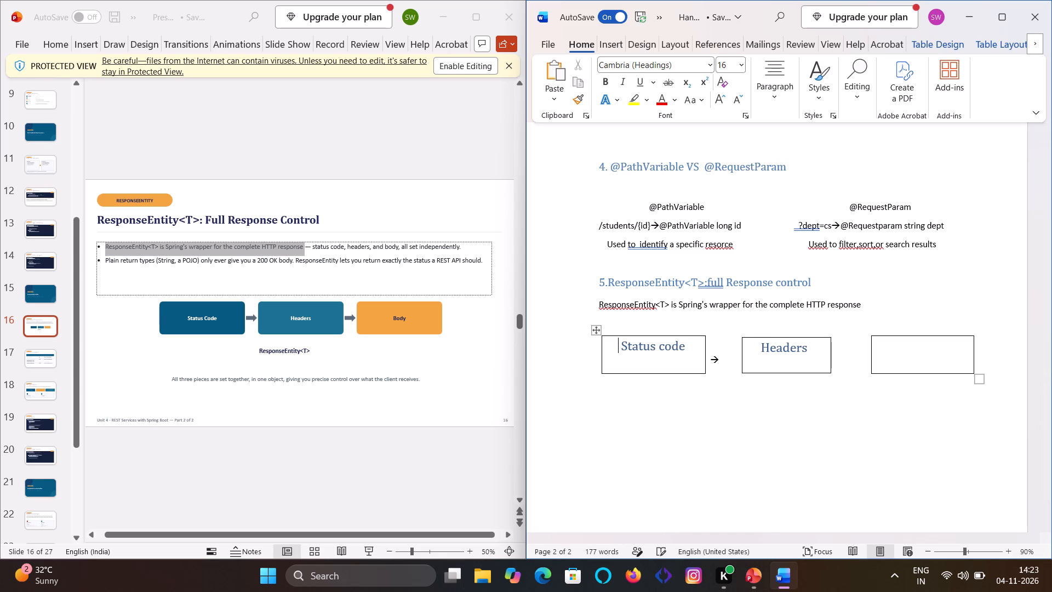
{"action": "key", "text": "BackSpace"}
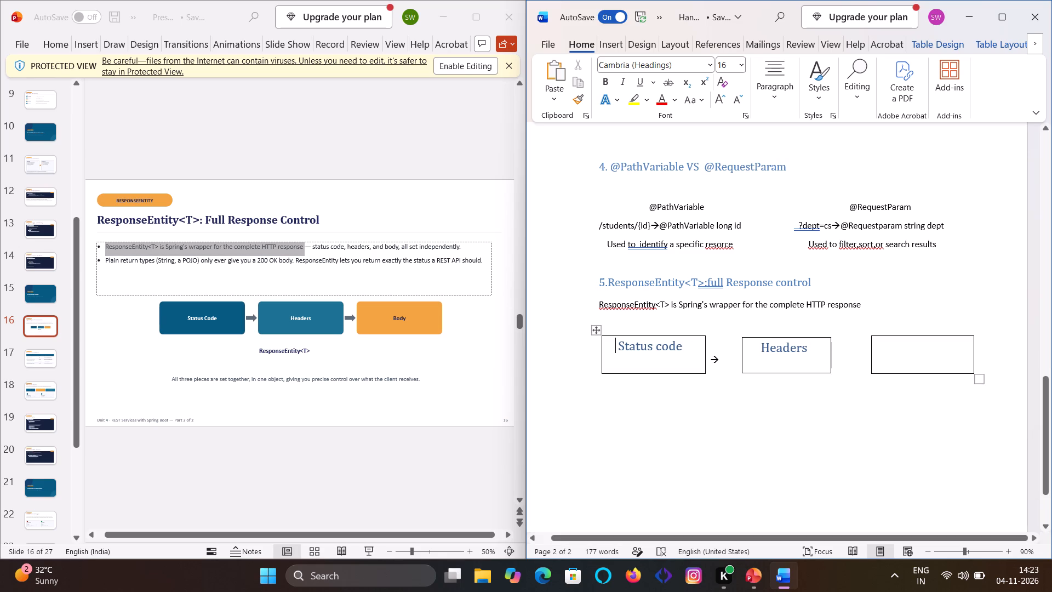
Widen the middle box to match the first box and re-centre "Headers" with three more leading spaces.
{"action": "left_click_drag", "start_coordinate": [831, 343], "coordinate": [847, 338]}
{"action": "left_click", "coordinate": [757, 346]}
{"action": "key", "text": "space"}
{"action": "key", "text": "space"}
{"action": "key", "text": "space"}
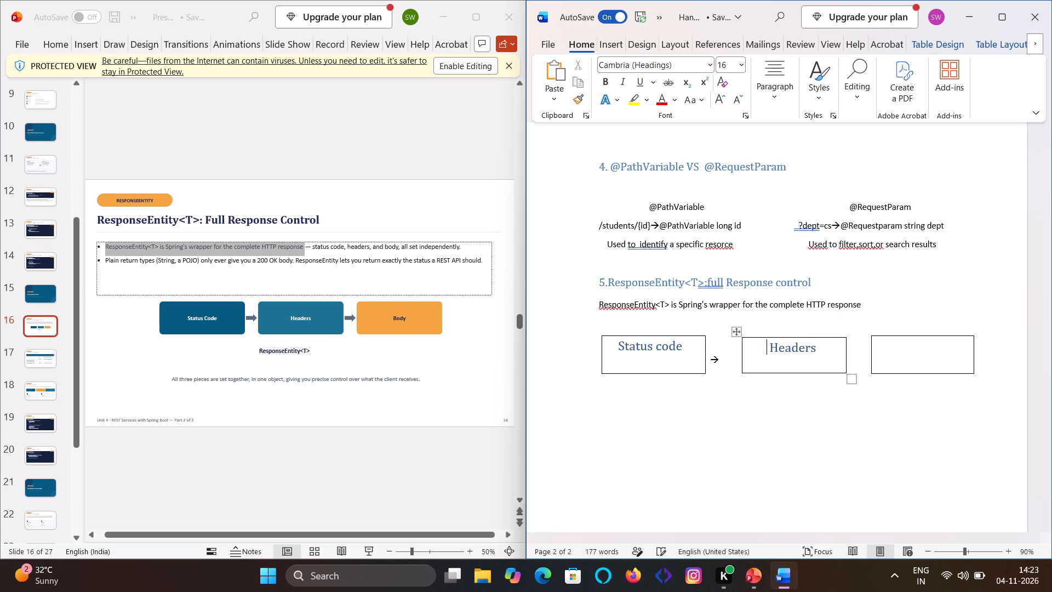
{"action": "left_click", "coordinate": [784, 397]}
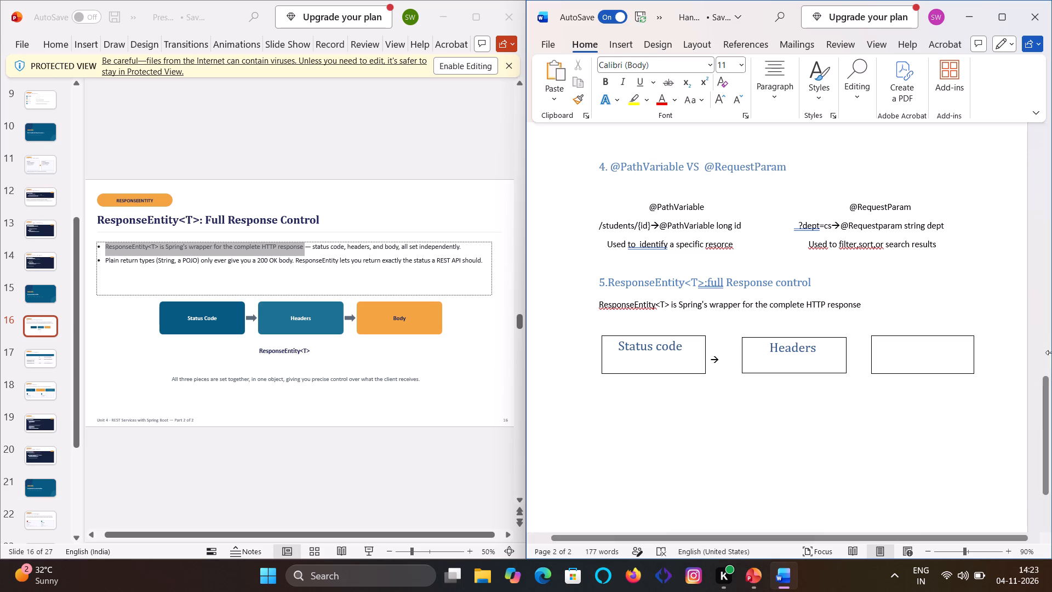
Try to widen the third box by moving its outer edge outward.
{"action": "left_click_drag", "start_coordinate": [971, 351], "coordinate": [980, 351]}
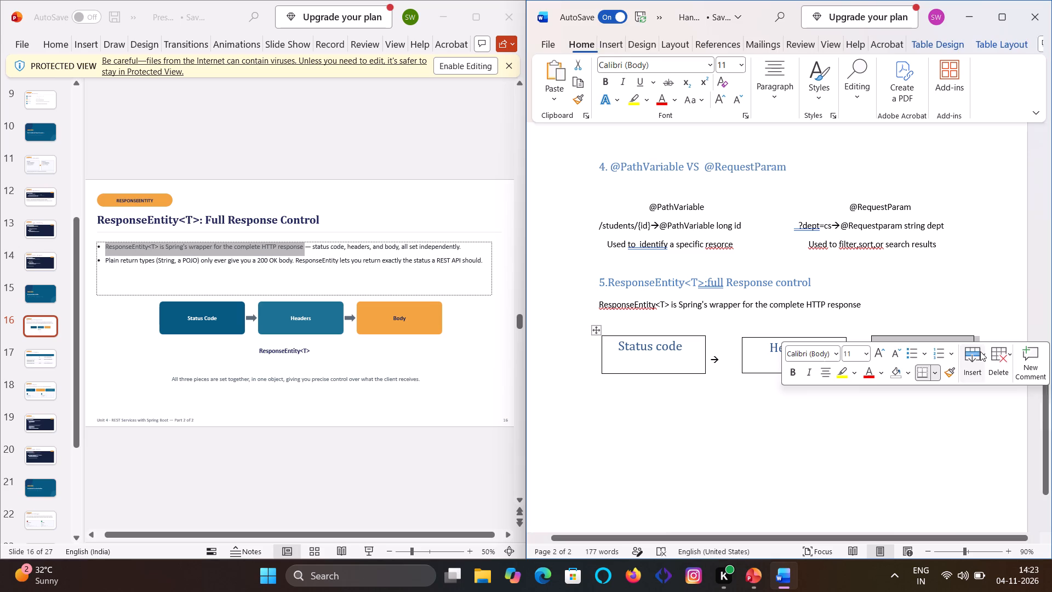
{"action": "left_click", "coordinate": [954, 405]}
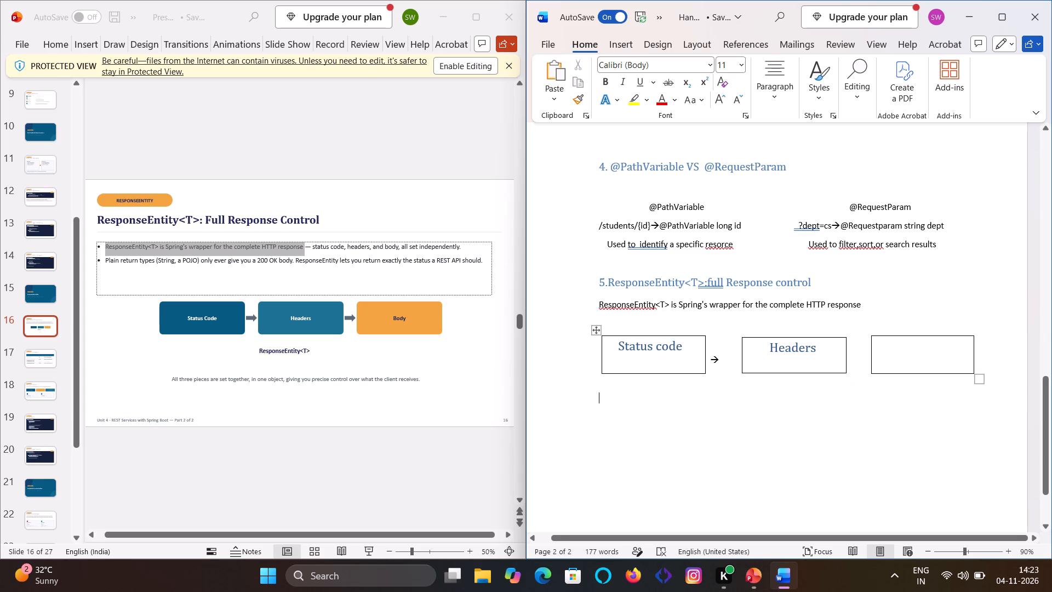
Try to start a text line in the gap between the "Headers" box and the third box.
{"action": "left_click", "coordinate": [856, 358]}
{"action": "left_click", "coordinate": [856, 358]}
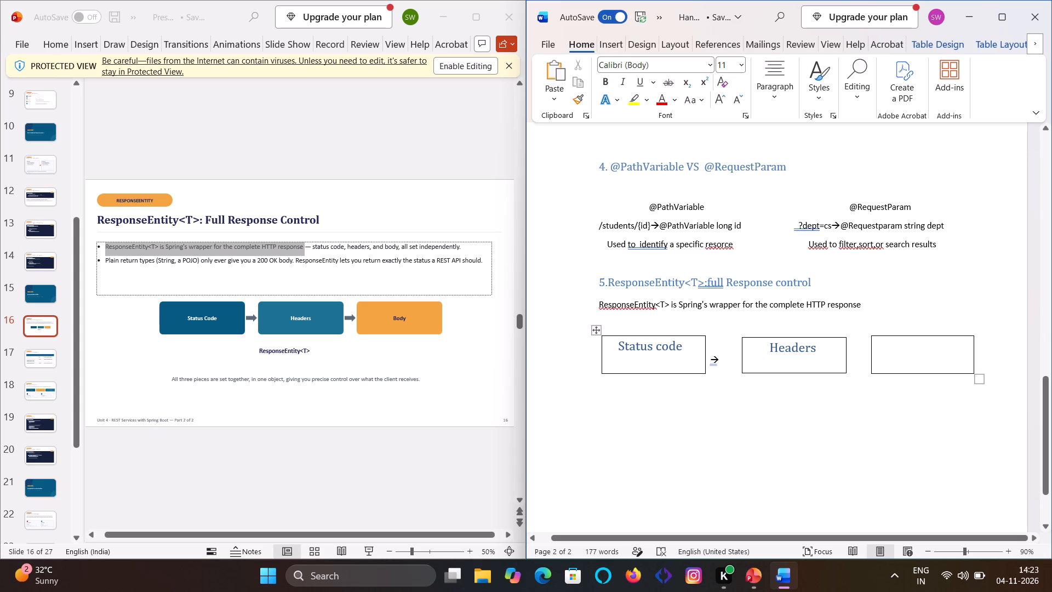
{"action": "double_click", "coordinate": [853, 358]}
{"action": "key", "text": "Return"}
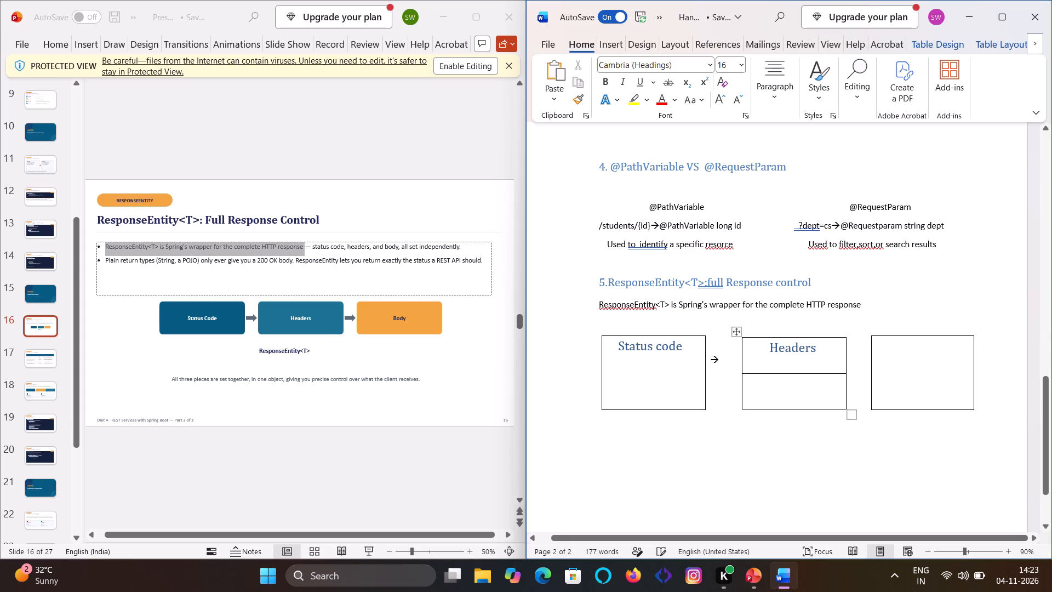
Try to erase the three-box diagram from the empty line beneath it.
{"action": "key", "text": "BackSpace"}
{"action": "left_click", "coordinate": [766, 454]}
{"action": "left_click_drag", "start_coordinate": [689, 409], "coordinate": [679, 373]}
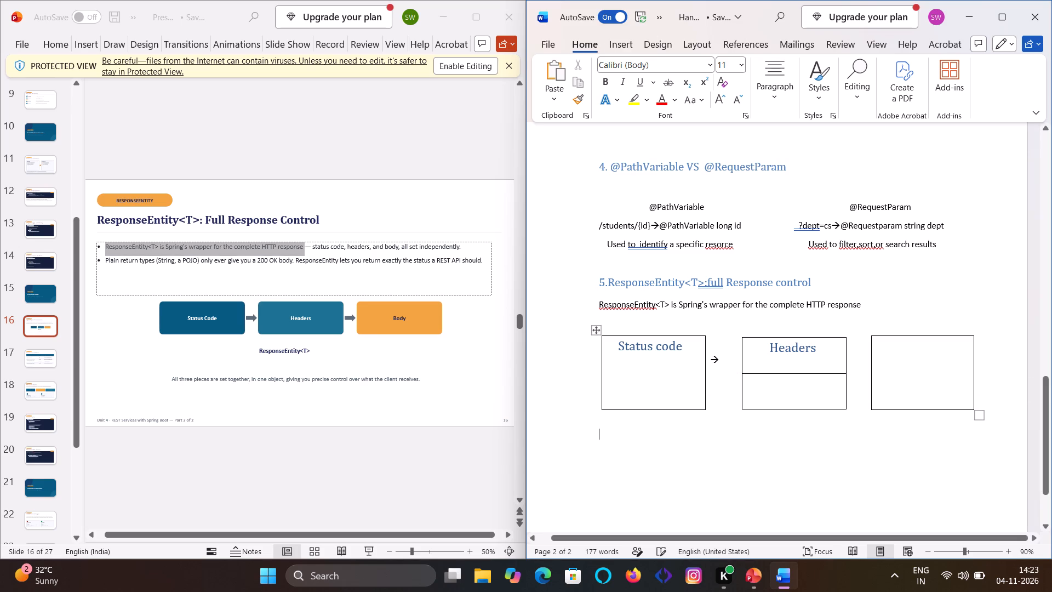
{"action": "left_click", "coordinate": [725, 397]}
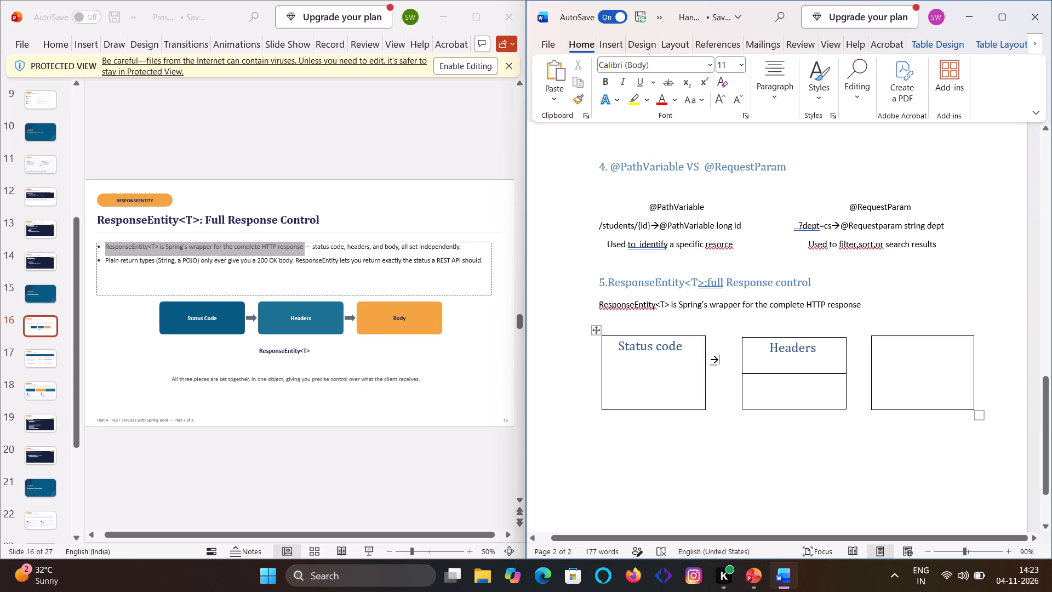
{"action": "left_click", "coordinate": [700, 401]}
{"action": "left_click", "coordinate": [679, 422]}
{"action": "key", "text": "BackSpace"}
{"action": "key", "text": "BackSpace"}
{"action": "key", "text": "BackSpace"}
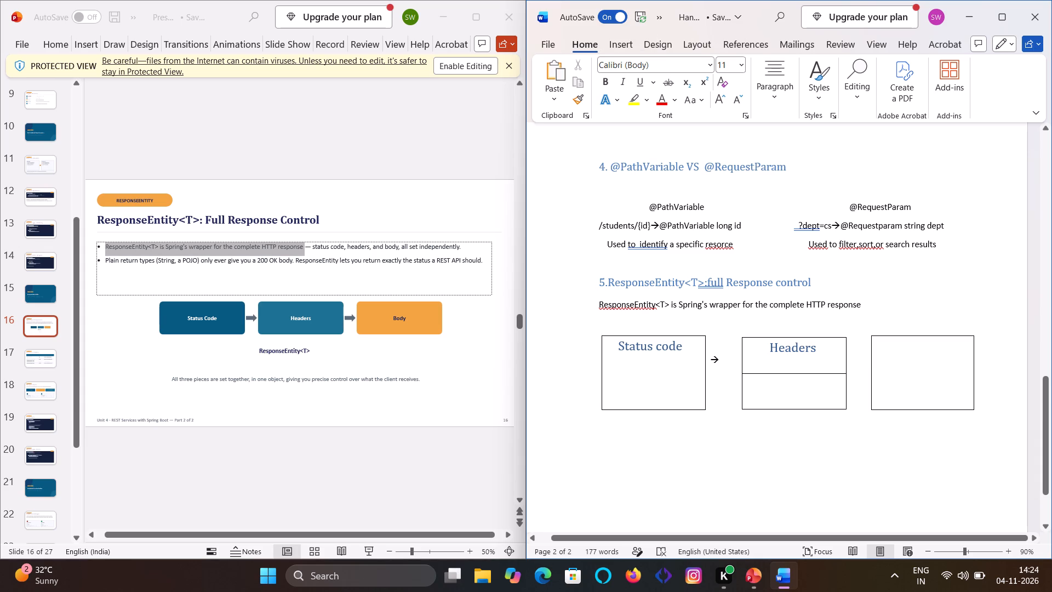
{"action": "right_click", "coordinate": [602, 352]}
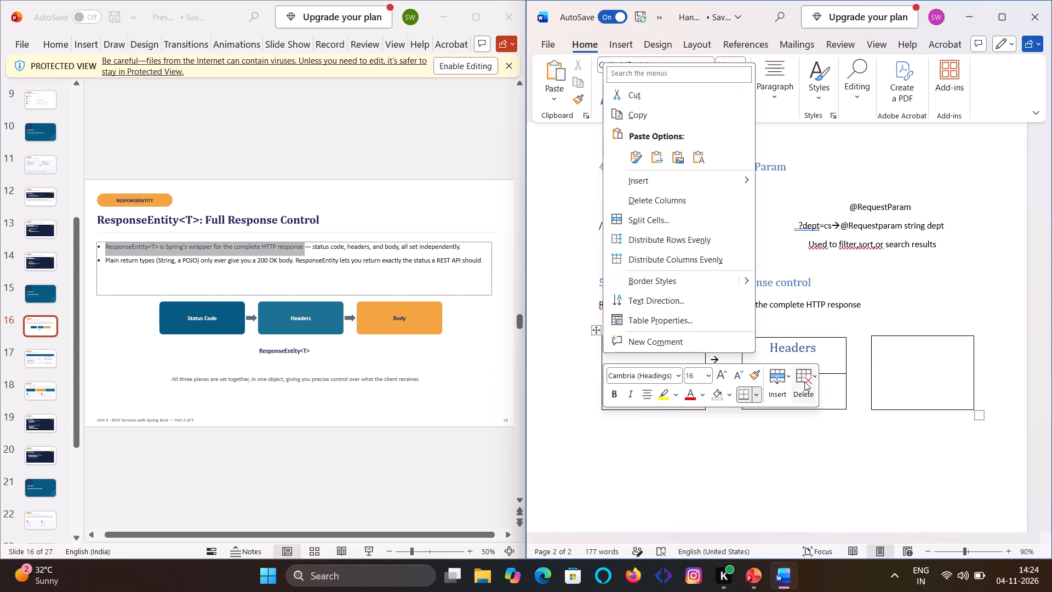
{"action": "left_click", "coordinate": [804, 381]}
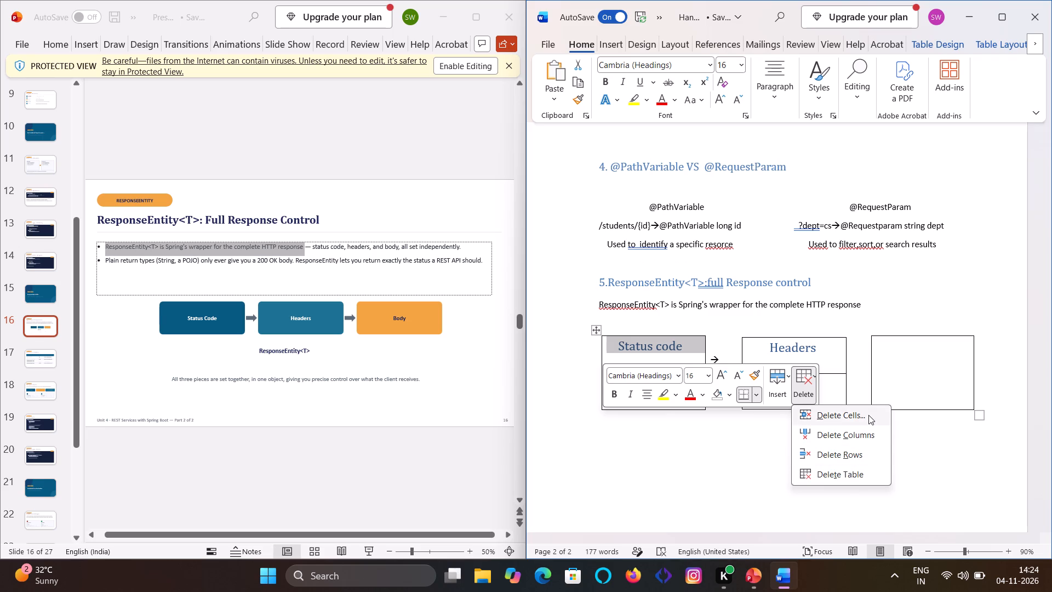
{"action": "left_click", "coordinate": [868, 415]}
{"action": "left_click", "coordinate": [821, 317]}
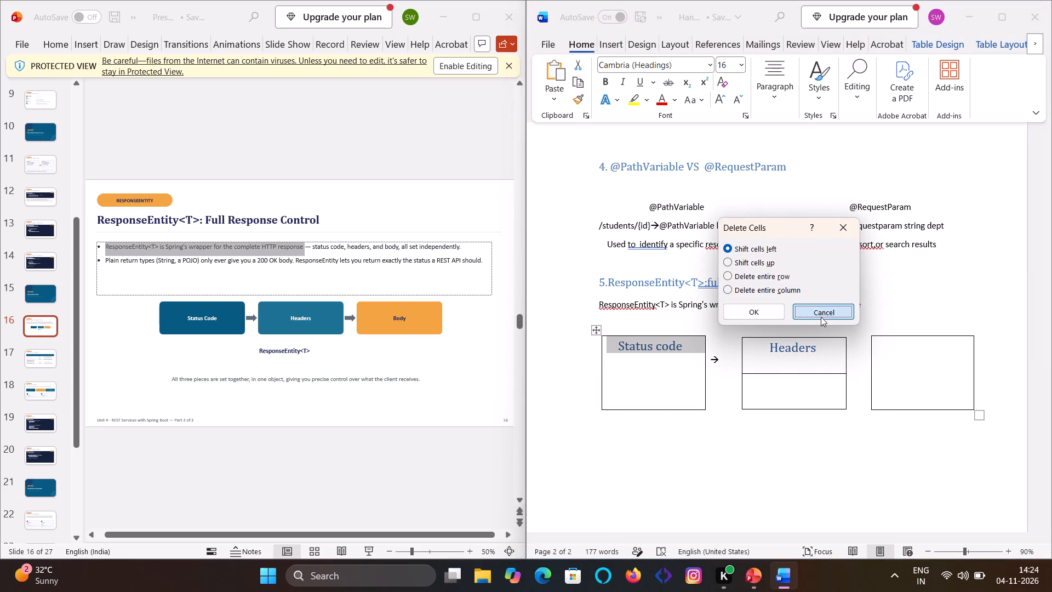
Delete the whole table that holds the "Status code", "Headers" and empty third boxes.
{"action": "left_click", "coordinate": [602, 350]}
{"action": "right_click", "coordinate": [602, 350]}
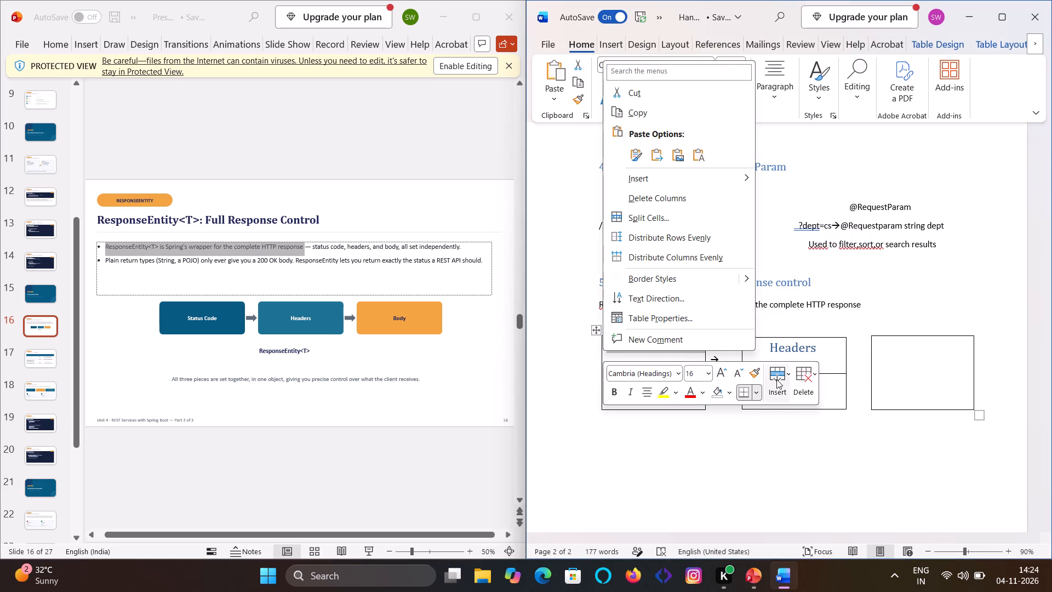
{"action": "left_click", "coordinate": [797, 373]}
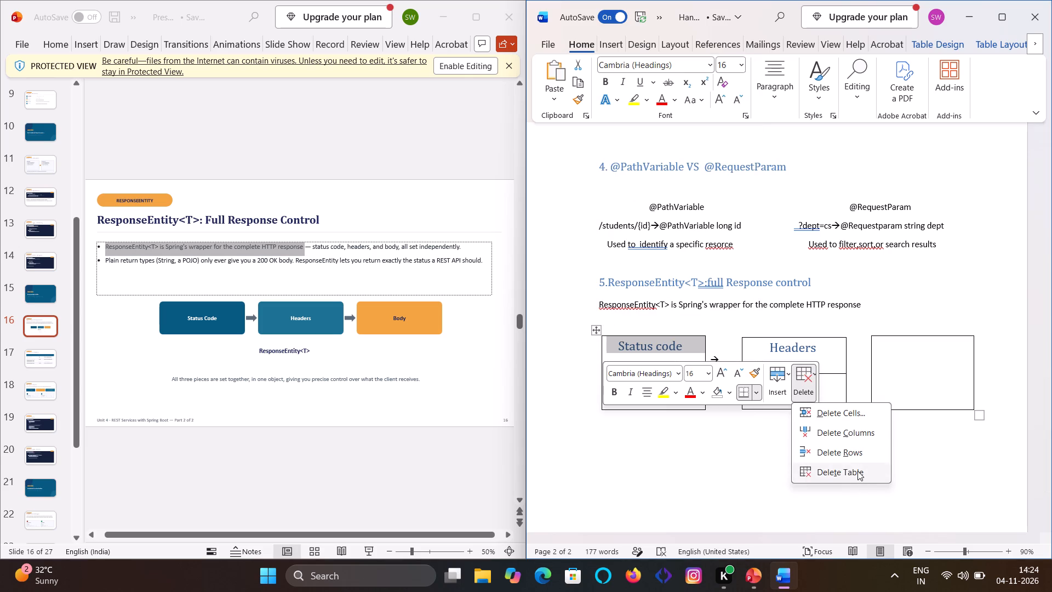
{"action": "left_click", "coordinate": [857, 471]}
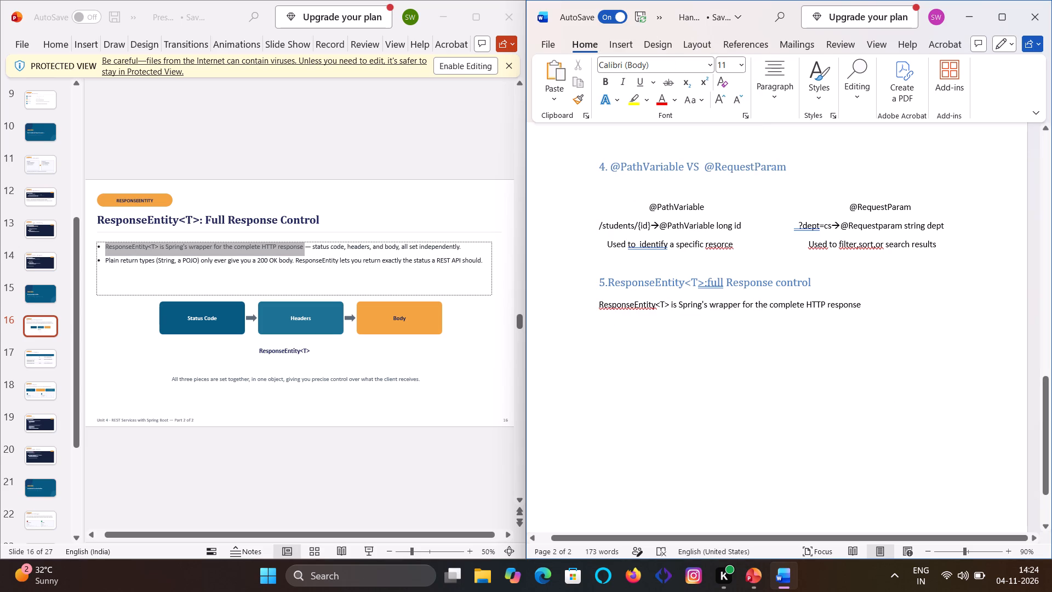
Start a plain text line under the ResponseEntity<T> sentence with "Status code" followed by a right arrow.
{"action": "key", "text": "s"}
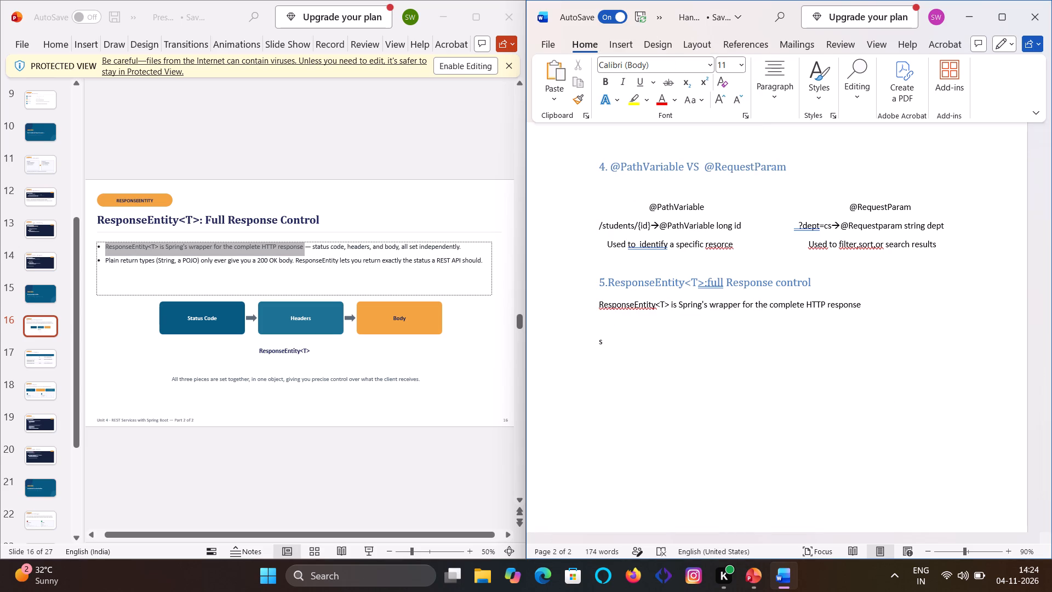
{"action": "key", "text": "BackSpace"}
{"action": "type", "text": "status"}
{"action": "key", "text": "space"}
{"action": "type", "text": "code"}
{"action": "key", "text": "space"}
{"action": "type", "text": "--"}
{"action": "key", "text": "shift+greater"}
Add "Headers" after the arrow on the same line, leaving a small gap before it.
{"action": "key", "text": "space"}
{"action": "key", "text": "space"}
{"action": "key", "text": "space"}
{"action": "key", "text": "space"}
{"action": "key", "text": "space"}
{"action": "key", "text": "space"}
{"action": "key", "text": "space"}
{"action": "key", "text": "space"}
{"action": "key", "text": "BackSpace"}
{"action": "key", "text": "BackSpace"}
{"action": "key", "text": "BackSpace"}
{"action": "key", "text": "BackSpace"}
{"action": "key", "text": "BackSpace"}
{"action": "key", "text": "h"}
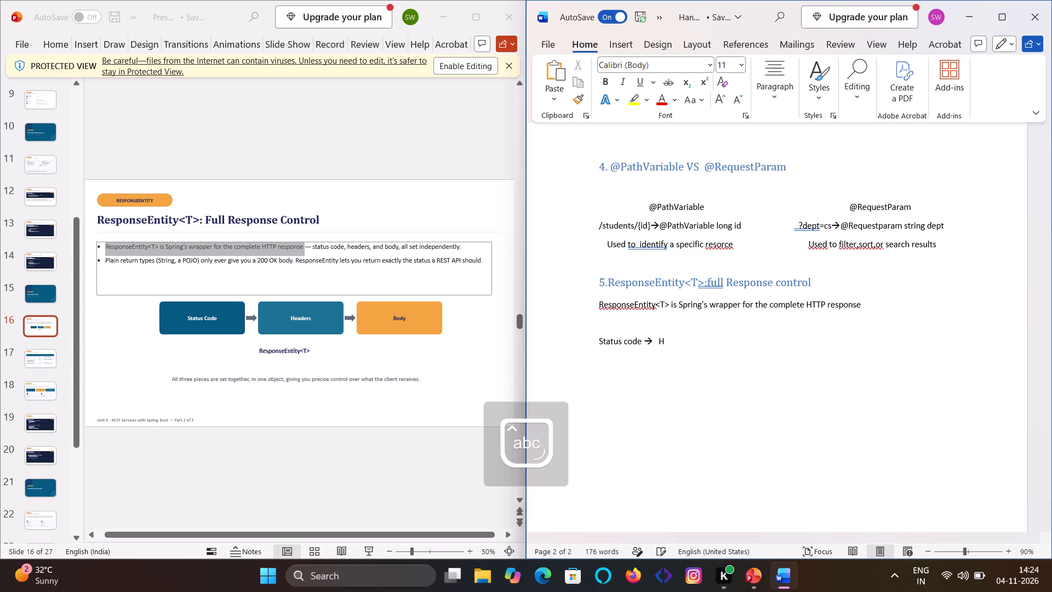
{"action": "type", "text": "ead"}
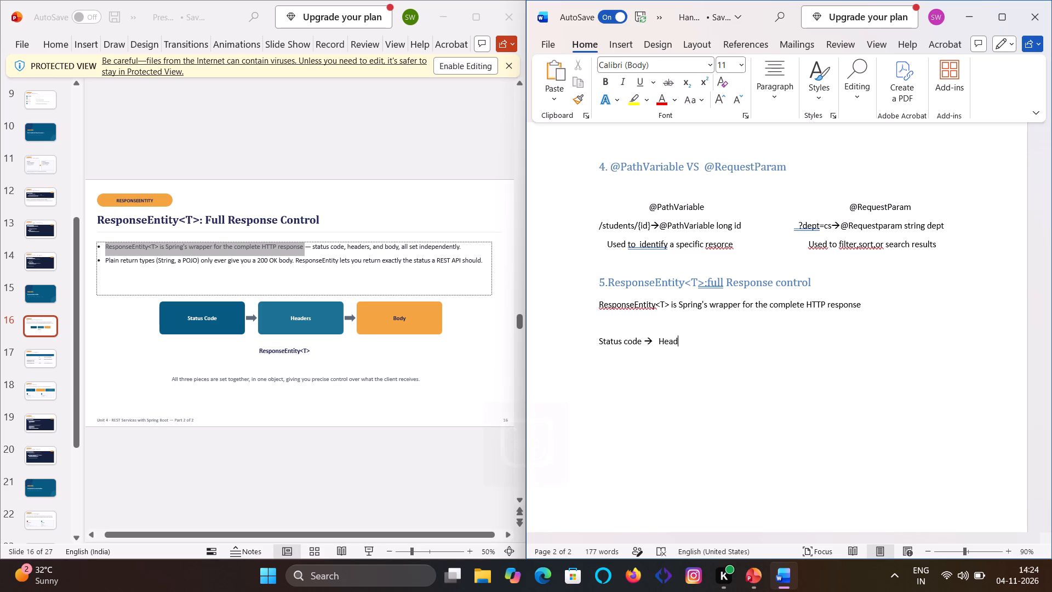
{"action": "type", "text": "ers"}
{"action": "key", "text": "space"}
Complete the line with a second right arrow and "body" after "Headers".
{"action": "type", "text": "--"}
{"action": "key", "text": "shift+greater"}
{"action": "key", "text": "space"}
{"action": "key", "text": "space"}
{"action": "key", "text": "space"}
{"action": "type", "text": "body"}
Indent the "Status code → Headers → body" line with leading spaces toward the middle of the page.
{"action": "left_click", "coordinate": [596, 337]}
{"action": "key", "text": "space"}
{"action": "key", "text": "space"}
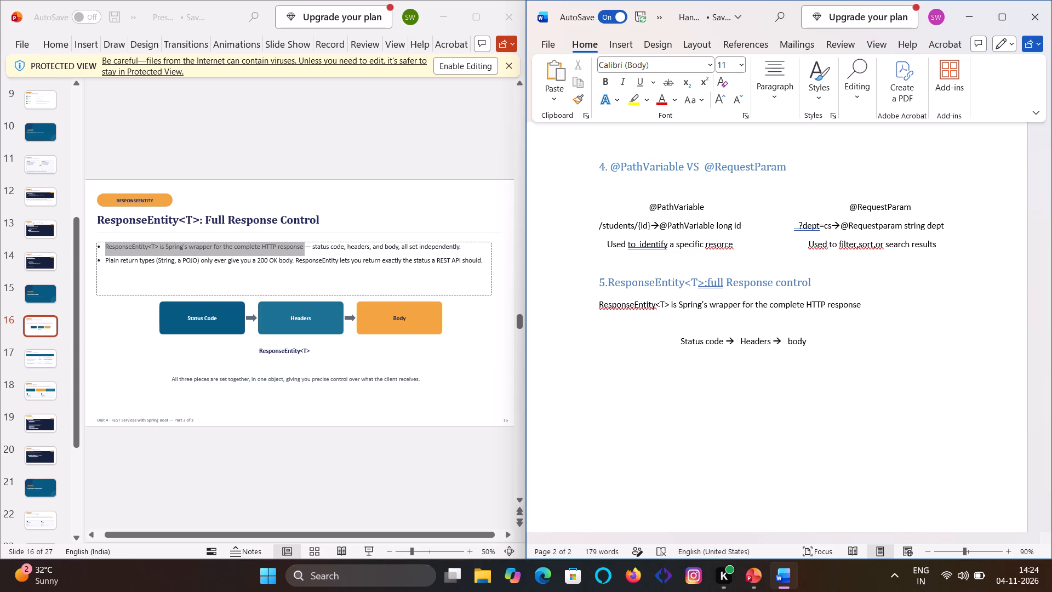
Apply the Caption style to the "Status code → Headers → body" line.
{"action": "left_click", "coordinate": [812, 88]}
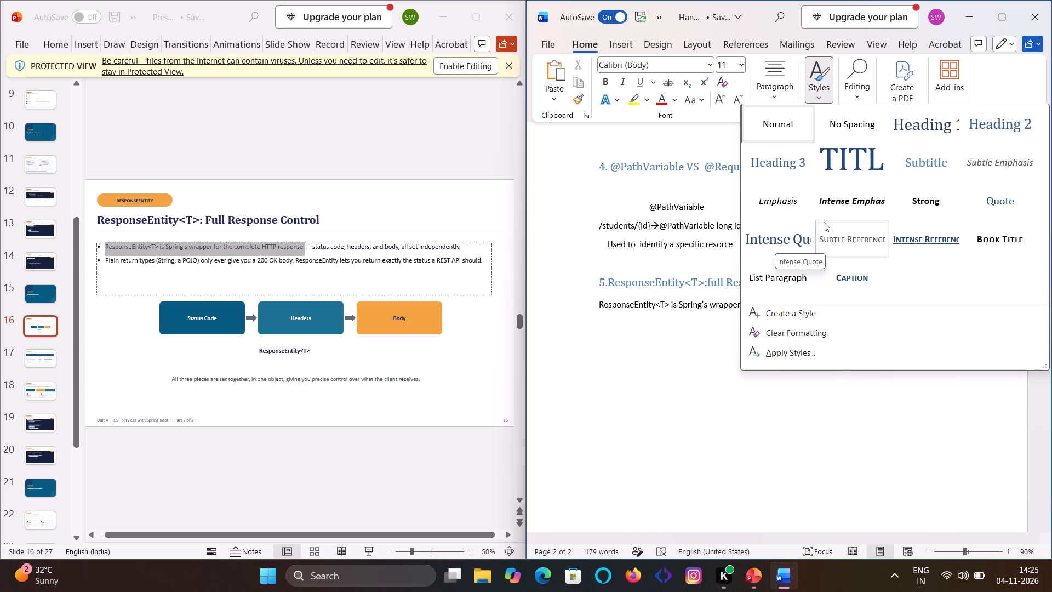
{"action": "left_click", "coordinate": [842, 280]}
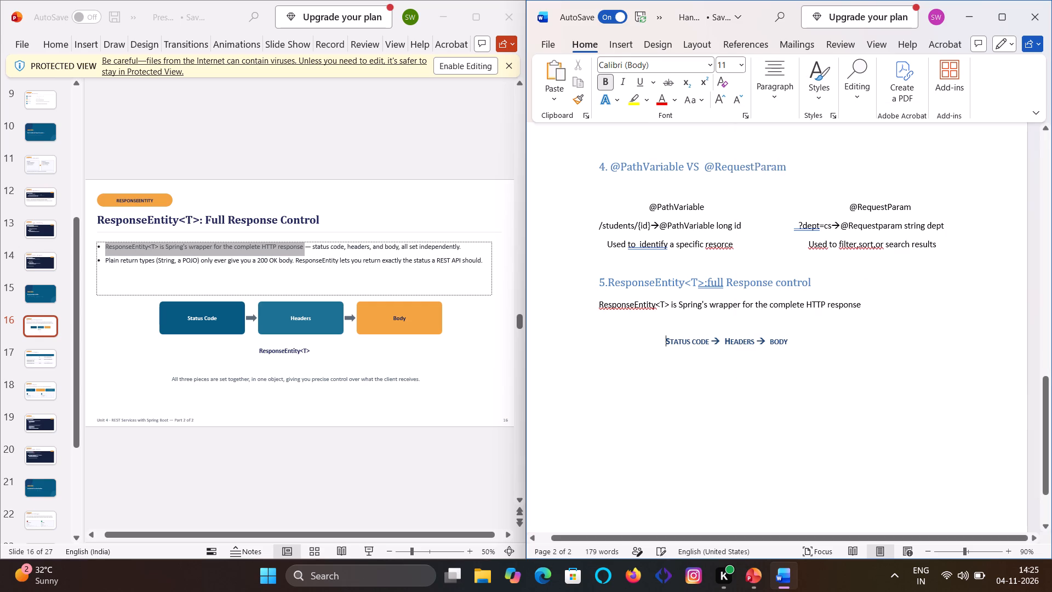
Shift the caption-styled line back toward the page centre with ten more leading spaces.
{"action": "key", "text": "space"}
{"action": "key", "text": "space"}
{"action": "key", "text": "space"}
{"action": "key", "text": "space"}
{"action": "key", "text": "space"}
{"action": "key", "text": "space"}
{"action": "key", "text": "space"}
{"action": "key", "text": "space"}
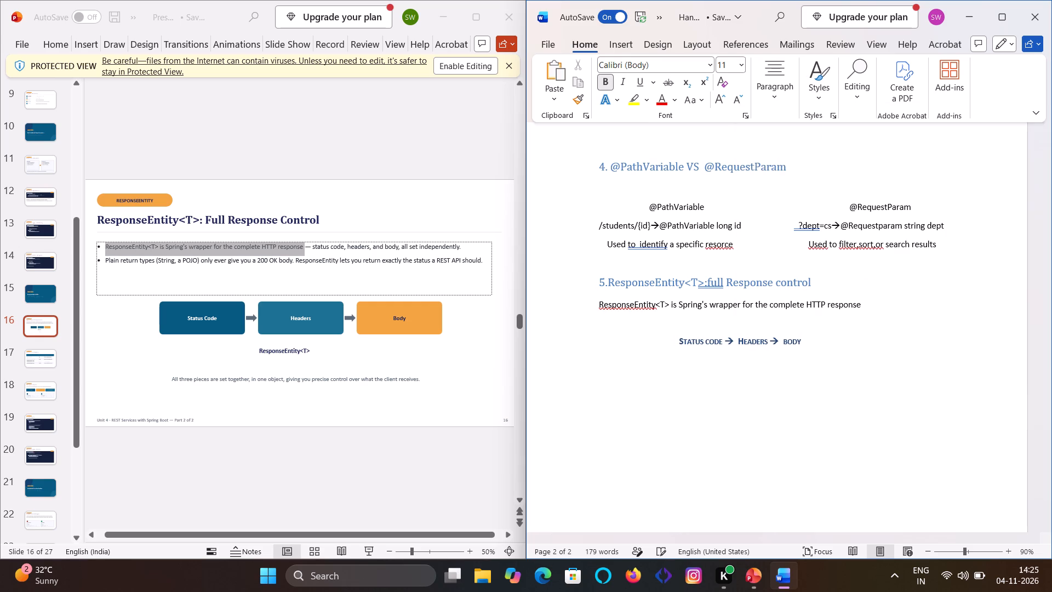
{"action": "key", "text": "space"}
{"action": "key", "text": "space"}
{"action": "left_click", "coordinate": [679, 442]}
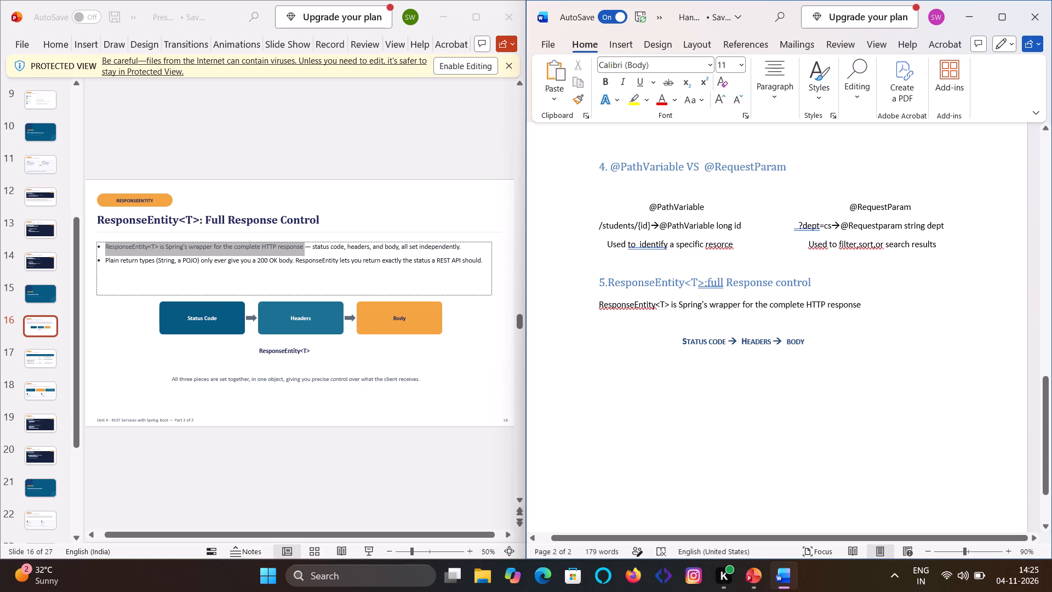
Add the sentence "That is the ResponseEntity<t>" on the line below "Status code → Headers → body", with a few leading spaces.
{"action": "left_click", "coordinate": [678, 374]}
{"action": "key", "text": "space"}
{"action": "key", "text": "space"}
{"action": "key", "text": "space"}
{"action": "key", "text": "space"}
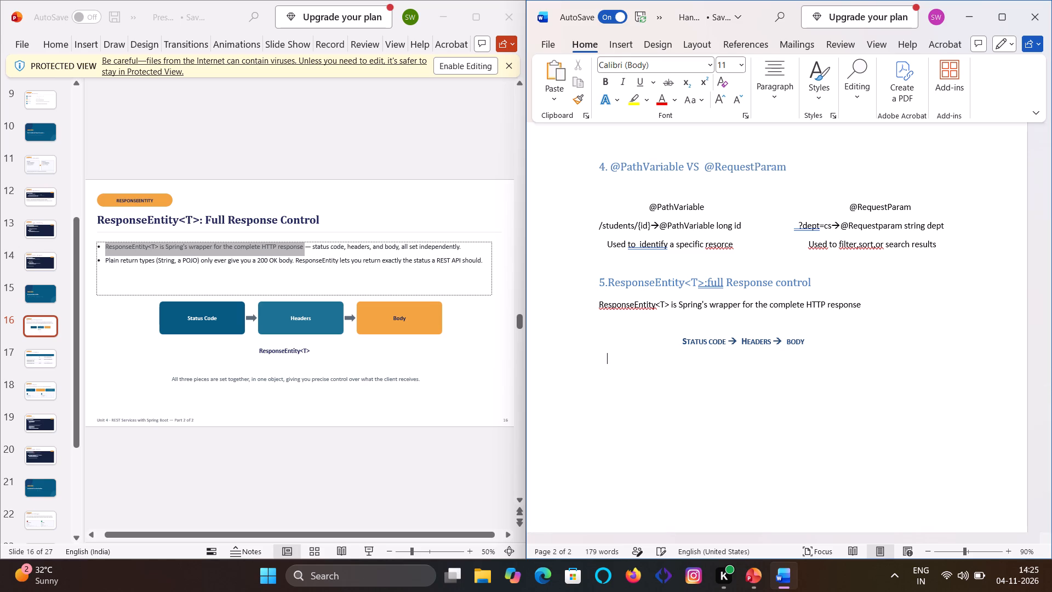
{"action": "key", "text": "space"}
{"action": "type", "text": "that"}
{"action": "key", "text": "space"}
{"action": "type", "text": "is the"}
{"action": "key", "text": "space"}
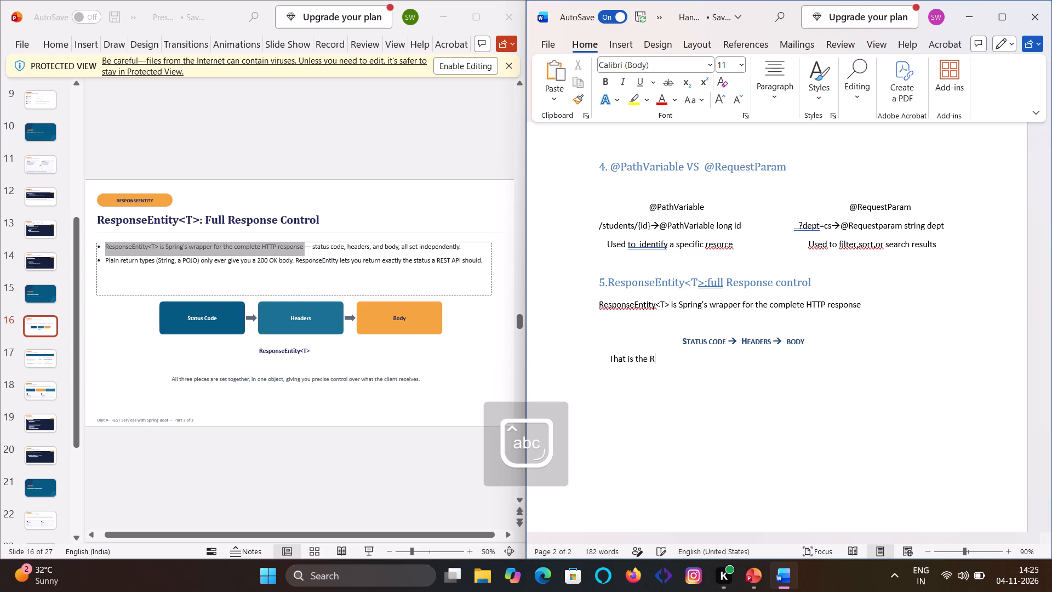
{"action": "type", "text": "es"}
{"action": "type", "text": "pon"}
{"action": "type", "text": "se"}
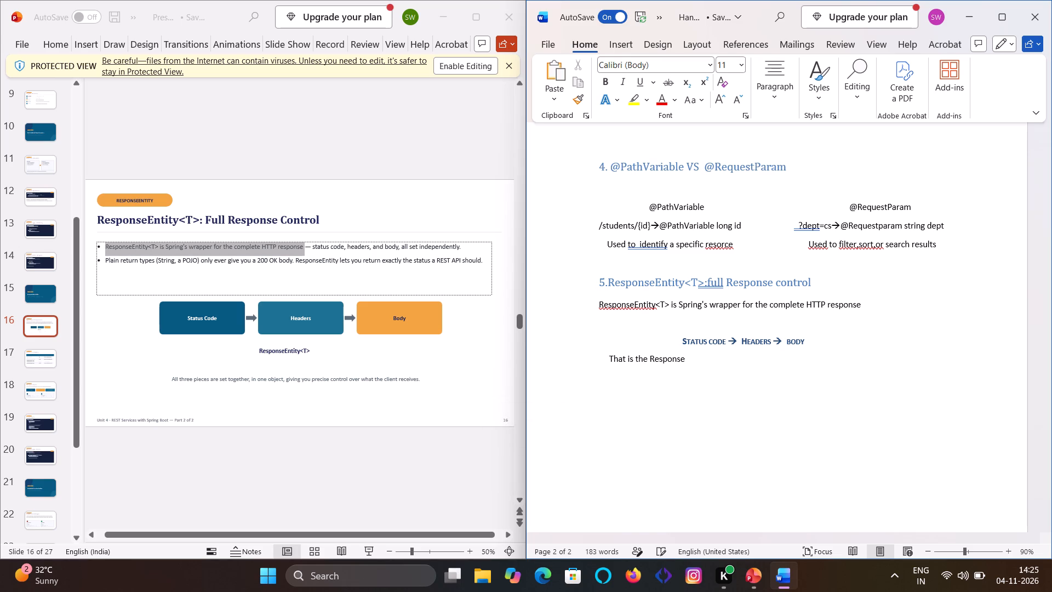
{"action": "key", "text": "e"}
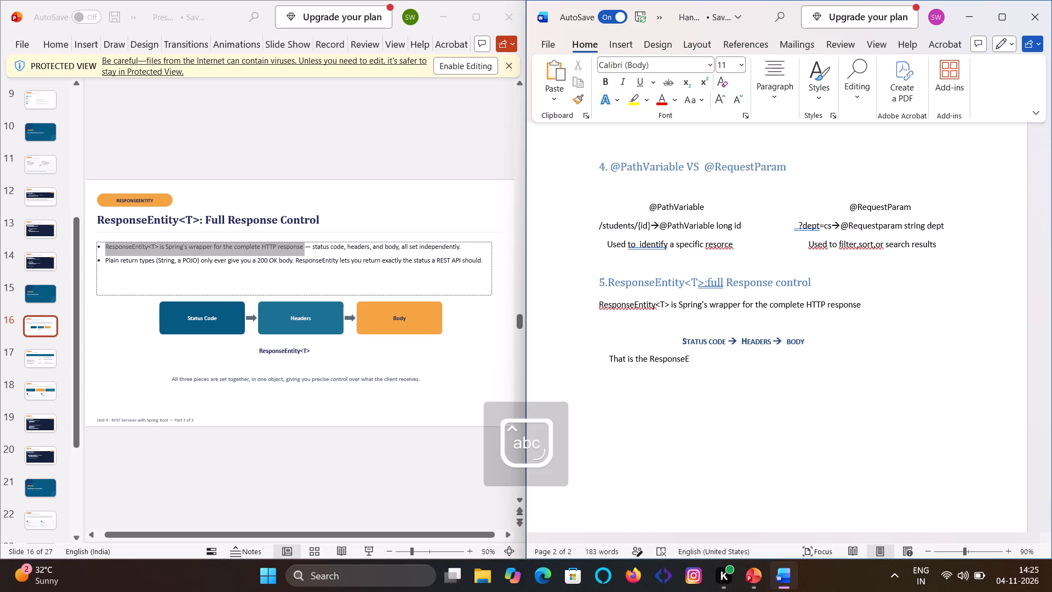
{"action": "type", "text": "nti"}
{"action": "type", "text": "ty"}
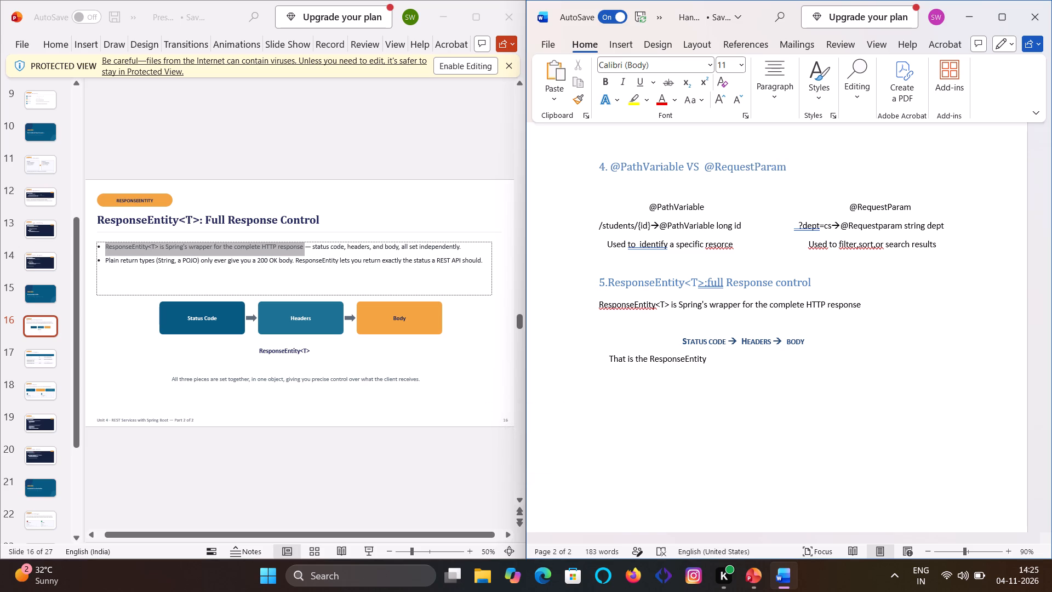
{"action": "key", "text": "shift+less"}
{"action": "type", "text": "t>"}
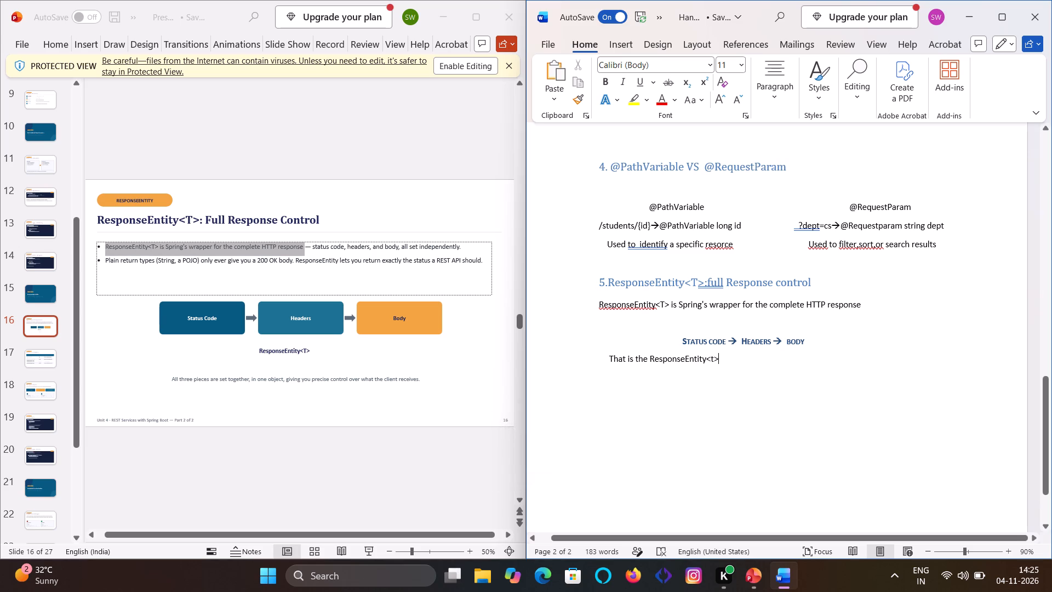
Indent the "That is the ResponseEntity<t>" line with more leading spaces so it sits beneath the arrow line.
{"action": "left_click", "coordinate": [604, 356]}
{"action": "key", "text": "space"}
{"action": "key", "text": "space"}
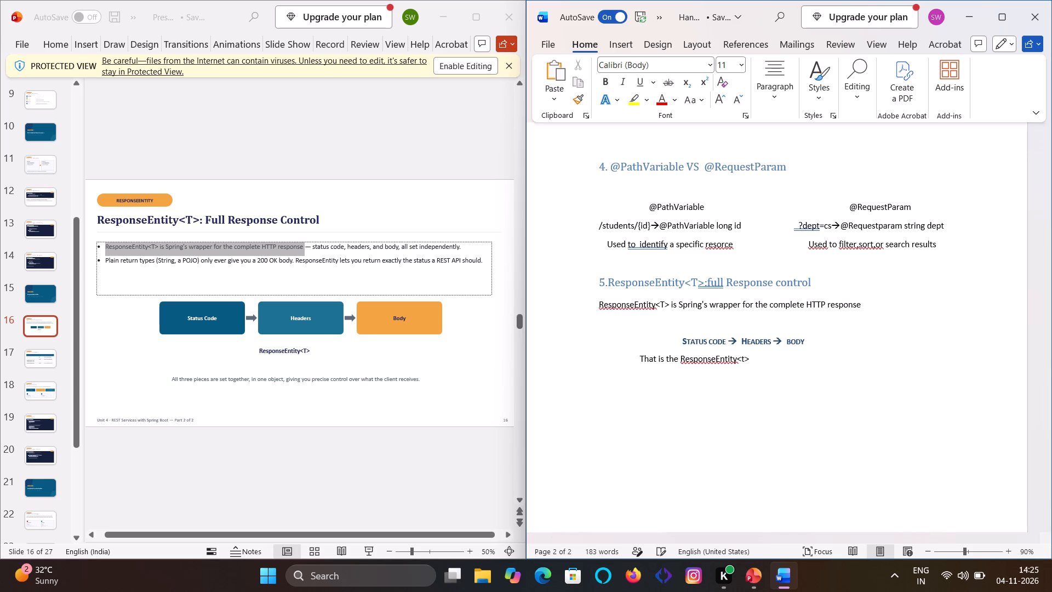
{"action": "key", "text": "space"}
{"action": "key", "text": "space"}
{"action": "key", "text": "space"}
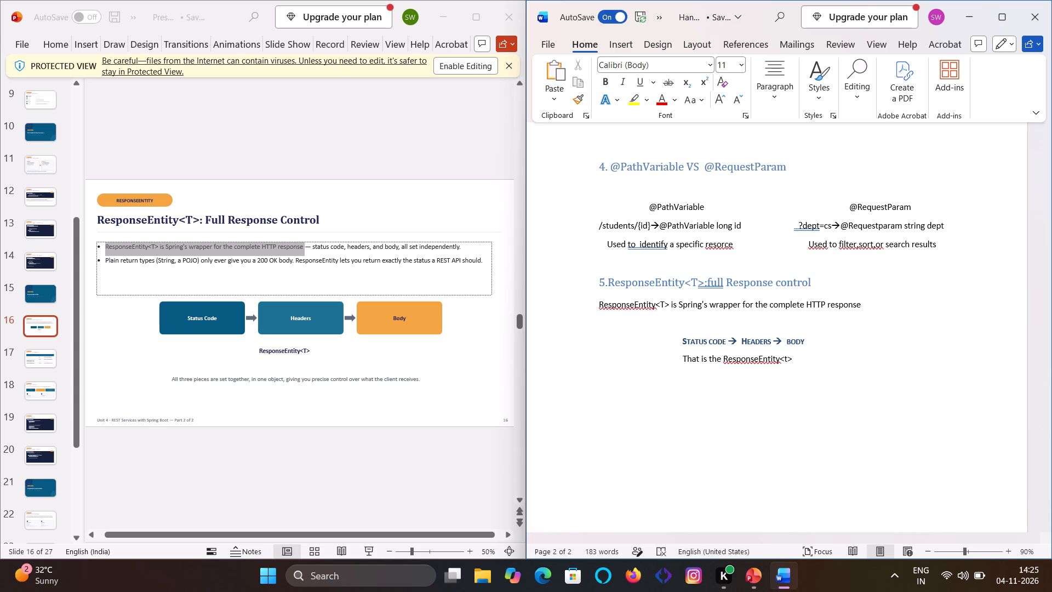
{"action": "key", "text": "space"}
{"action": "key", "text": "space"}
{"action": "key", "text": "space"}
{"action": "key", "text": "space"}
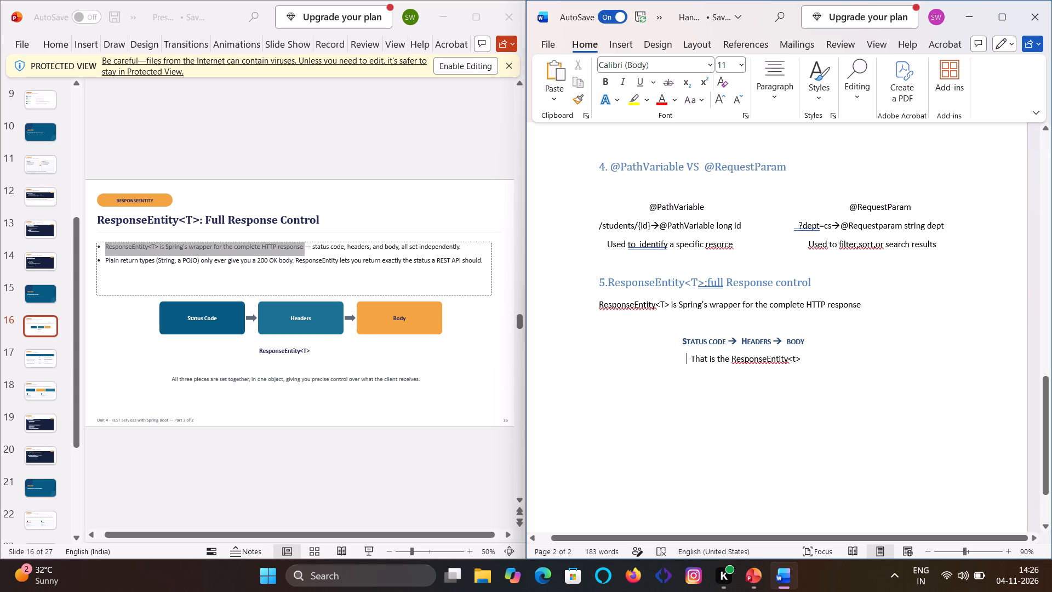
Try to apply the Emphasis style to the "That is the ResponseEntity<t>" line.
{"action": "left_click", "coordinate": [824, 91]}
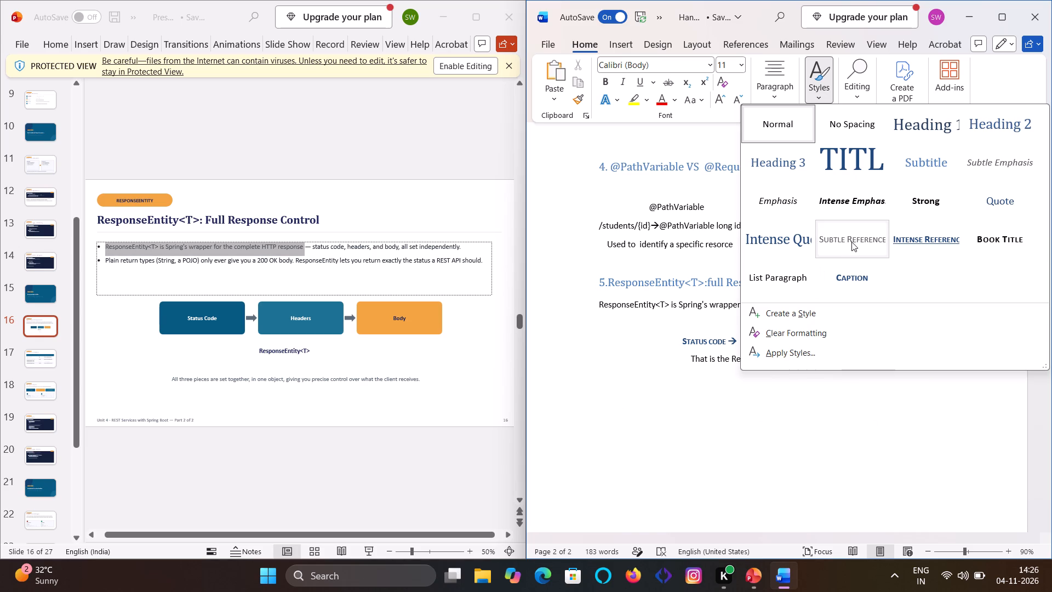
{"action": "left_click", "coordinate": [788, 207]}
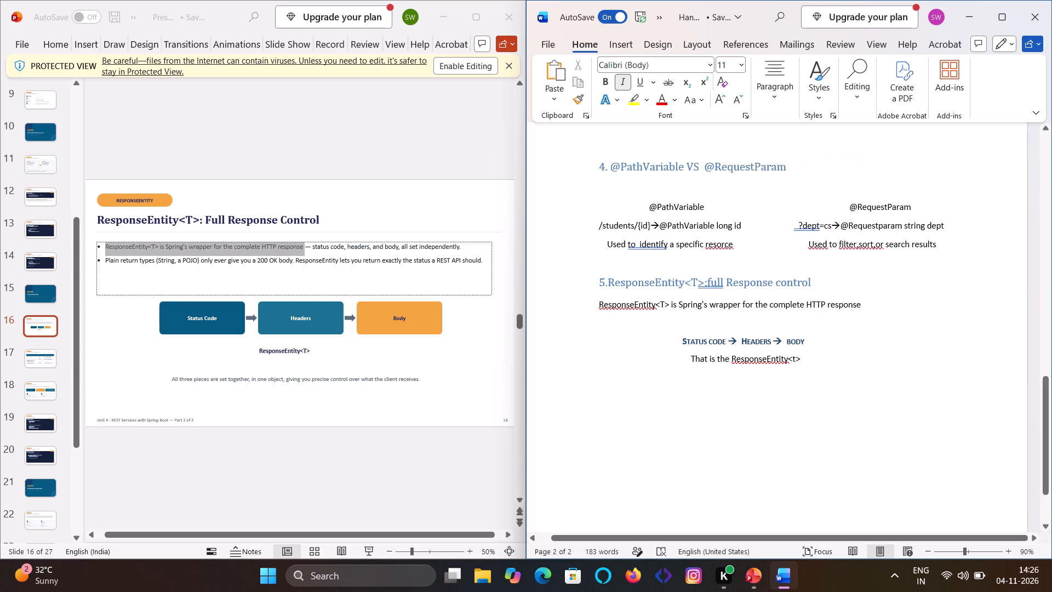
Apply the Heading 1 style to the "Status code → Headers → body" line.
{"action": "left_click", "coordinate": [678, 339]}
{"action": "left_click", "coordinate": [817, 77]}
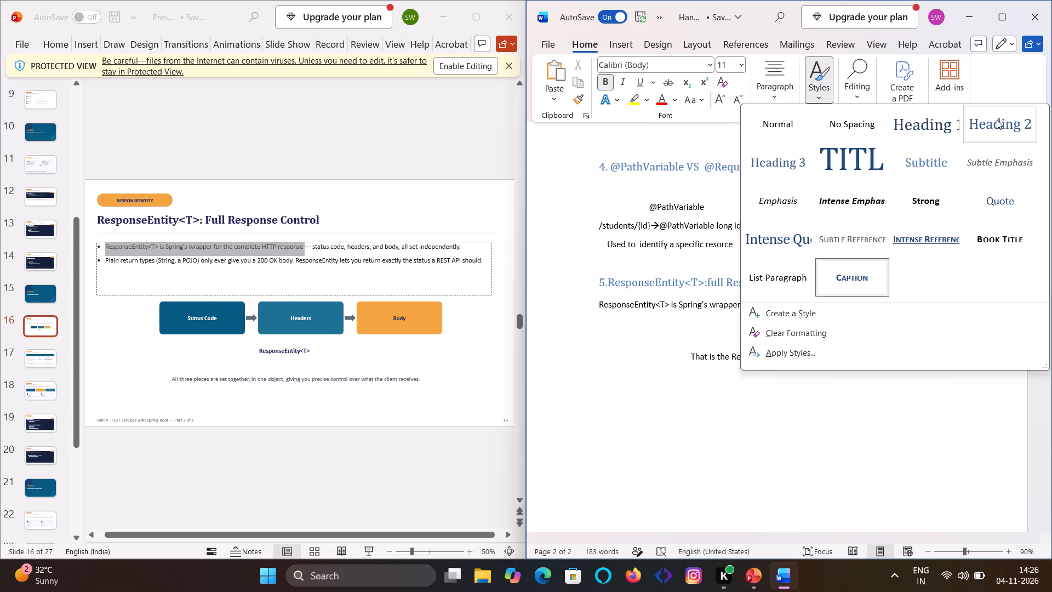
{"action": "left_click", "coordinate": [941, 122]}
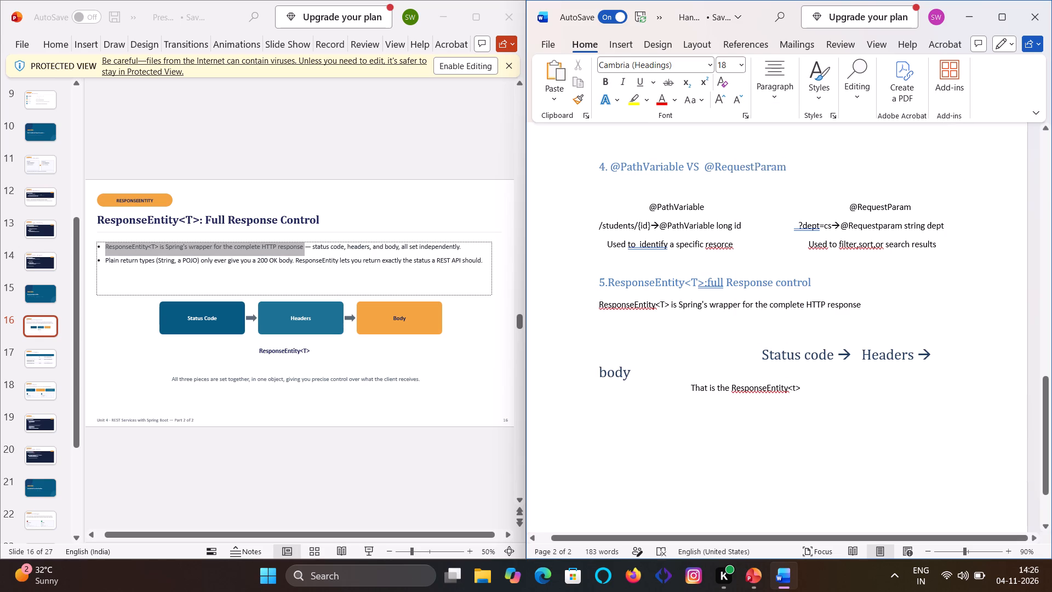
Delete surplus leading spaces before "Status code" so the arrow line fits on one line, roughly centred above the sentence.
{"action": "key", "text": "BackSpace"}
{"action": "key", "text": "BackSpace"}
{"action": "key", "text": "BackSpace"}
{"action": "key", "text": "BackSpace"}
{"action": "key", "text": "BackSpace"}
{"action": "key", "text": "BackSpace"}
{"action": "key", "text": "BackSpace"}
{"action": "key", "text": "BackSpace"}
{"action": "key", "text": "BackSpace"}
{"action": "key", "text": "BackSpace"}
{"action": "key", "text": "BackSpace"}
{"action": "key", "text": "BackSpace"}
{"action": "key", "text": "BackSpace"}
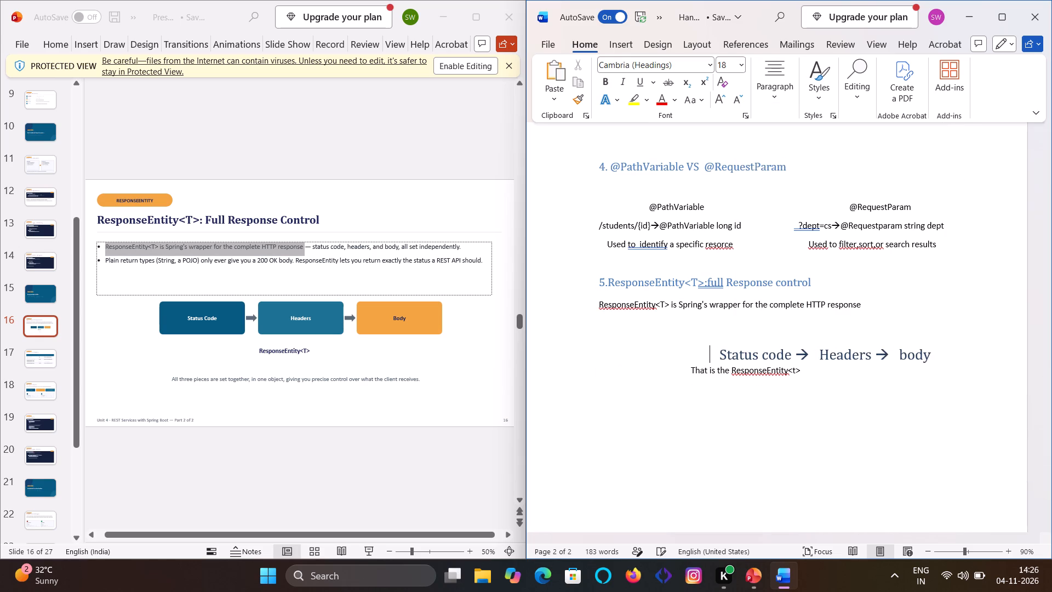
{"action": "key", "text": "BackSpace"}
{"action": "key", "text": "BackSpace"}
{"action": "key", "text": "BackSpace"}
{"action": "key", "text": "BackSpace"}
{"action": "key", "text": "BackSpace"}
{"action": "key", "text": "BackSpace"}
{"action": "key", "text": "BackSpace"}
{"action": "key", "text": "BackSpace"}
{"action": "key", "text": "BackSpace"}
{"action": "key", "text": "BackSpace"}
{"action": "key", "text": "BackSpace"}
{"action": "key", "text": "BackSpace"}
{"action": "key", "text": "BackSpace"}
{"action": "key", "text": "BackSpace"}
{"action": "key", "text": "BackSpace"}
{"action": "key", "text": "BackSpace"}
{"action": "key", "text": "BackSpace"}
{"action": "key", "text": "BackSpace"}
{"action": "key", "text": "BackSpace"}
{"action": "key", "text": "BackSpace"}
{"action": "key", "text": "BackSpace"}
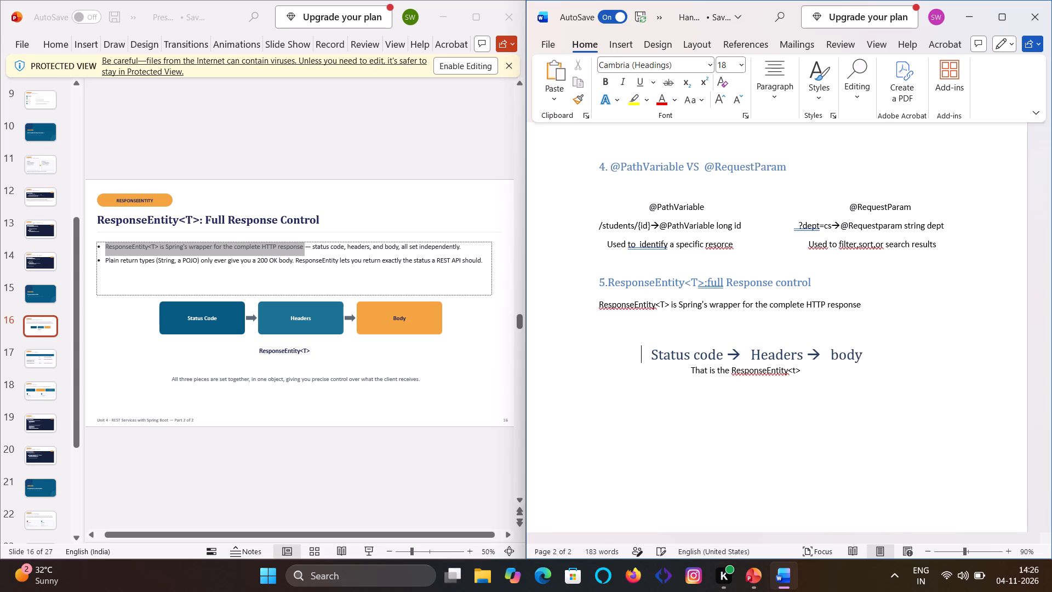
{"action": "key", "text": "BackSpace"}
{"action": "key", "text": "BackSpace"}
Start a new paragraph two lines below "That is the ResponseEntity<t>".
{"action": "left_click", "coordinate": [820, 510]}
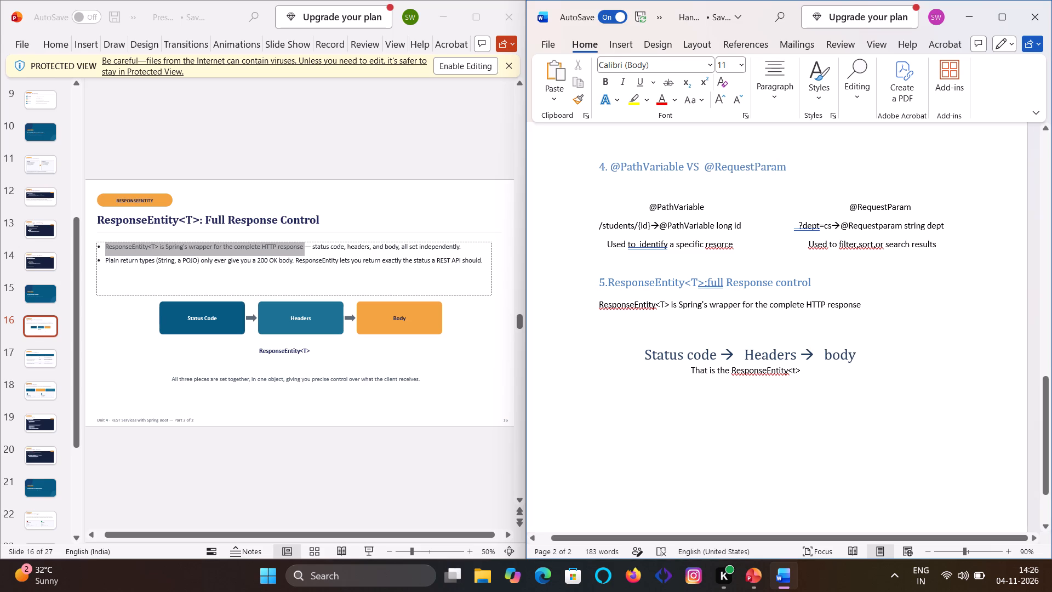
{"action": "key", "text": "Return"}
{"action": "key", "text": "Return"}
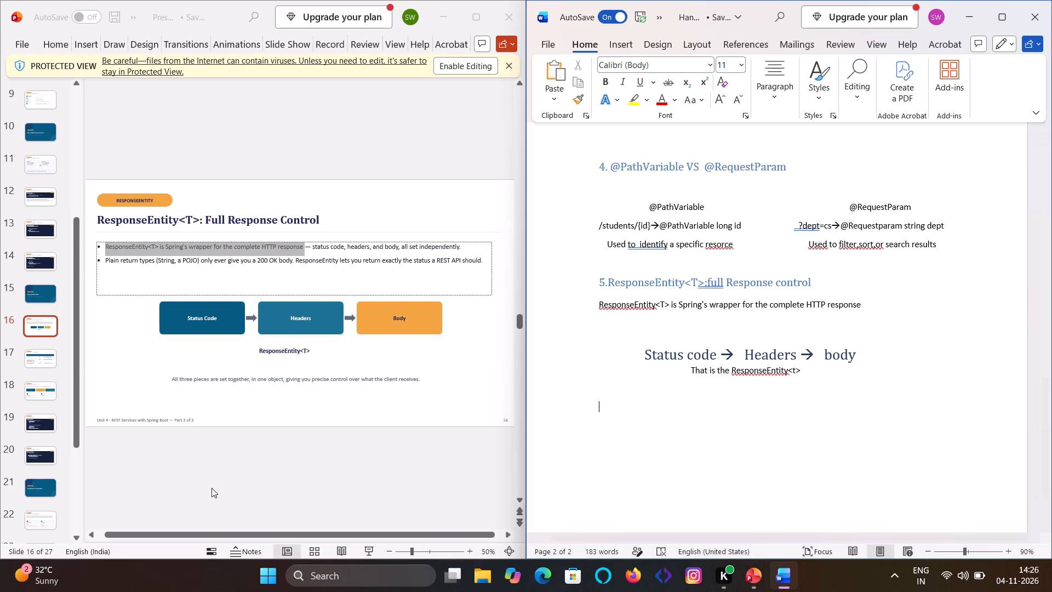
Switch to PowerPoint and display slide 17, "Common ResponseEntity Patterns", to read its content.
{"action": "left_click", "coordinate": [42, 359]}
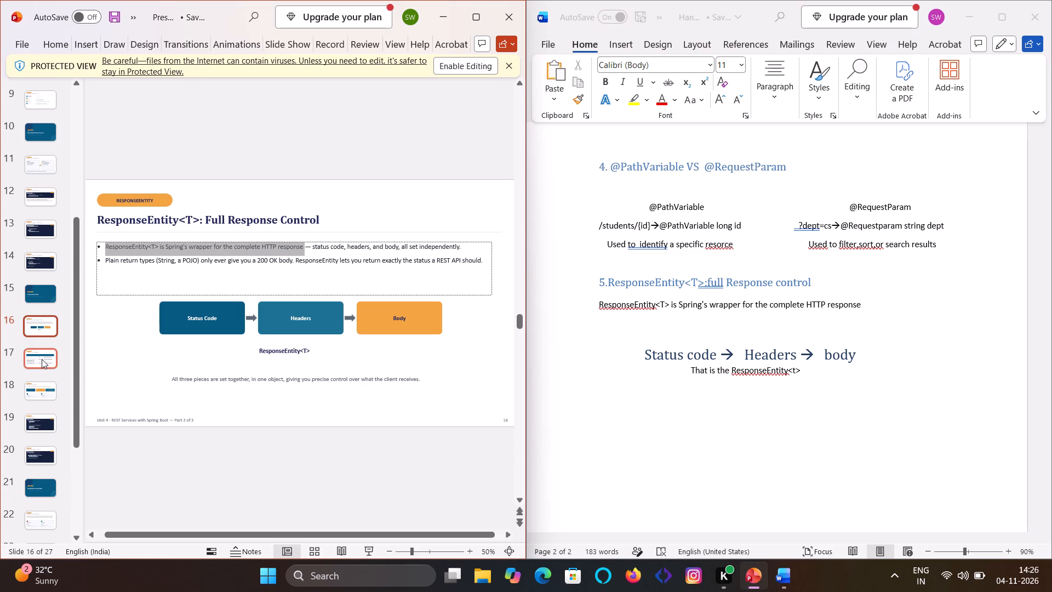
{"action": "left_click", "coordinate": [42, 359]}
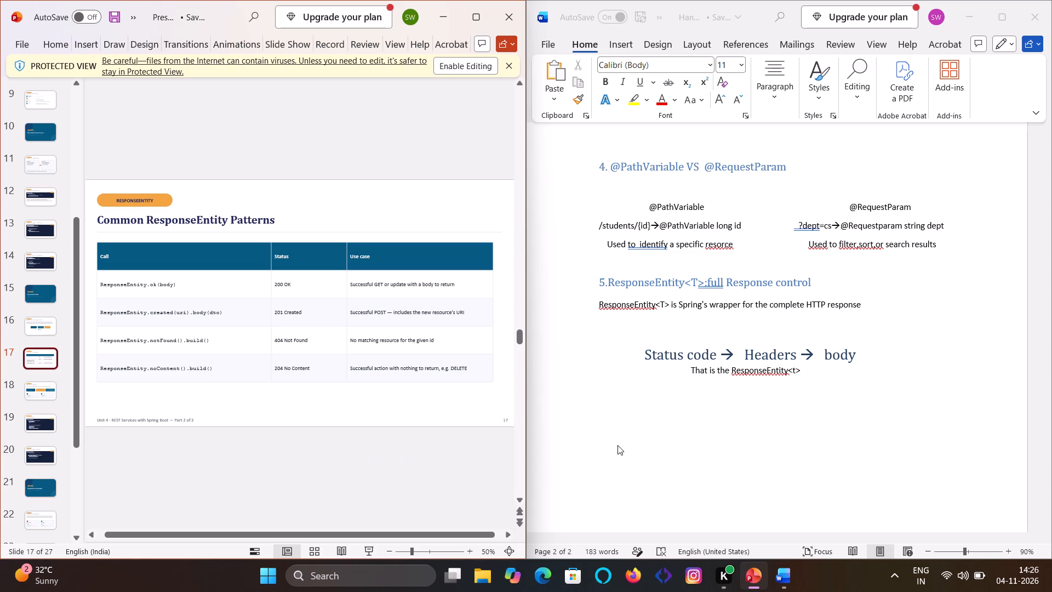
Write the section title "6. common ResponseEntity Patterns" on the empty line below the ResponseEntity<t> sentence in the Word notes.
{"action": "left_click", "coordinate": [615, 420]}
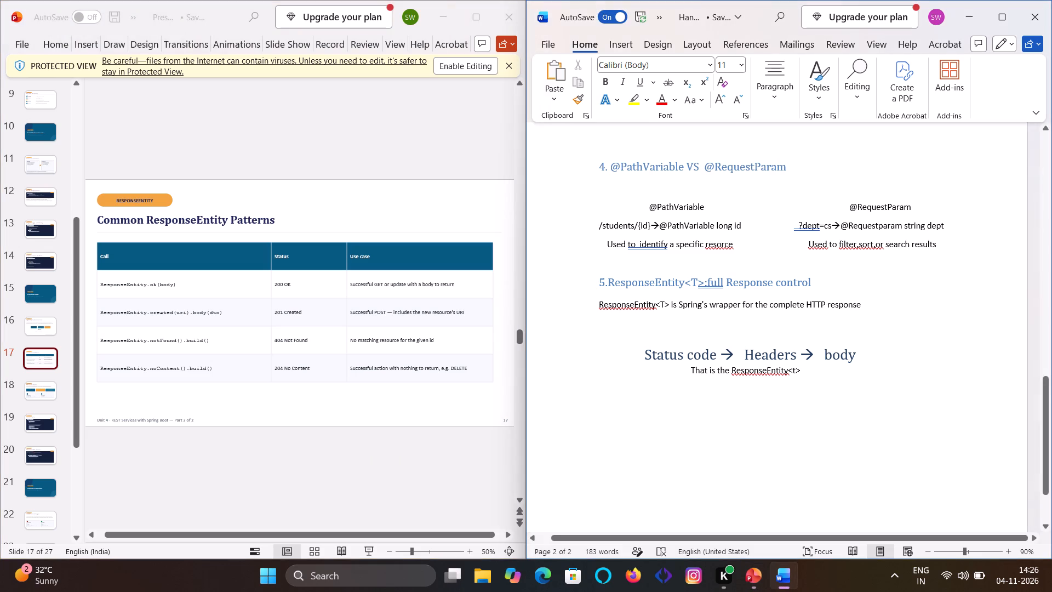
{"action": "key", "text": "6"}
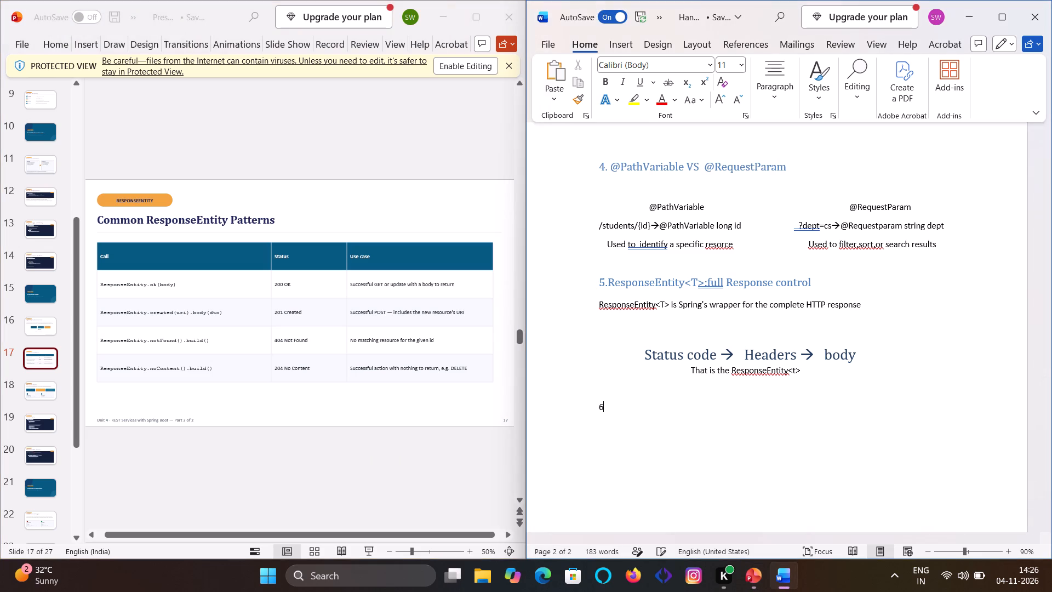
{"action": "key", "text": "period"}
{"action": "key", "text": "space"}
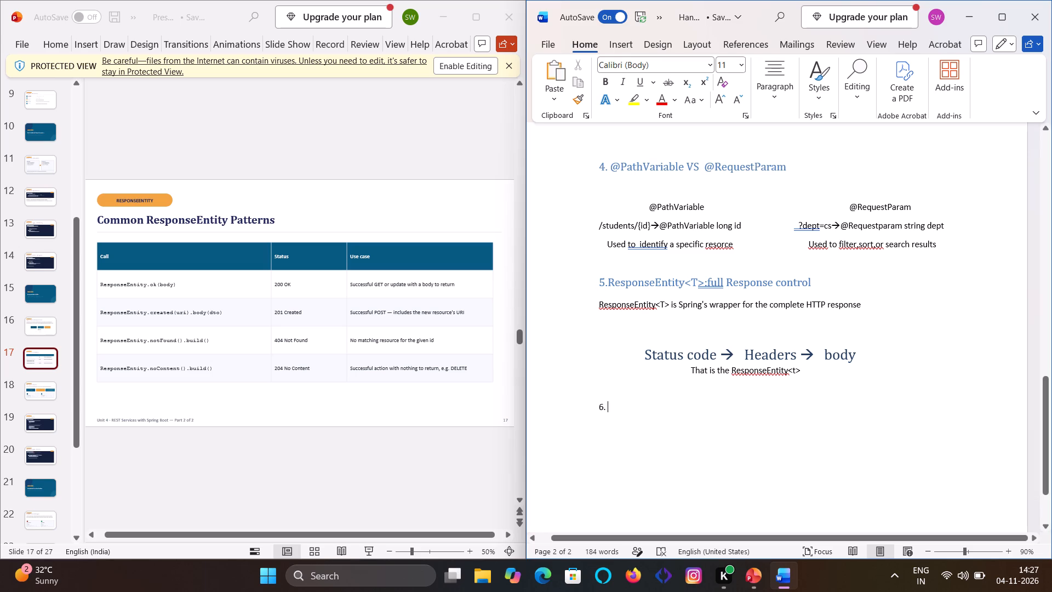
{"action": "type", "text": "commom"}
{"action": "key", "text": "BackSpace"}
{"action": "type", "text": "n"}
{"action": "key", "text": "space"}
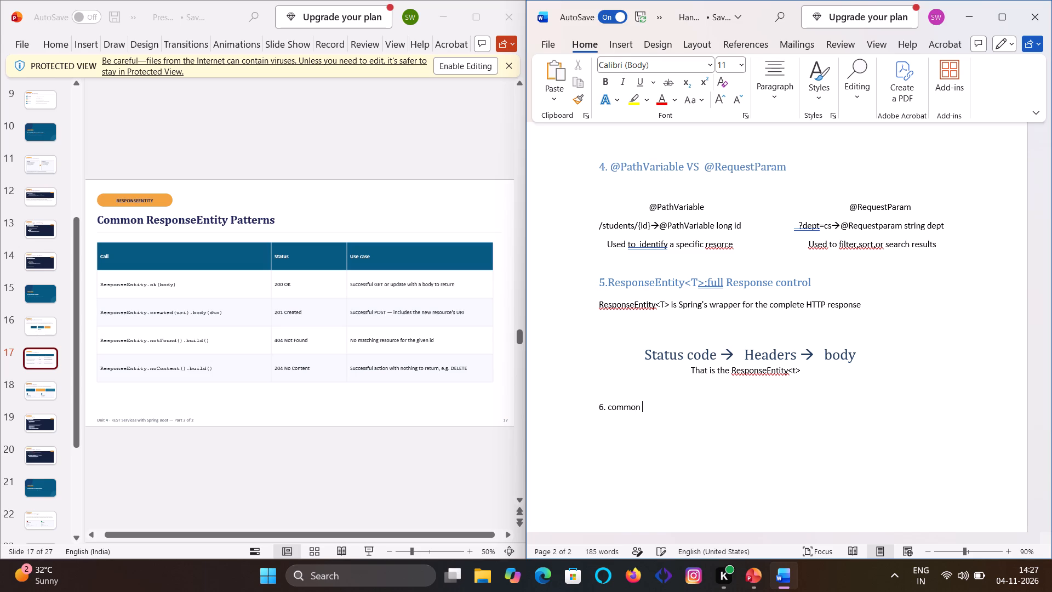
{"action": "key", "text": "r"}
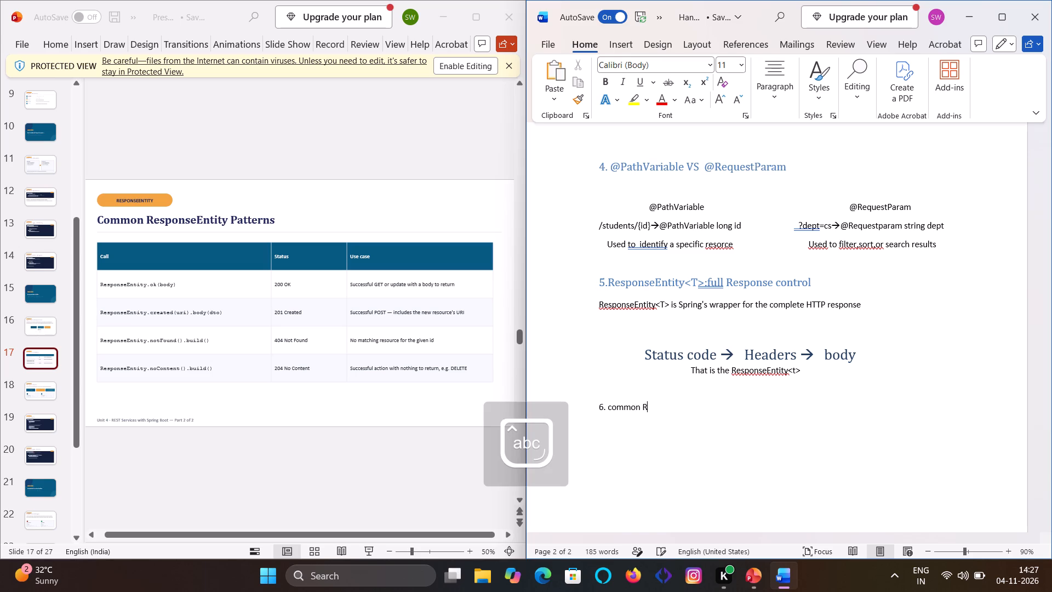
{"action": "type", "text": "spob"}
{"action": "key", "text": "BackSpace"}
{"action": "type", "text": "ne"}
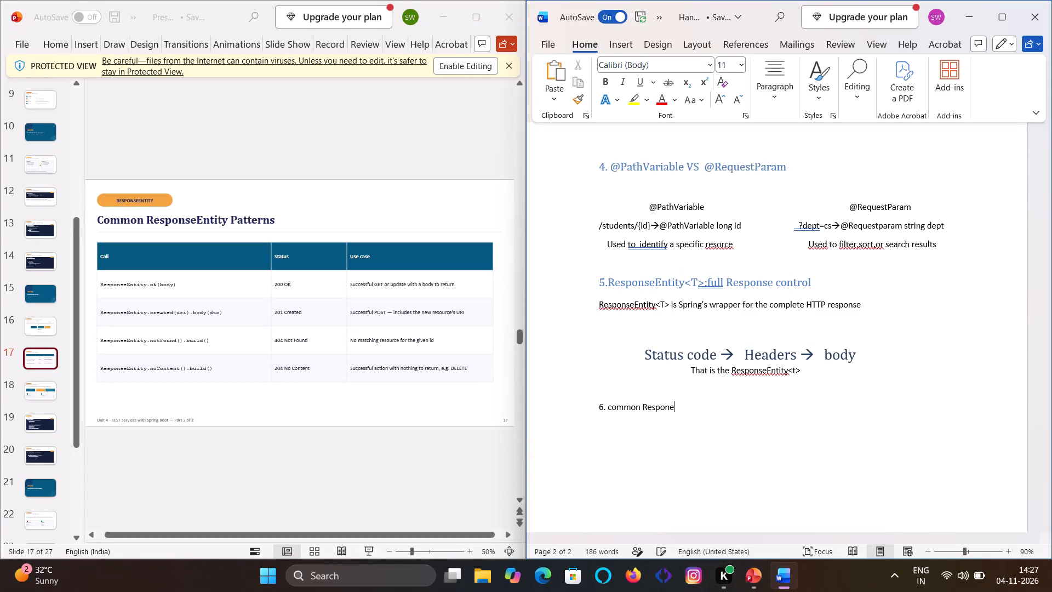
{"action": "key", "text": "BackSpace"}
{"action": "type", "text": "se"}
{"action": "key", "text": "e"}
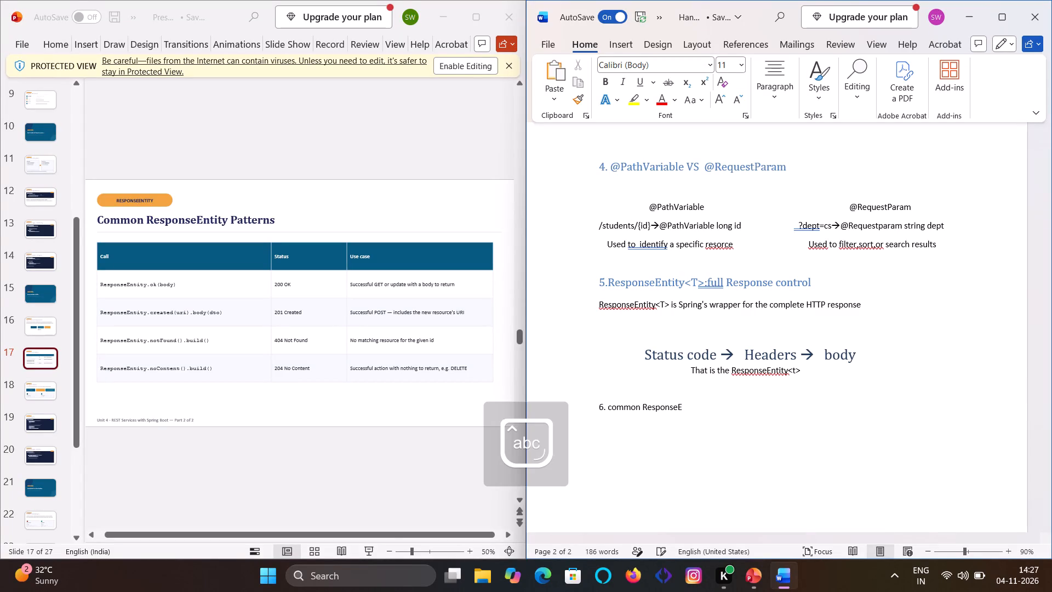
{"action": "type", "text": "nti"}
{"action": "type", "text": "ty"}
{"action": "key", "text": "space"}
{"action": "key", "text": "p"}
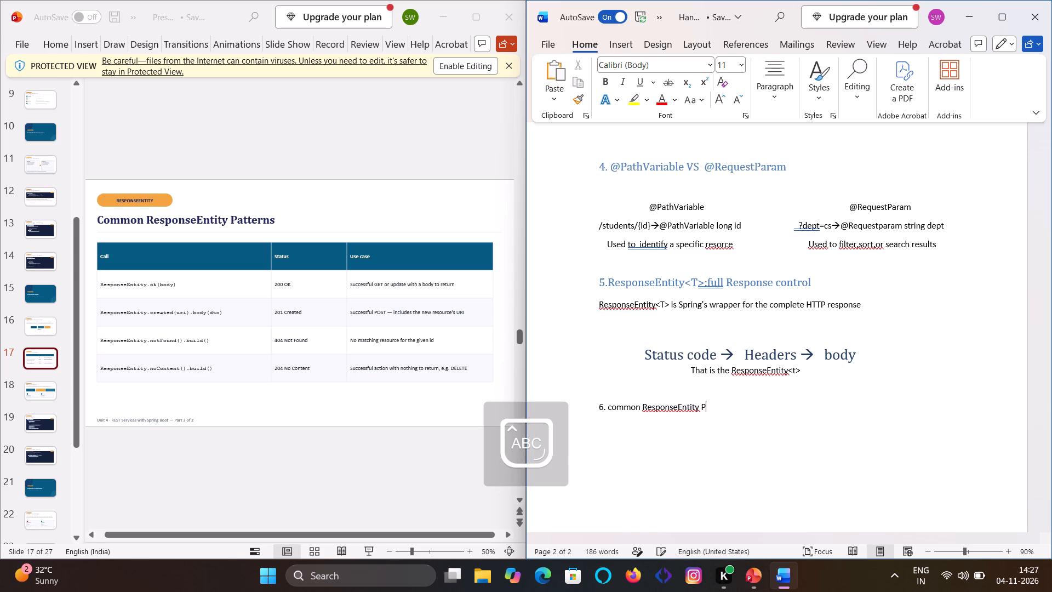
{"action": "key", "text": "a"}
{"action": "type", "text": "tter"}
{"action": "type", "text": "ns"}
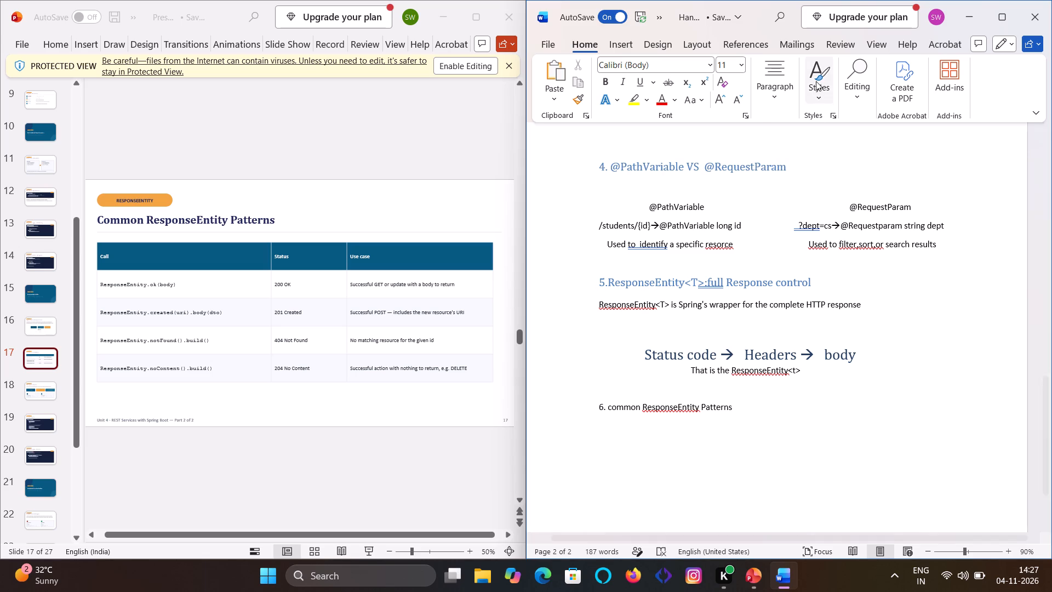
Give the section 6 title the same heading style as the other section titles, with a new paragraph below it.
{"action": "left_click", "coordinate": [816, 81]}
{"action": "left_click", "coordinate": [922, 171]}
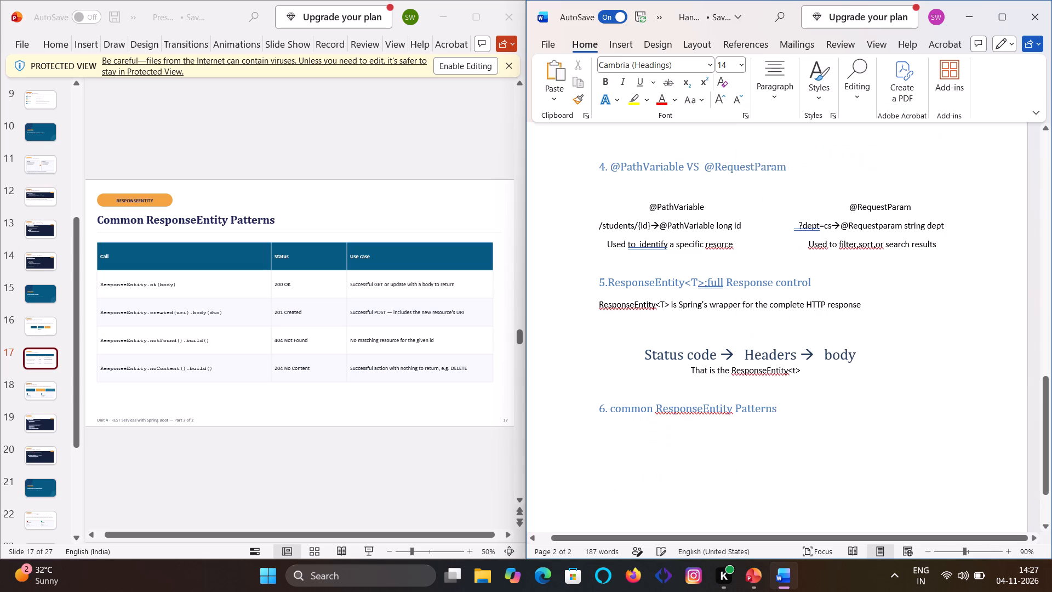
{"action": "left_click", "coordinate": [808, 439]}
{"action": "key", "text": "Return"}
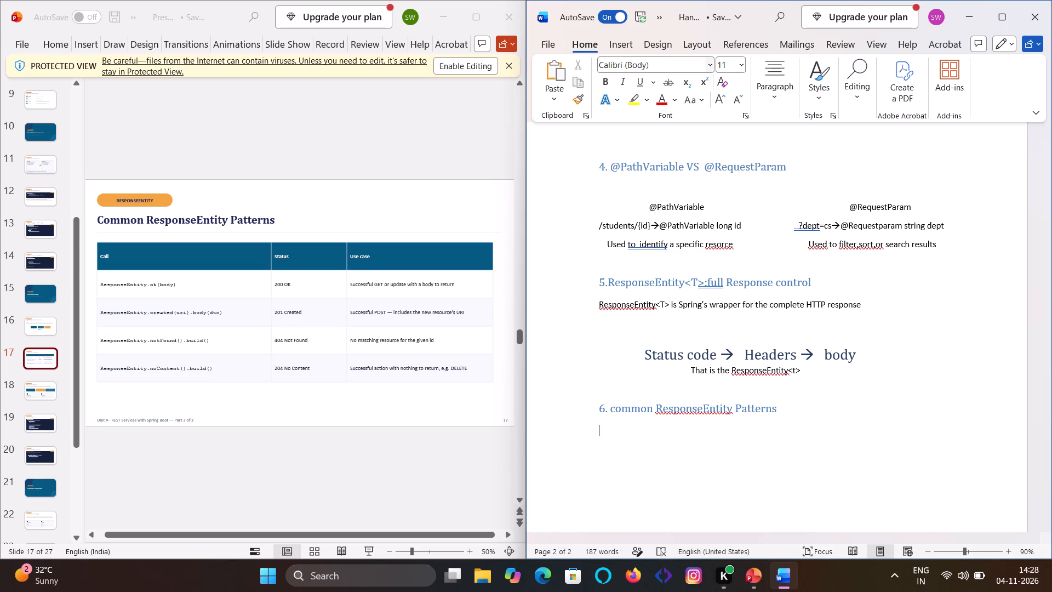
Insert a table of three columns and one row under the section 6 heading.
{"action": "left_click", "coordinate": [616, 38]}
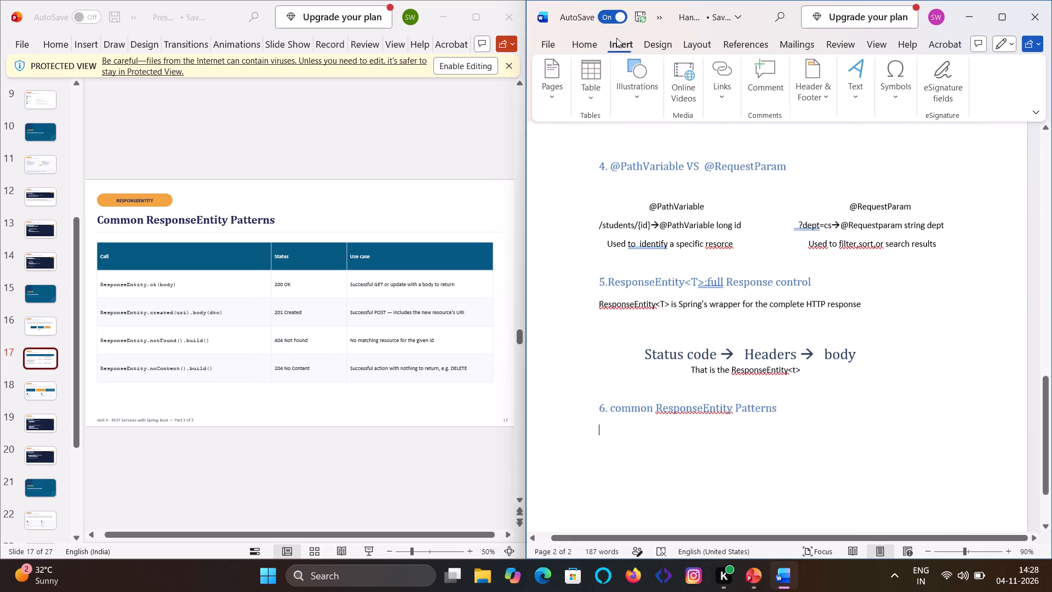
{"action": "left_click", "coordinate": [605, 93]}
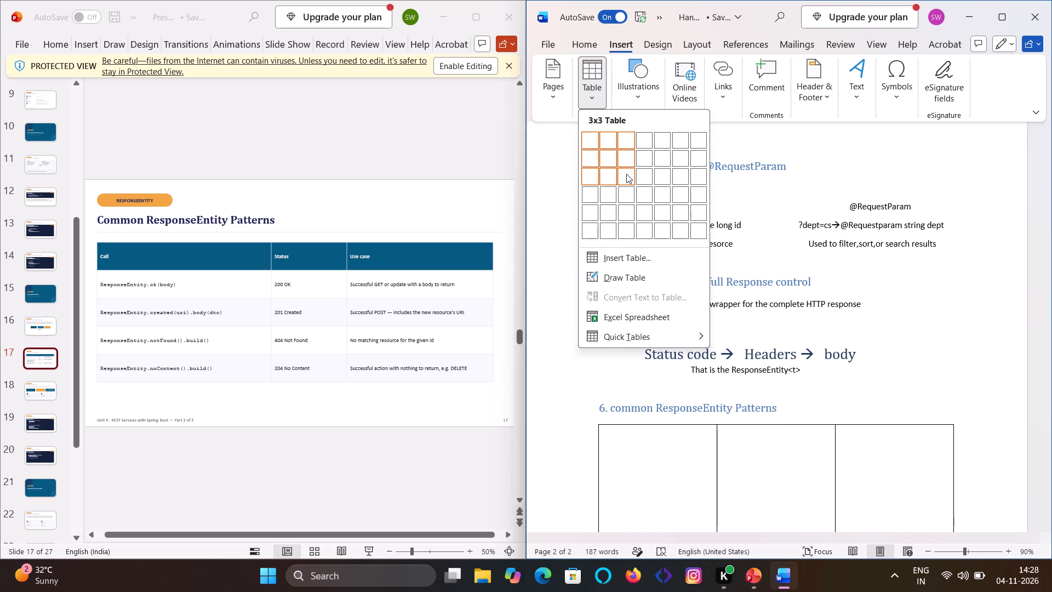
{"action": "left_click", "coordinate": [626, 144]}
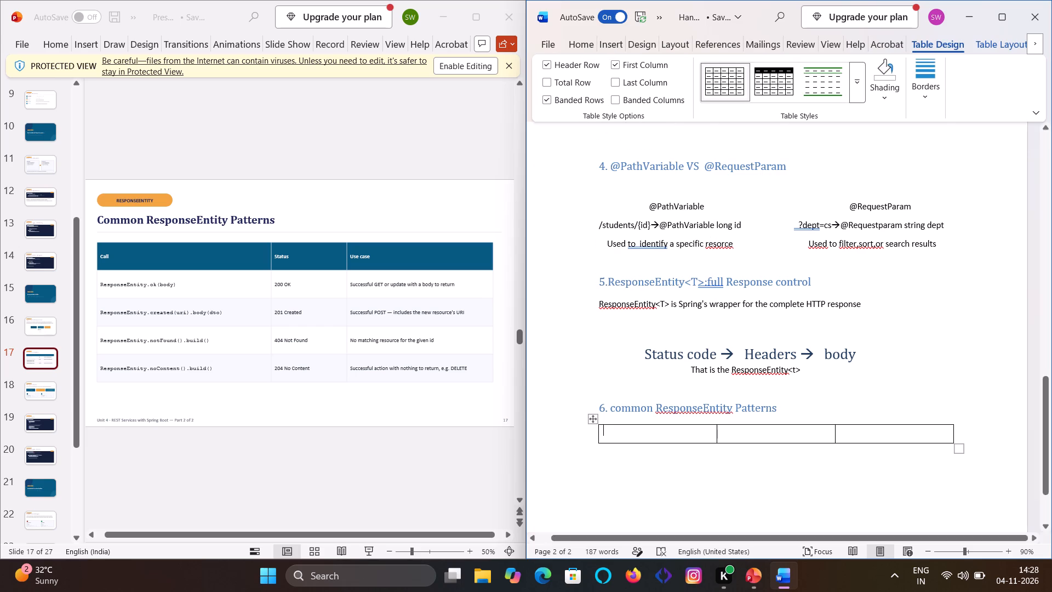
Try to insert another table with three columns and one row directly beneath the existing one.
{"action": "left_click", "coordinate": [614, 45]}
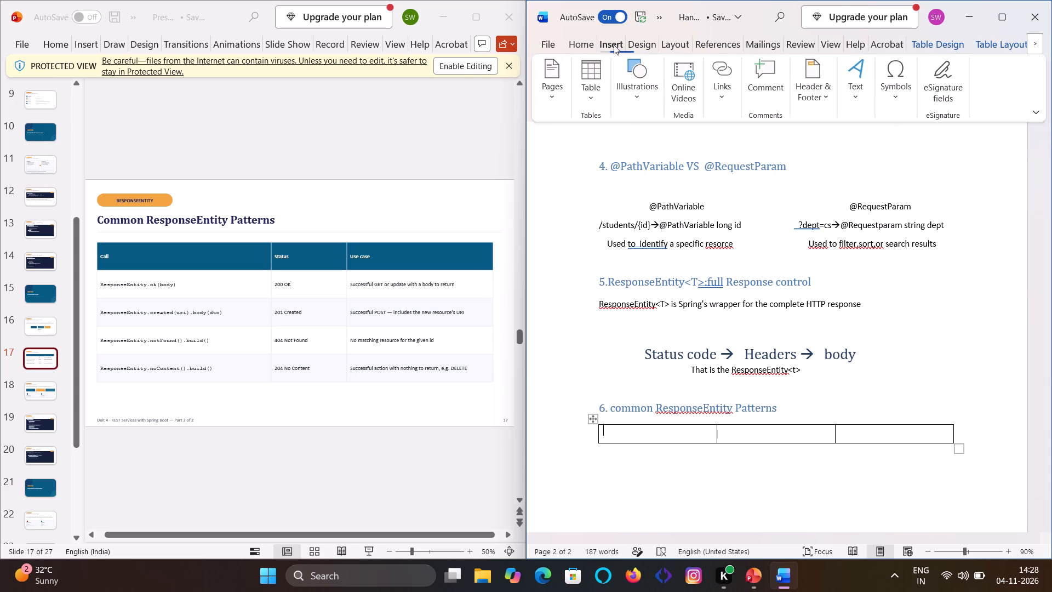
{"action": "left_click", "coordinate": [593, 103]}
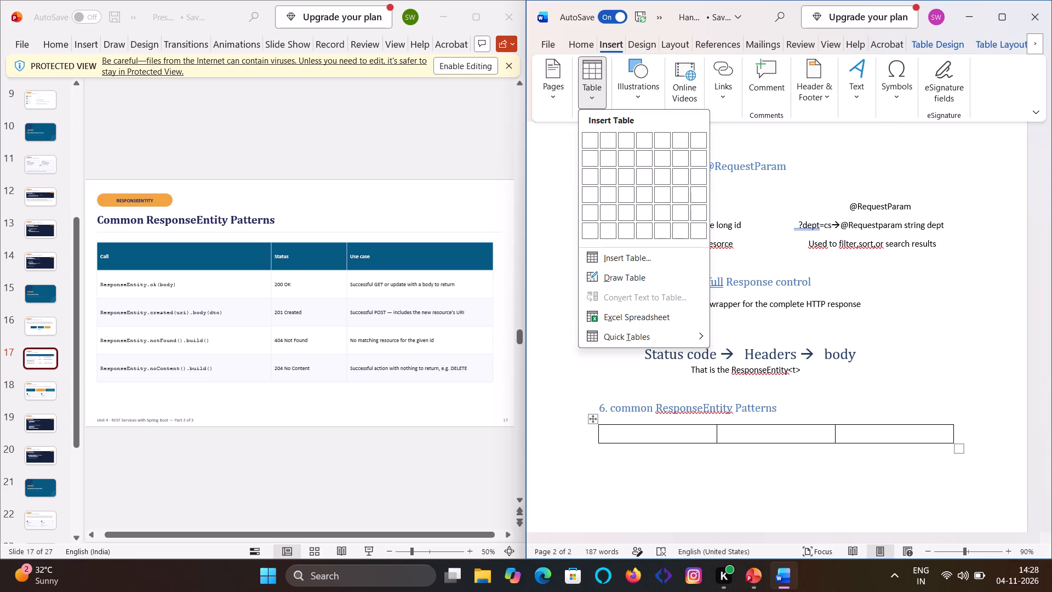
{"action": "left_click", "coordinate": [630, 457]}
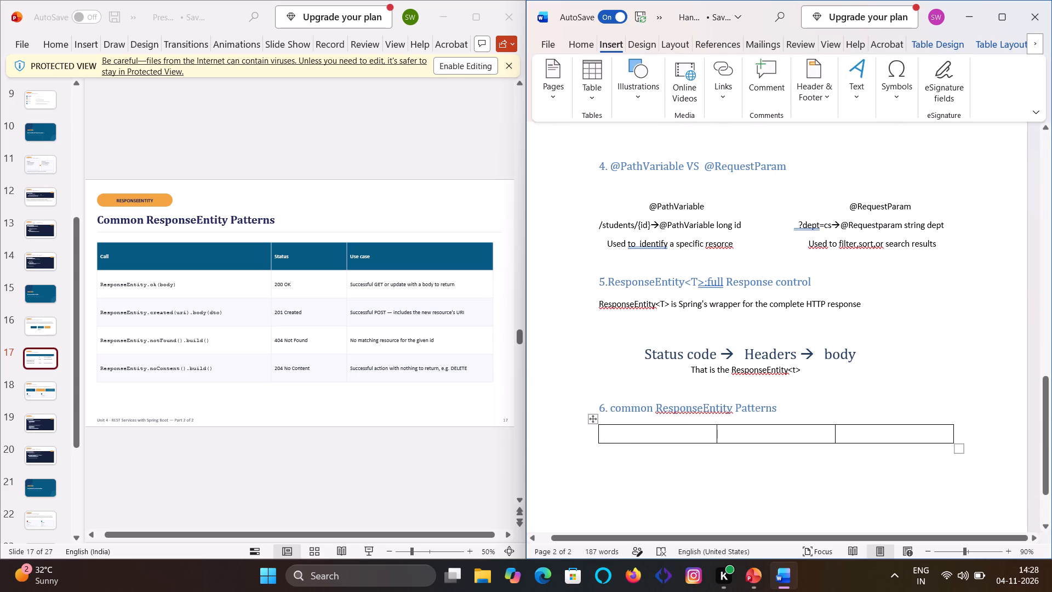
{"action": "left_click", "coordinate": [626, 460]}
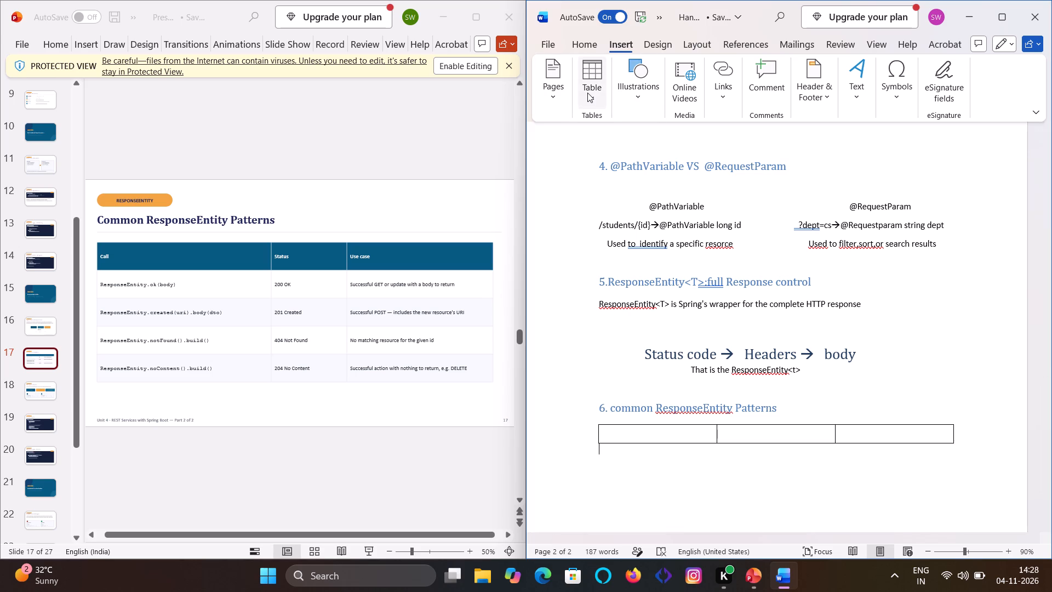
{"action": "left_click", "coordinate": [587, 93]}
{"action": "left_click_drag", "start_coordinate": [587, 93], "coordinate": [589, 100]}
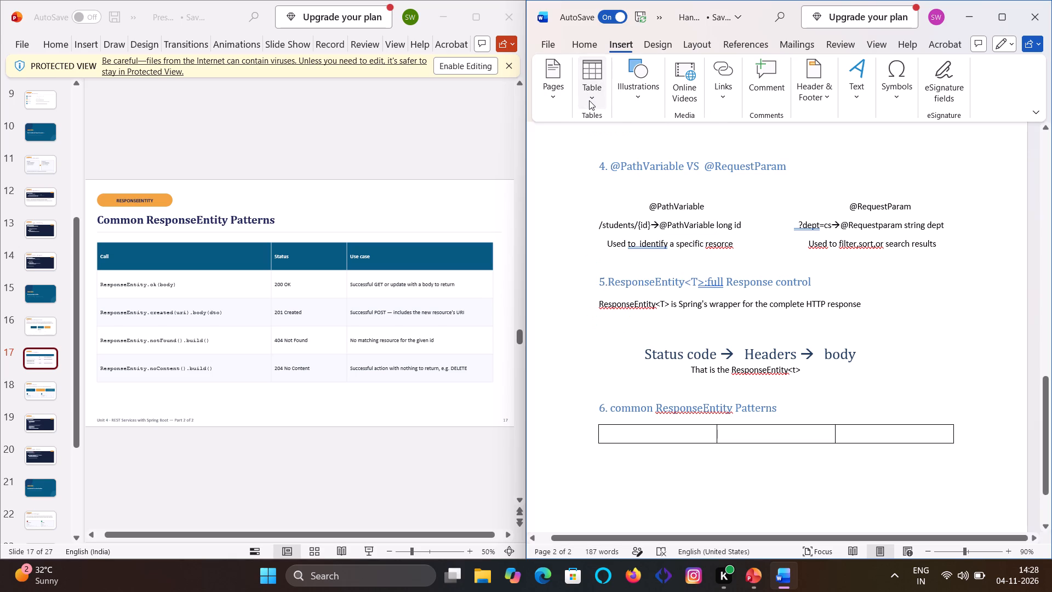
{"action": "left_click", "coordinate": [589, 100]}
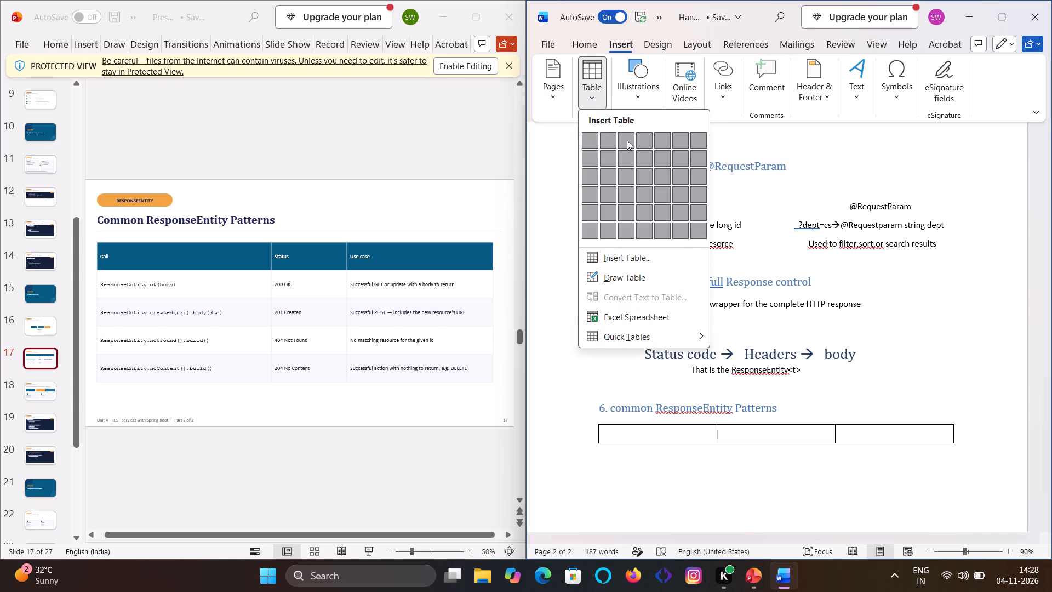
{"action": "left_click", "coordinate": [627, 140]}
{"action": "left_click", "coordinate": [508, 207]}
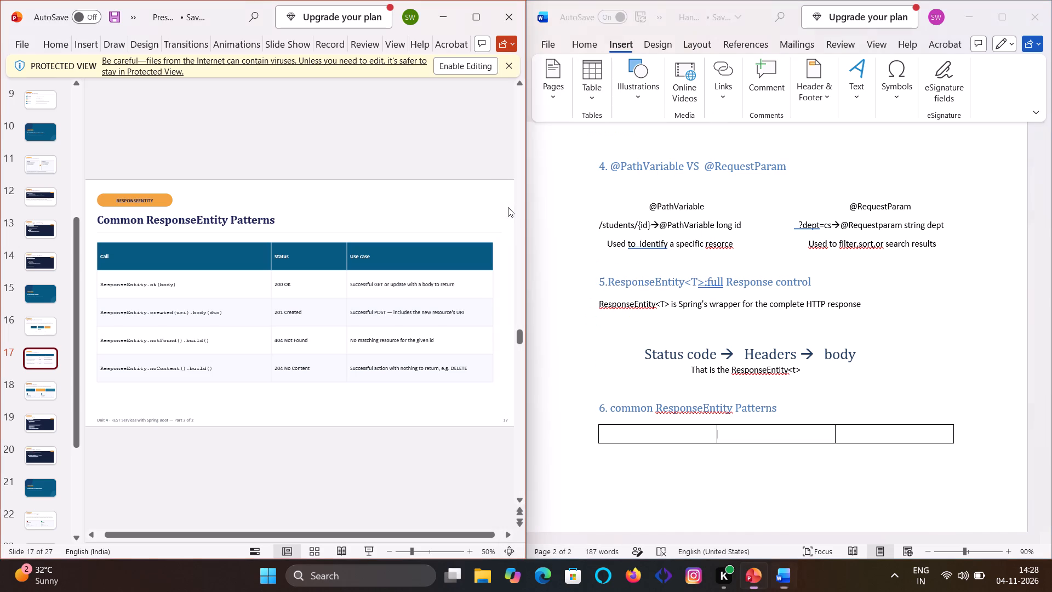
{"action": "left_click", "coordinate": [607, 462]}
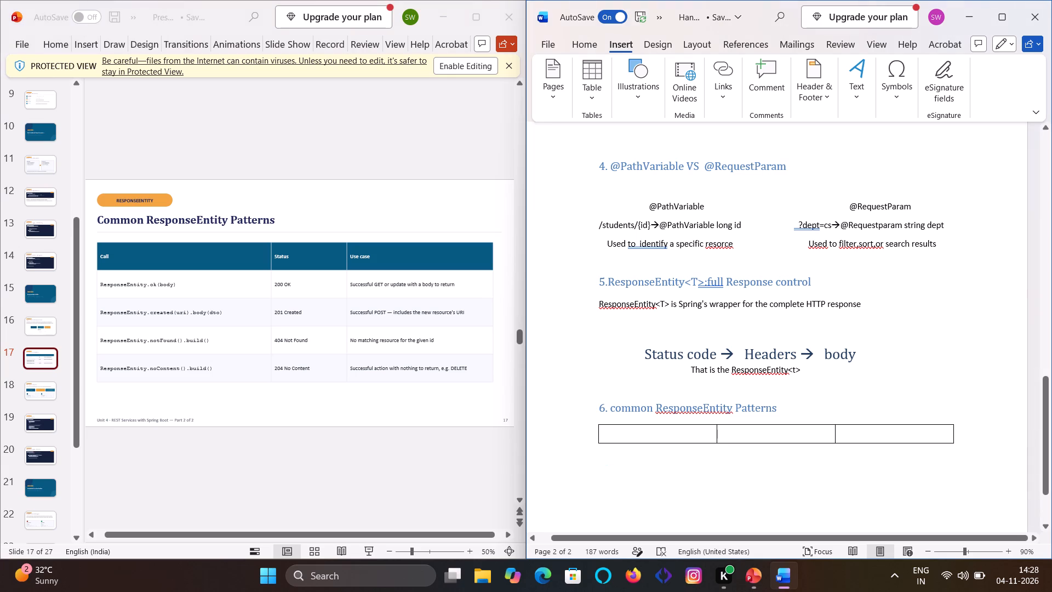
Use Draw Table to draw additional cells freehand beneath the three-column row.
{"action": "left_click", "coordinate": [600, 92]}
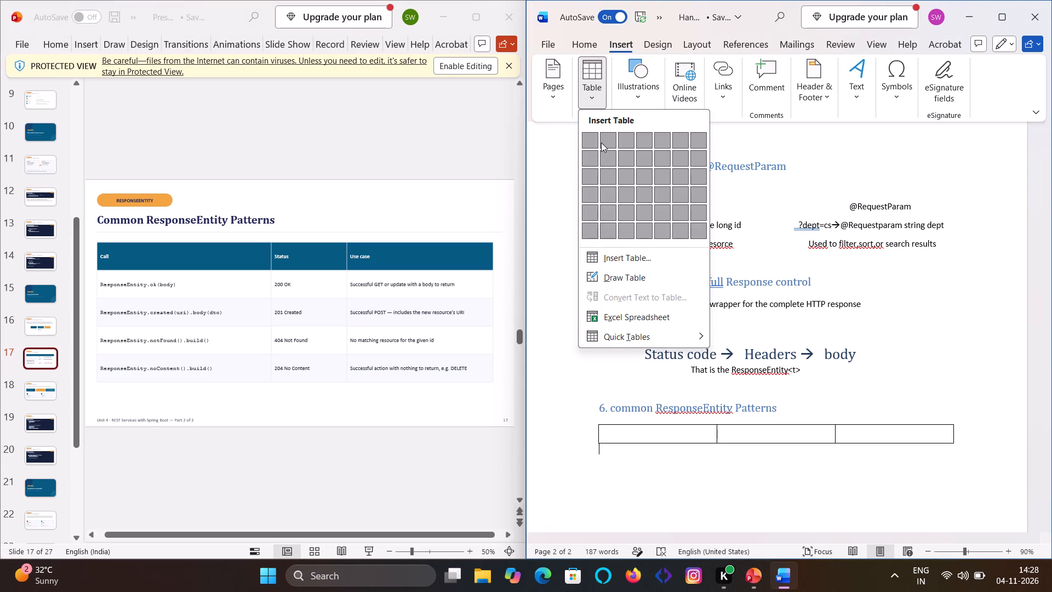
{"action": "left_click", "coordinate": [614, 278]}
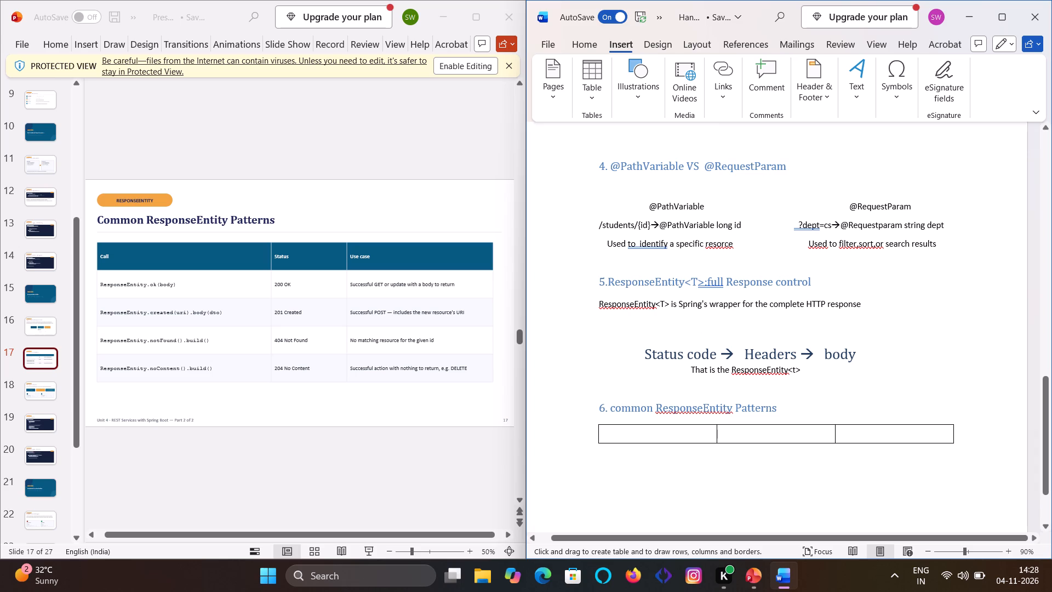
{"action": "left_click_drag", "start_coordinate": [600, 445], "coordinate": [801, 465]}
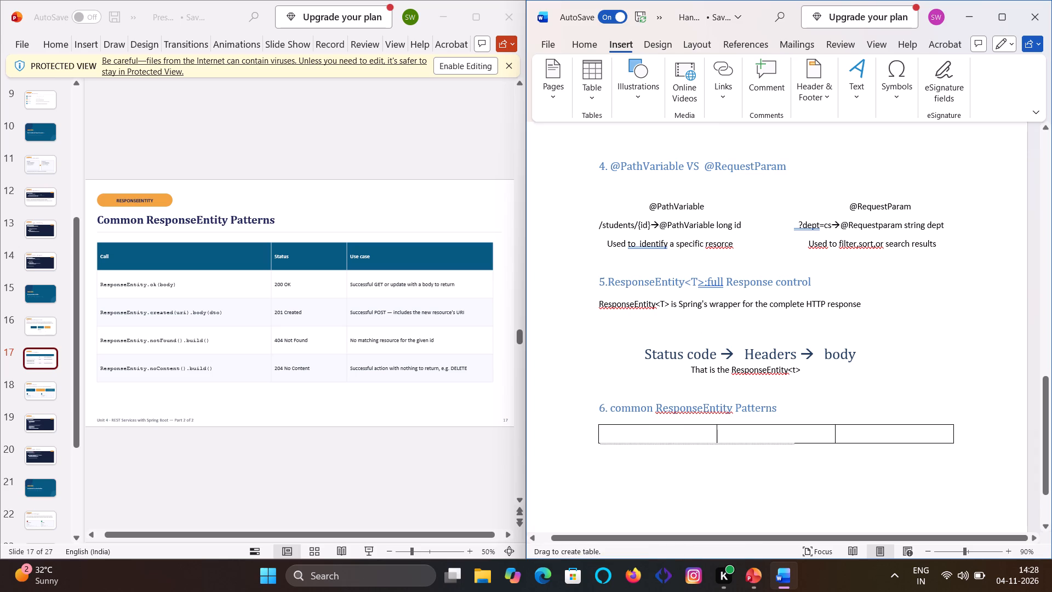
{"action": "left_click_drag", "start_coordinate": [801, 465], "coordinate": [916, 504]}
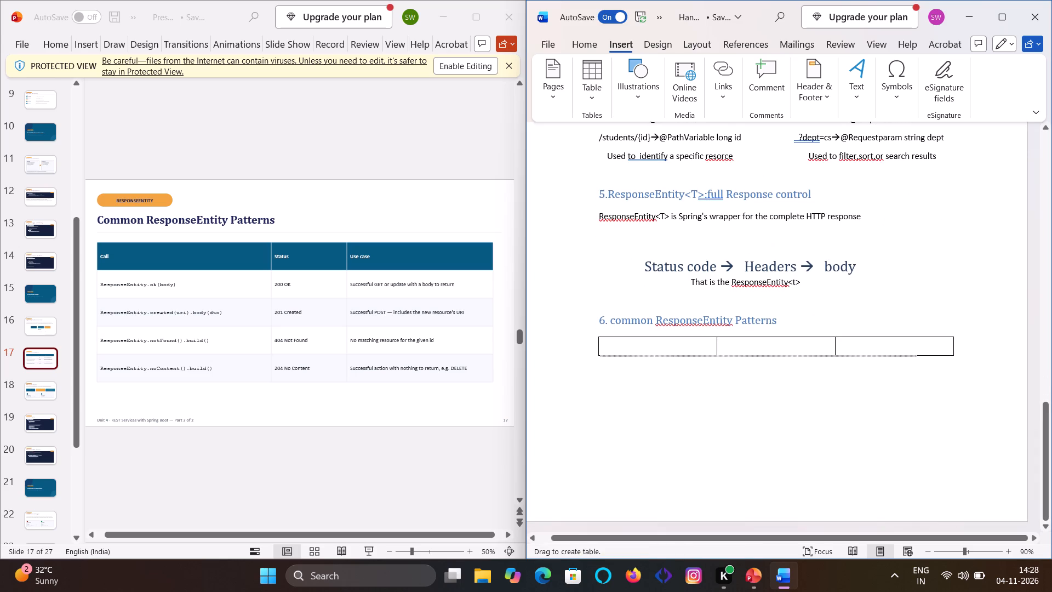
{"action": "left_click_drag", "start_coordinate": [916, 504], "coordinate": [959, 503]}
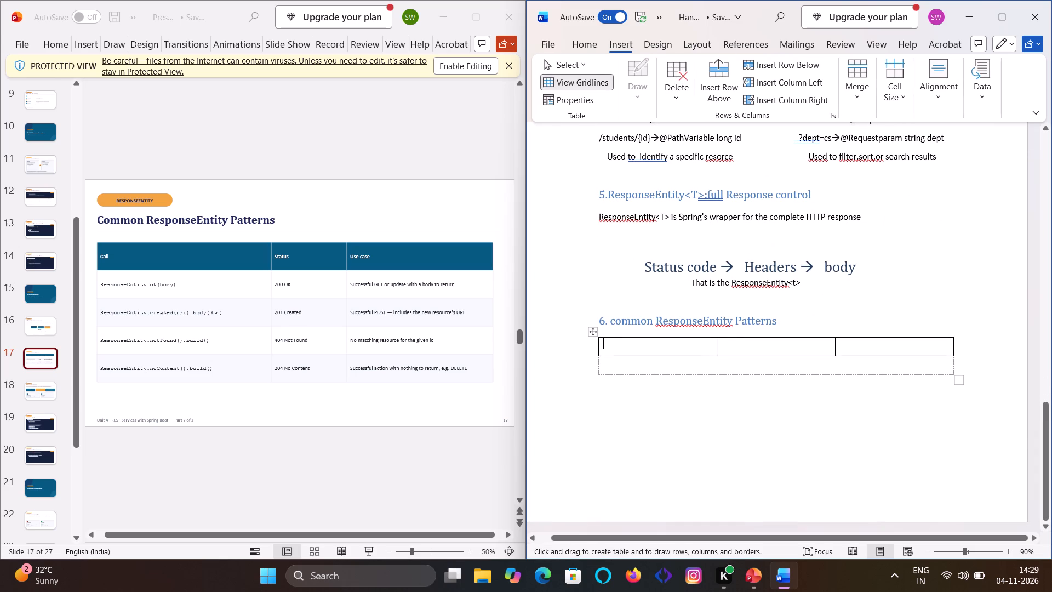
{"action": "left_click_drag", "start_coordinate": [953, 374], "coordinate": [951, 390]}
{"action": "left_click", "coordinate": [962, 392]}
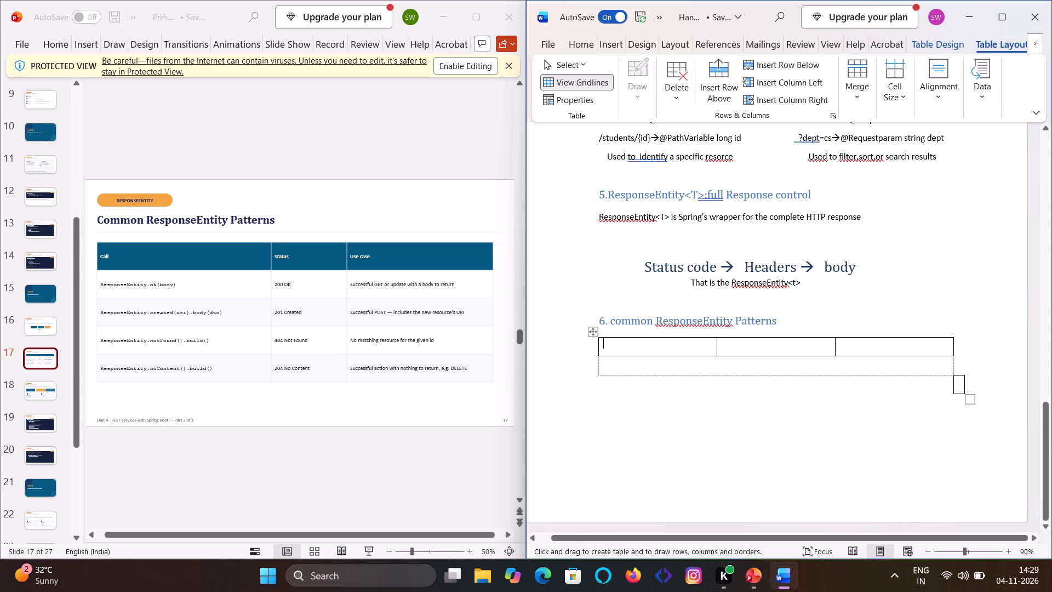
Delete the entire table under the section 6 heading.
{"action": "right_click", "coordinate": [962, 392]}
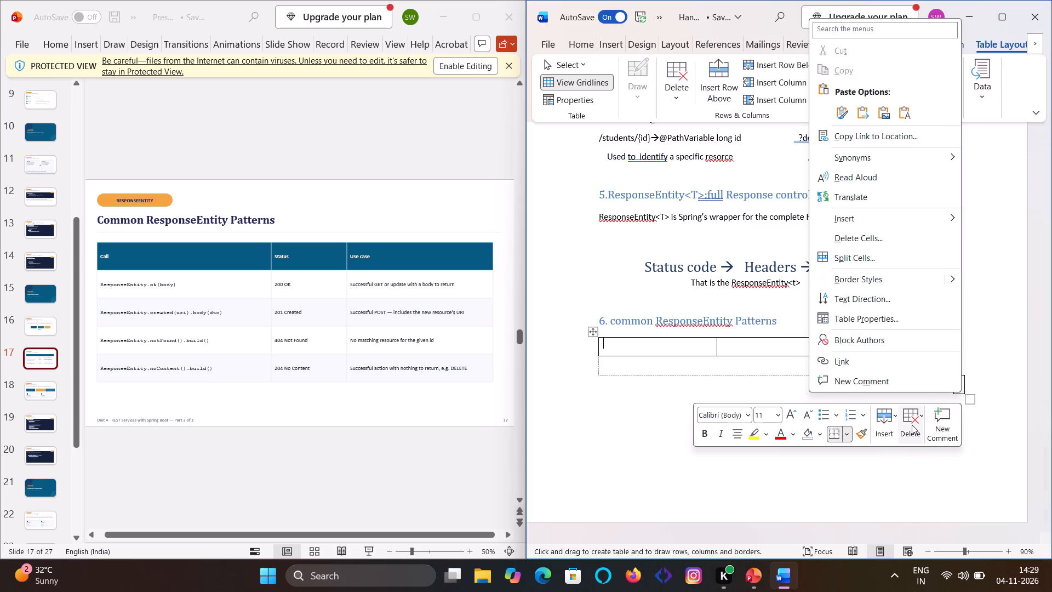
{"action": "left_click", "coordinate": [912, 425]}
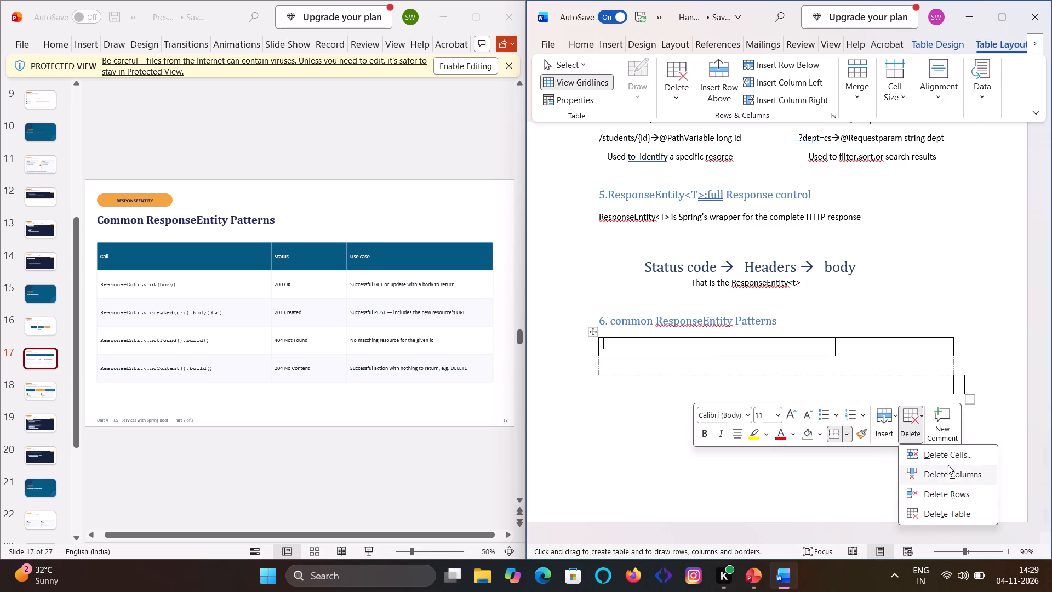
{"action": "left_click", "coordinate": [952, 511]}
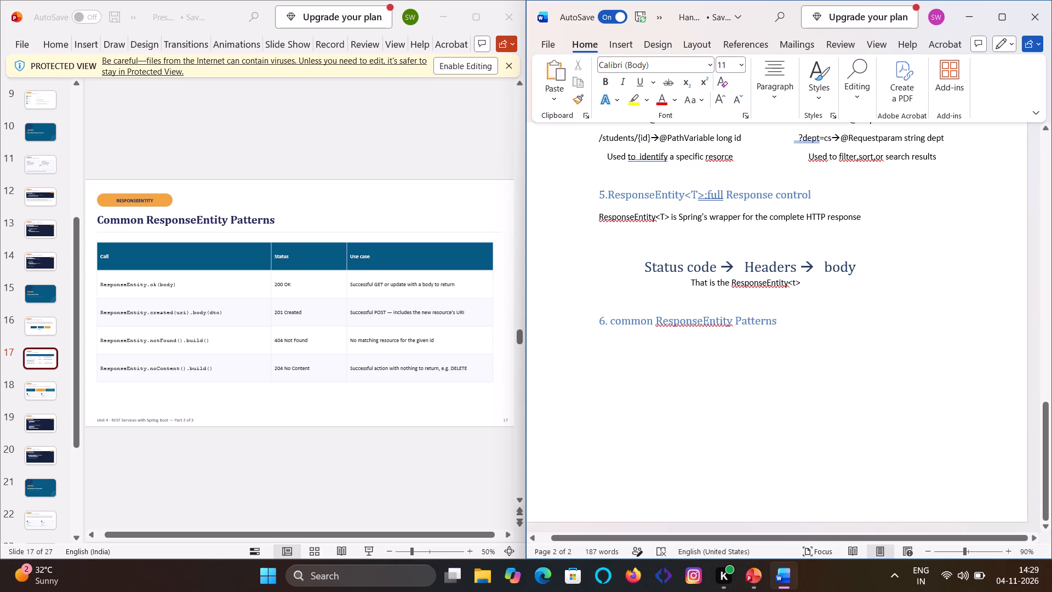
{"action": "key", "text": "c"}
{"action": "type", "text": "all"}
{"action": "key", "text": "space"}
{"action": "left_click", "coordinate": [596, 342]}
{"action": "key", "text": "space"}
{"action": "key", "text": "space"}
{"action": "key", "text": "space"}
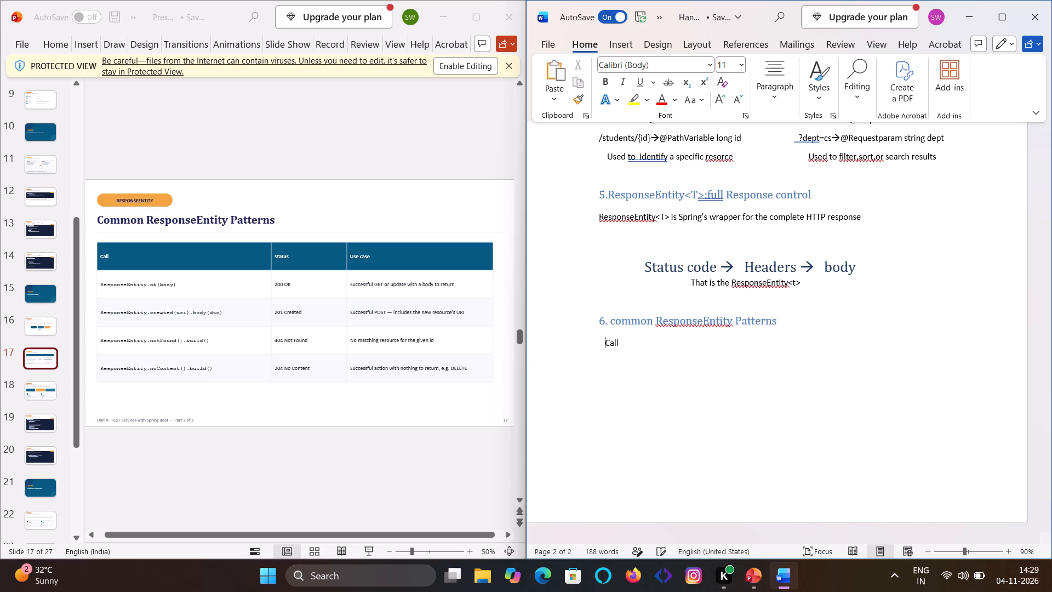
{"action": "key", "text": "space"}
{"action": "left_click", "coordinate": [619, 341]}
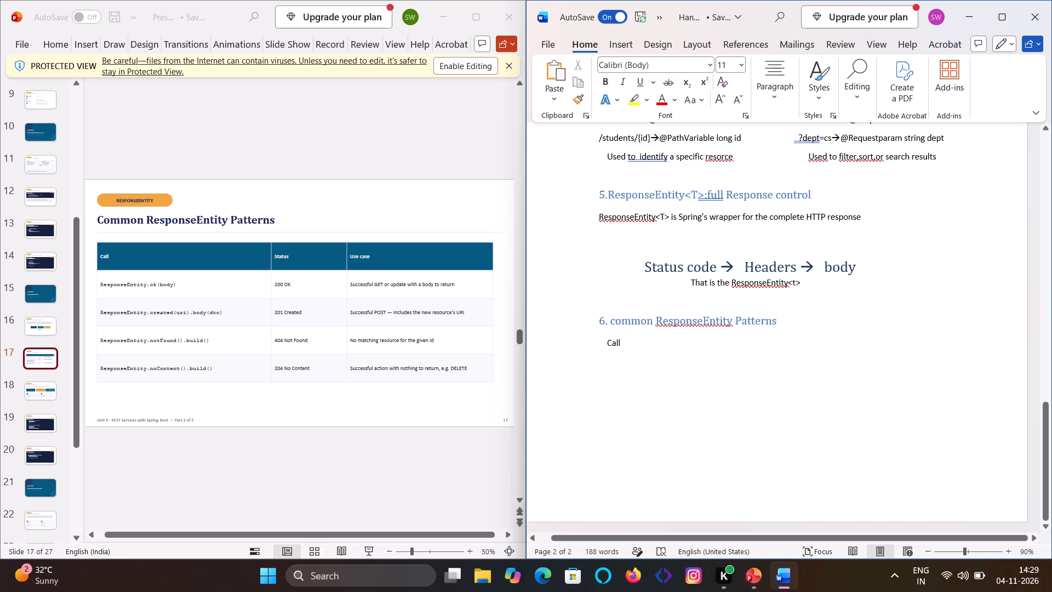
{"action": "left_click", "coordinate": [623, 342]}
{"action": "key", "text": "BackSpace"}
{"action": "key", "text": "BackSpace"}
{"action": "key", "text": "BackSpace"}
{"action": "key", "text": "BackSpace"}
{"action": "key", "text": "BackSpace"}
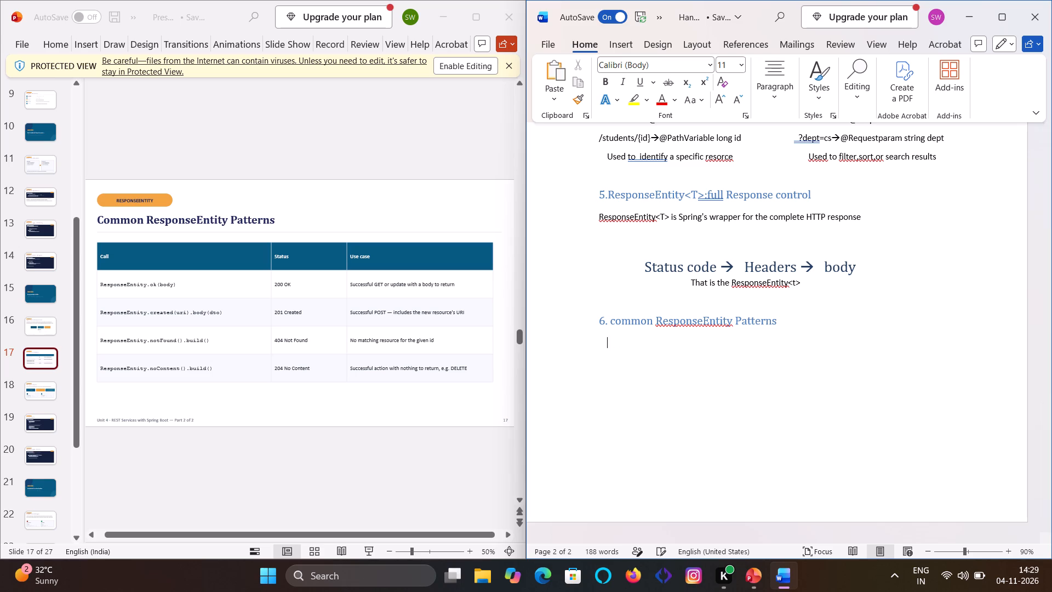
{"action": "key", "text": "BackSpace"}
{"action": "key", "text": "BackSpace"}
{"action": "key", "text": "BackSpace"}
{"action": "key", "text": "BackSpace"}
Insert a table of three columns and one row under the section 6 heading.
{"action": "left_click", "coordinate": [622, 47]}
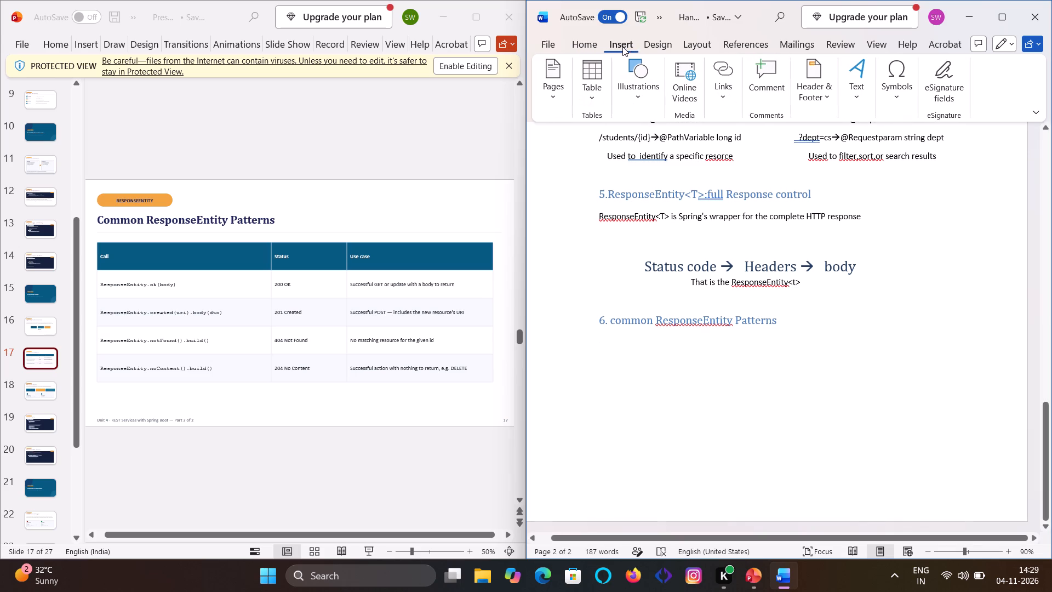
{"action": "left_click", "coordinate": [607, 88]}
{"action": "left_click", "coordinate": [588, 95]}
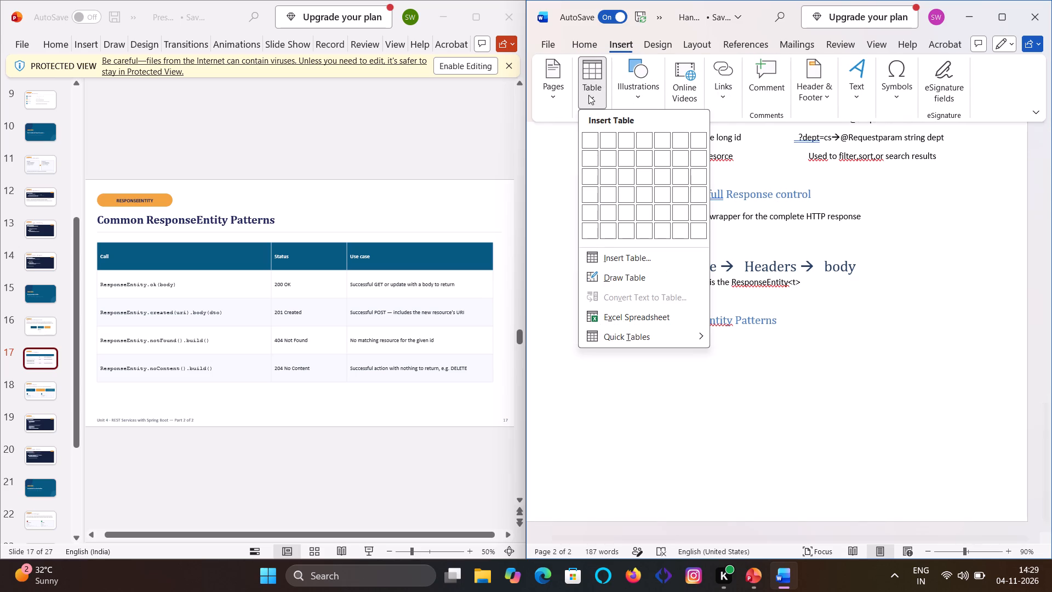
{"action": "left_click", "coordinate": [620, 140]}
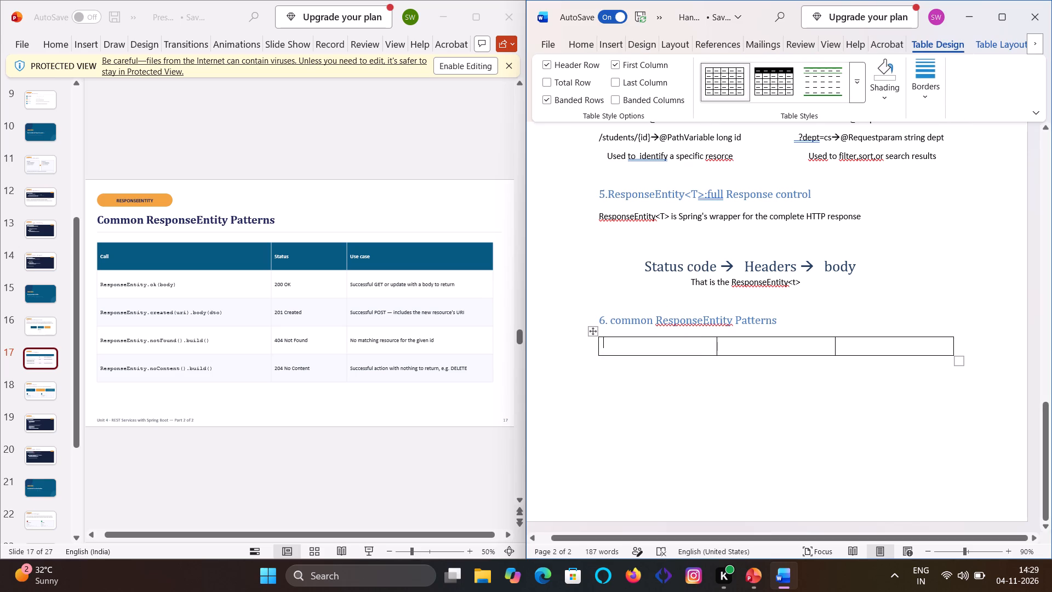
Enter "call" in the table's first cell and pad it with leading spaces towards the cell's middle.
{"action": "type", "text": "call"}
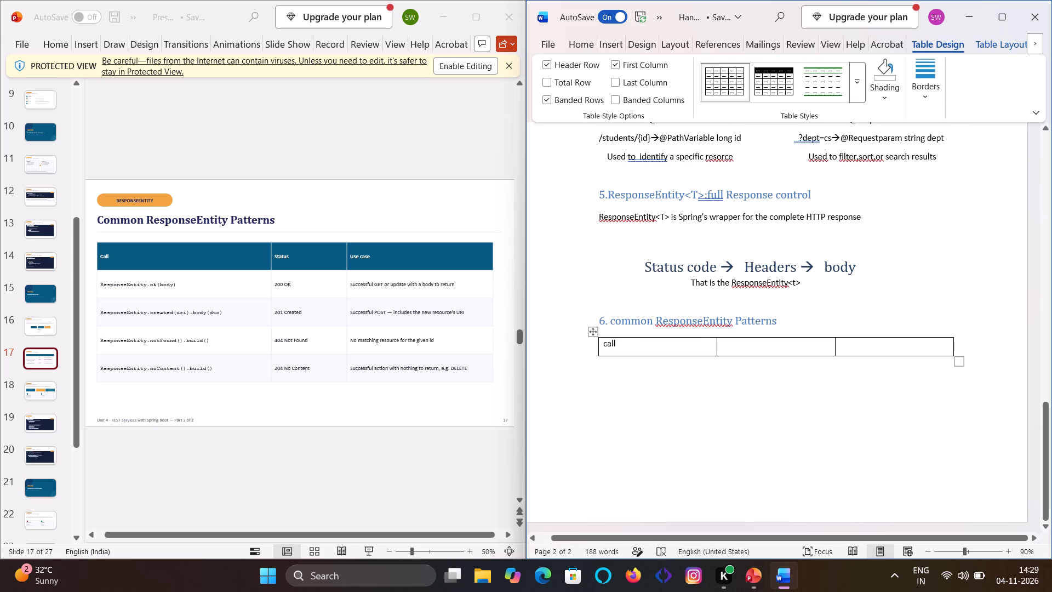
{"action": "left_click", "coordinate": [771, 350]}
{"action": "left_click", "coordinate": [604, 343]}
{"action": "key", "text": "space"}
{"action": "key", "text": "space"}
{"action": "key", "text": "space"}
{"action": "key", "text": "space"}
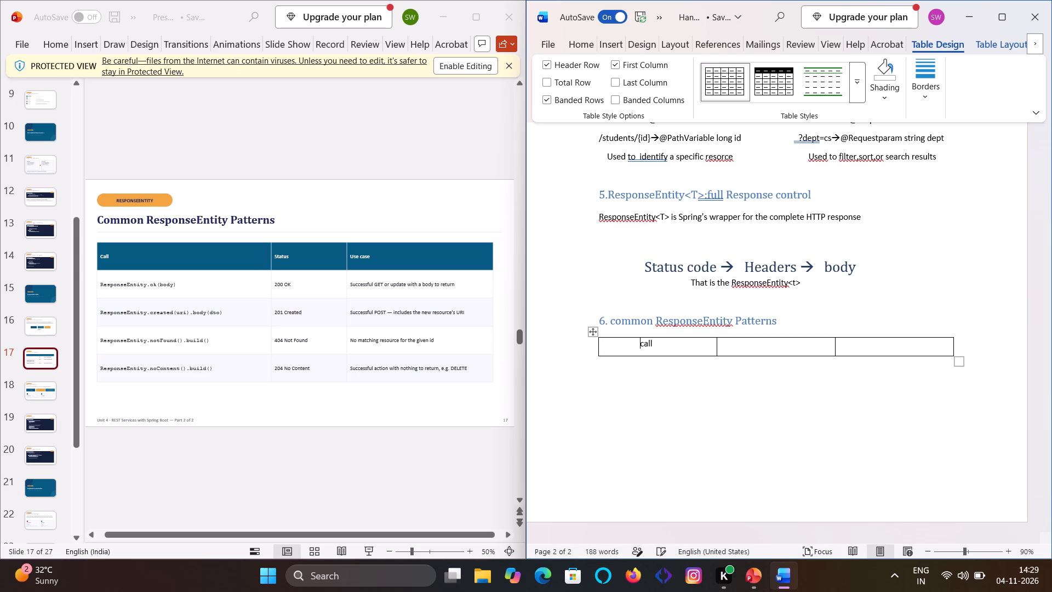
{"action": "key", "text": "space"}
{"action": "key", "text": "space"}
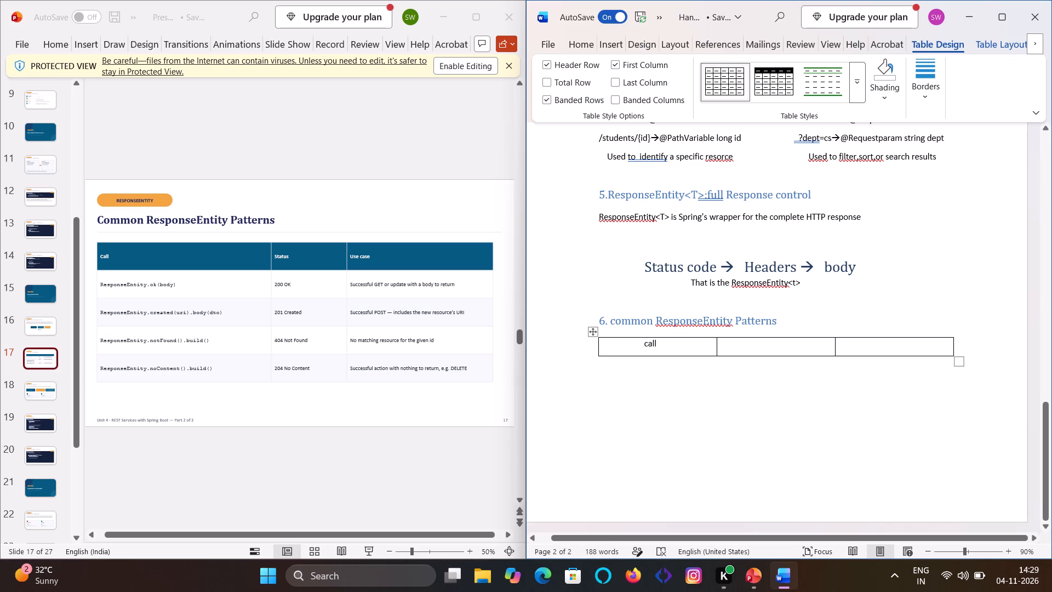
Resize the columns to give a wide first column, a narrow middle column and a third column extending past the original table edge.
{"action": "left_click", "coordinate": [752, 351]}
{"action": "key", "text": "space"}
{"action": "key", "text": "space"}
{"action": "key", "text": "space"}
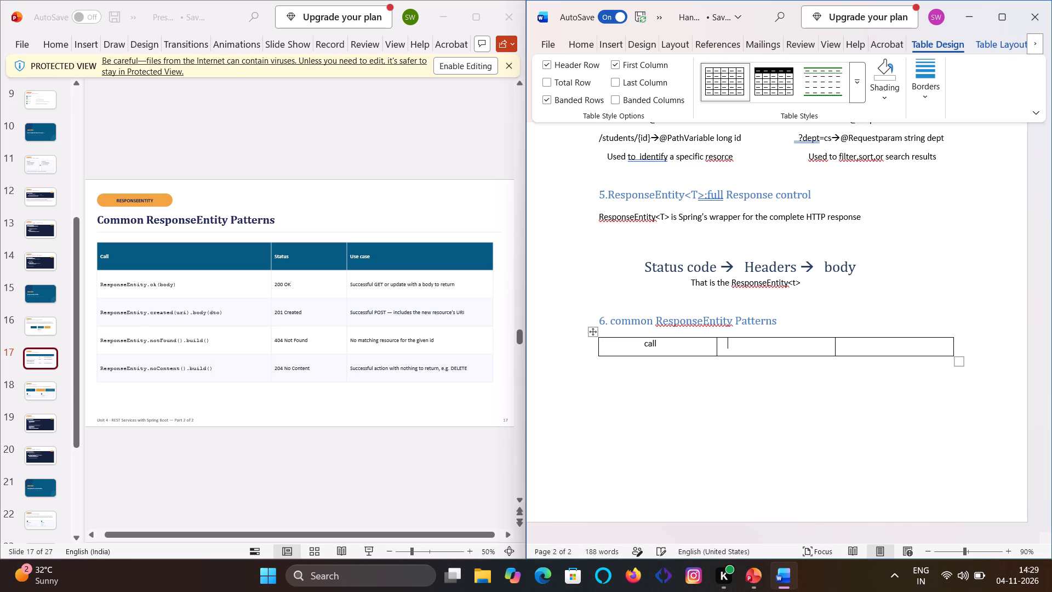
{"action": "left_click_drag", "start_coordinate": [716, 346], "coordinate": [650, 347]}
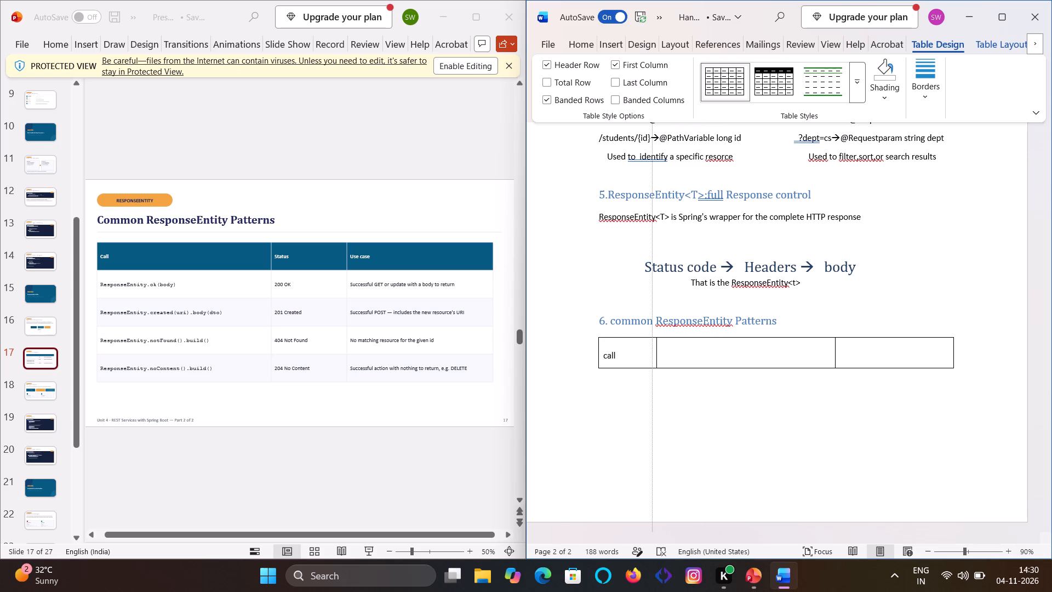
{"action": "left_click_drag", "start_coordinate": [650, 347], "coordinate": [747, 335]}
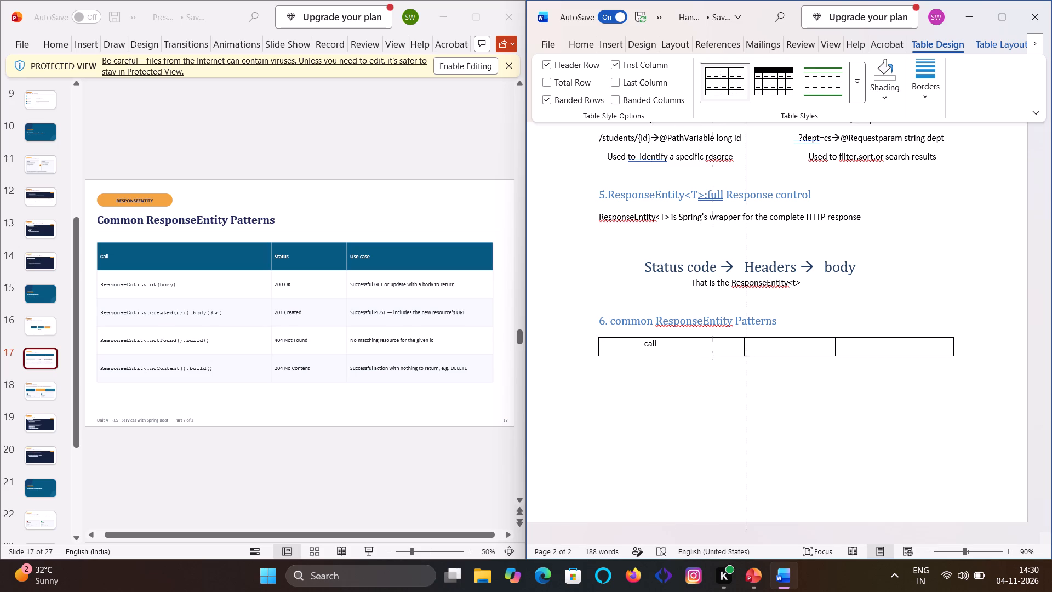
{"action": "left_click_drag", "start_coordinate": [747, 335], "coordinate": [765, 339]}
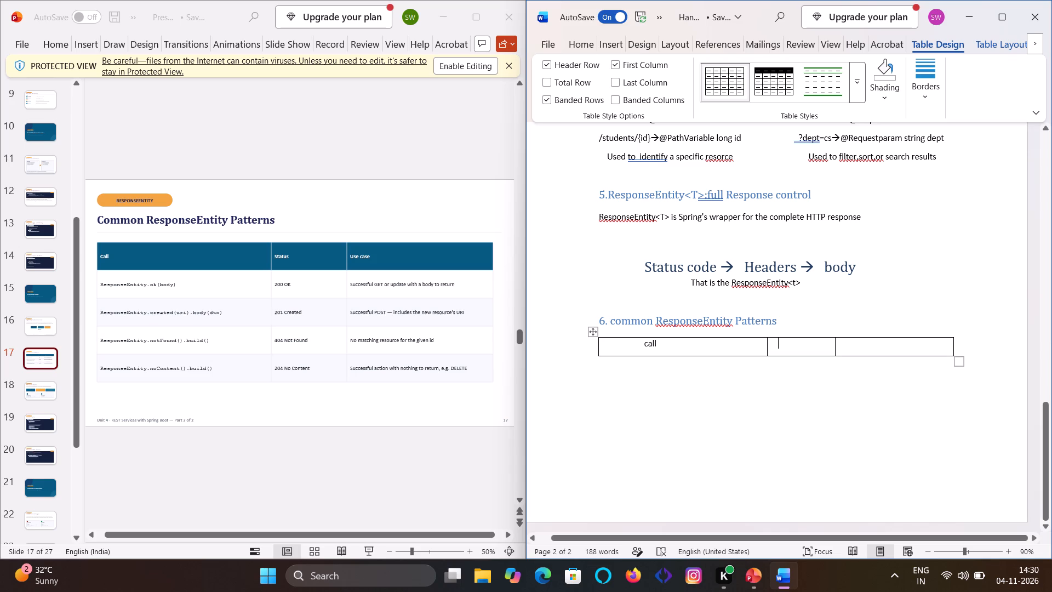
{"action": "left_click_drag", "start_coordinate": [952, 348], "coordinate": [988, 346]}
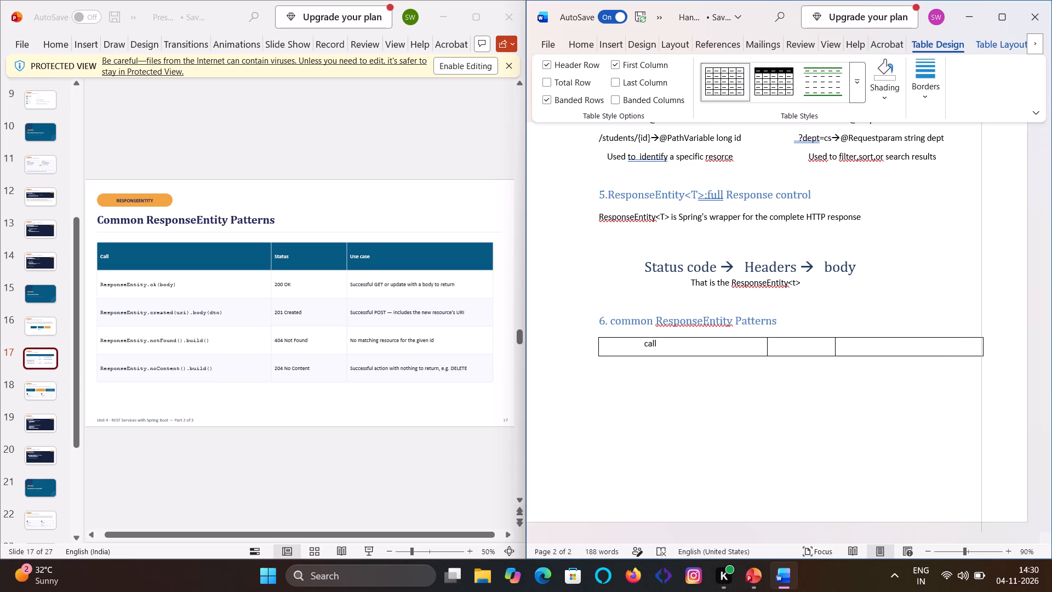
{"action": "left_click_drag", "start_coordinate": [988, 346], "coordinate": [992, 349]}
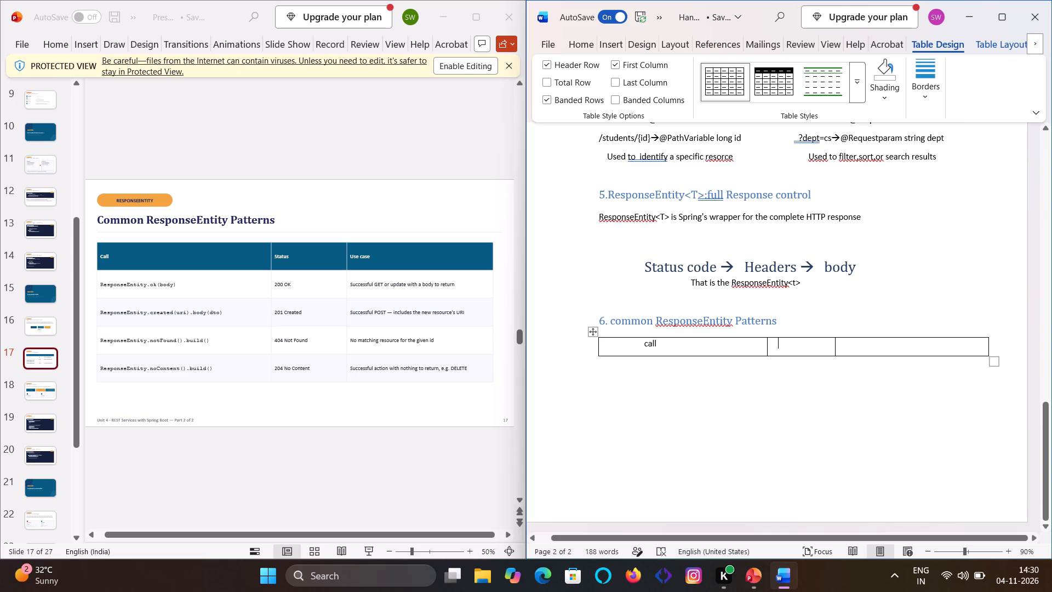
{"action": "left_click_drag", "start_coordinate": [834, 346], "coordinate": [844, 346]}
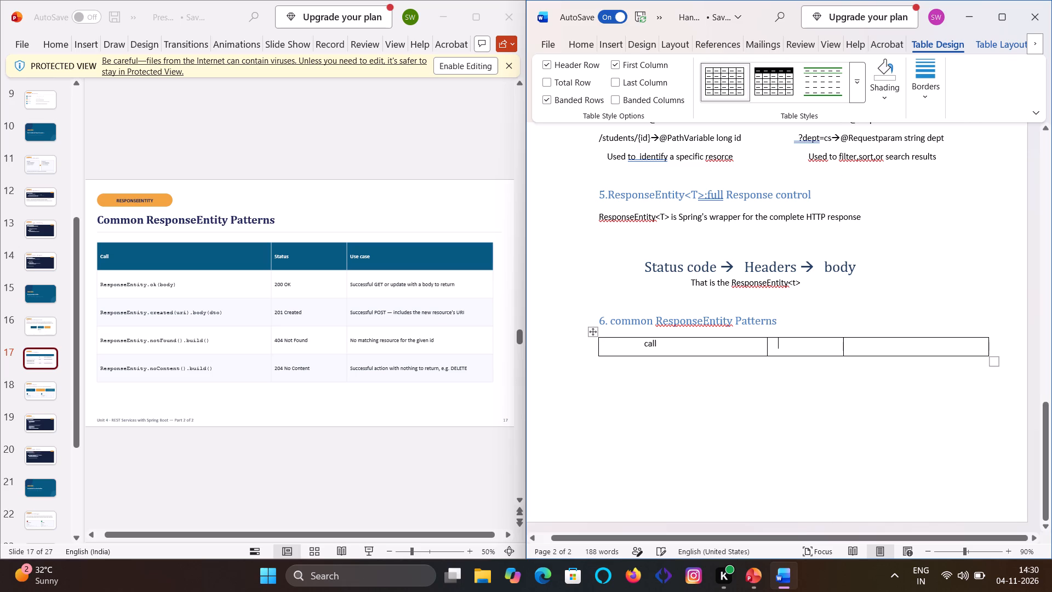
Enter "Status" in the table's middle cell and pad it with leading spaces to centre it.
{"action": "left_click", "coordinate": [781, 341]}
{"action": "type", "text": "status"}
{"action": "key", "text": "space"}
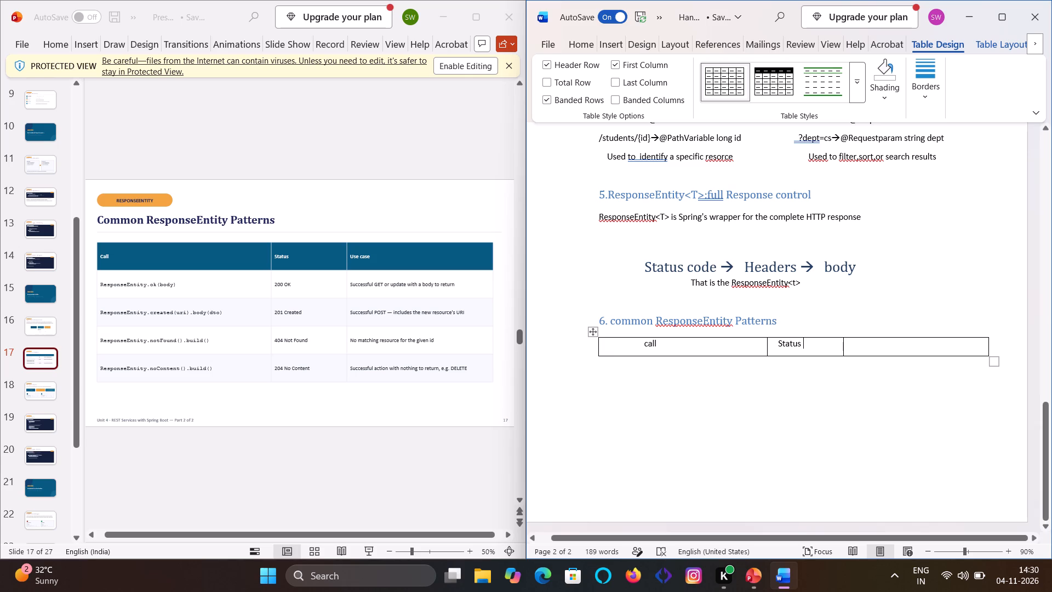
{"action": "left_click", "coordinate": [873, 350]}
{"action": "left_click", "coordinate": [781, 344]}
{"action": "left_click", "coordinate": [780, 343]}
{"action": "key", "text": "space"}
{"action": "key", "text": "space"}
{"action": "key", "text": "space"}
{"action": "key", "text": "space"}
{"action": "key", "text": "space"}
{"action": "key", "text": "space"}
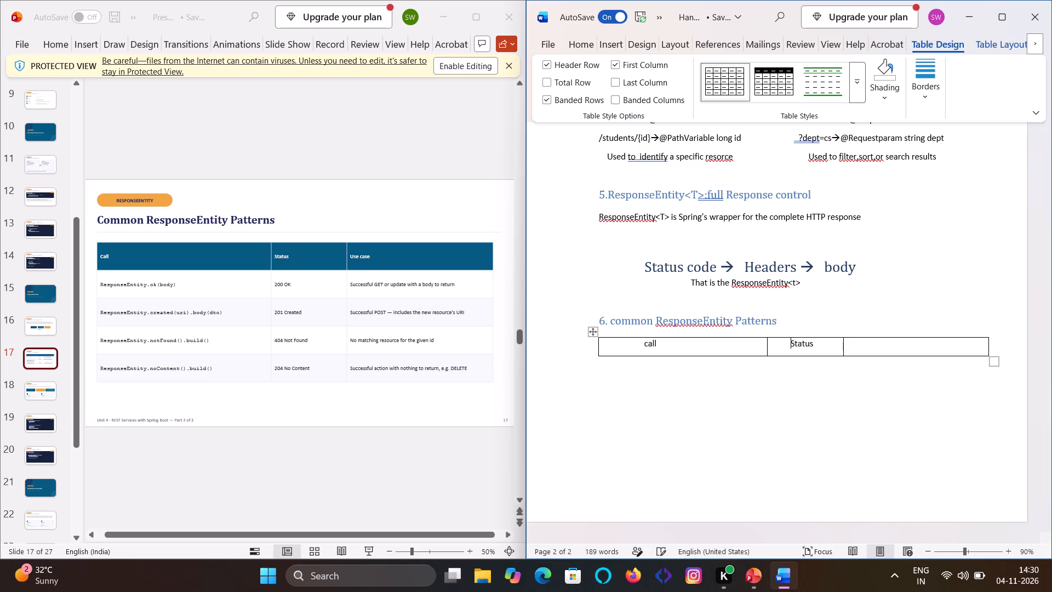
Add more leading spaces before "call" to move it nearer the middle of the widened first cell.
{"action": "left_click", "coordinate": [639, 343]}
{"action": "key", "text": "space"}
{"action": "key", "text": "space"}
{"action": "key", "text": "space"}
{"action": "key", "text": "space"}
{"action": "key", "text": "space"}
{"action": "key", "text": "space"}
{"action": "key", "text": "space"}
{"action": "key", "text": "space"}
{"action": "key", "text": "space"}
{"action": "key", "text": "space"}
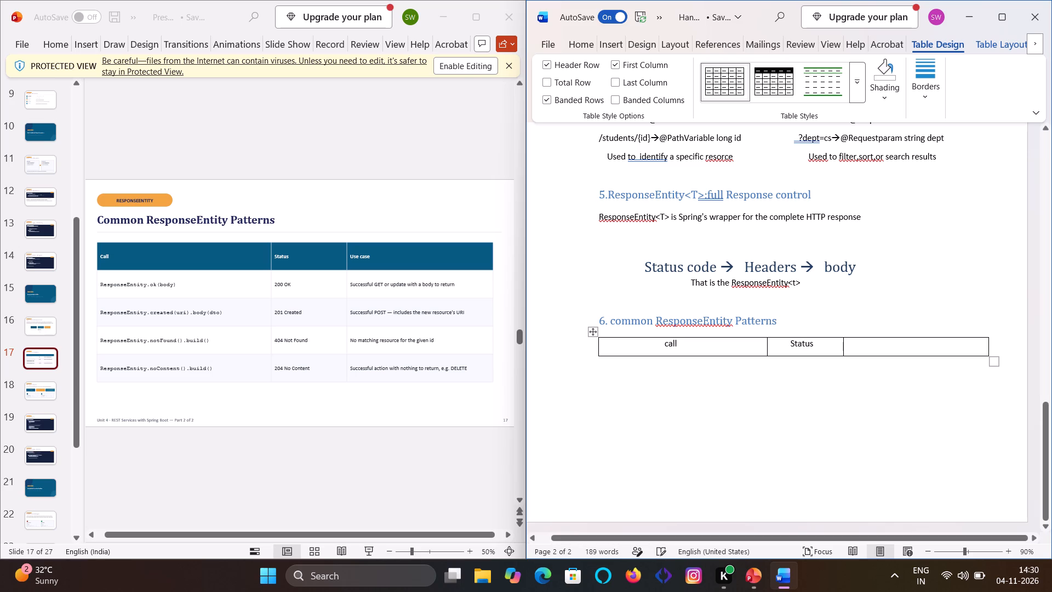
Enter "Use case" in the table's third cell.
{"action": "left_click", "coordinate": [911, 351]}
{"action": "key", "text": "space"}
{"action": "type", "text": "use case"}
{"action": "key", "text": "space"}
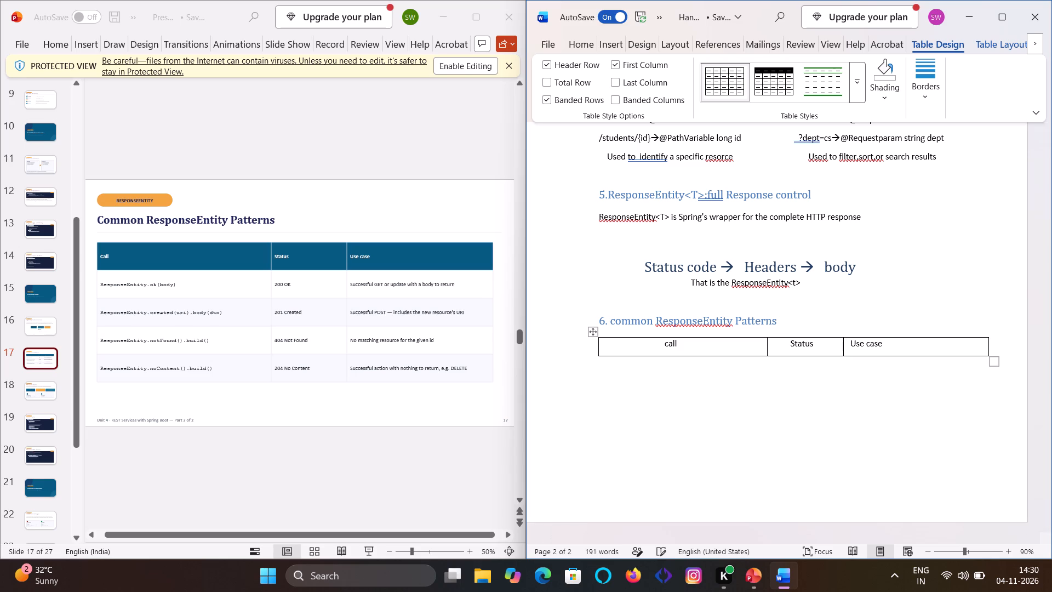
Start a line numbered "1." directly beneath the table.
{"action": "left_click", "coordinate": [793, 402]}
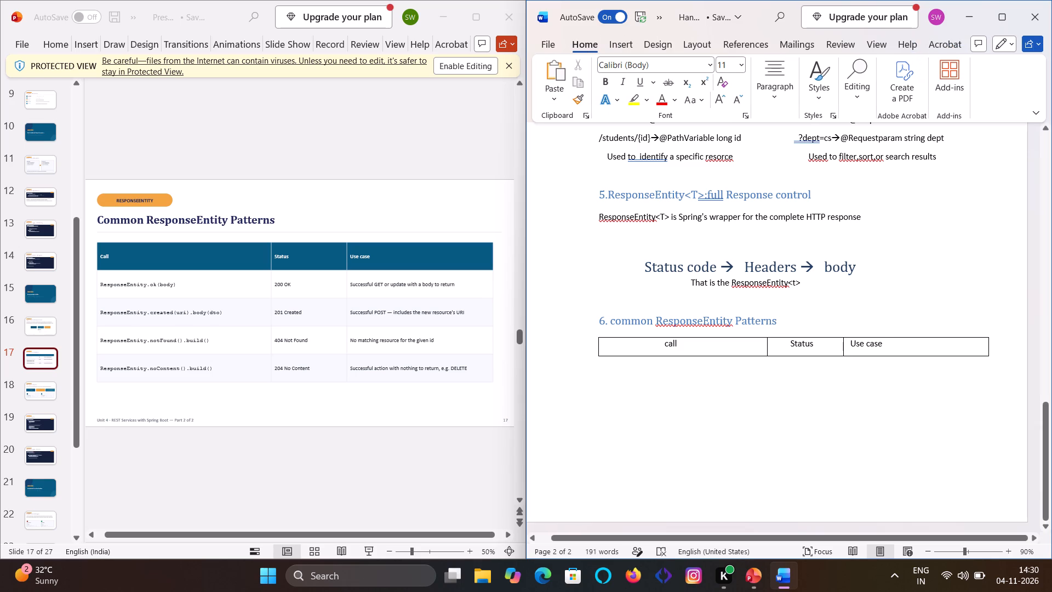
{"action": "key", "text": "space"}
{"action": "key", "text": "Return"}
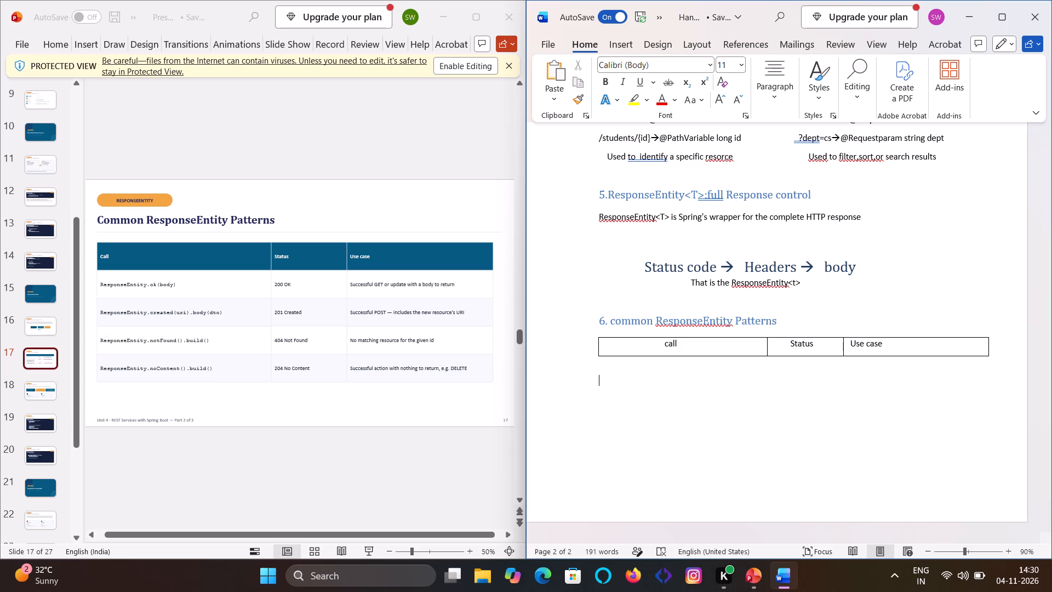
{"action": "key", "text": "BackSpace"}
{"action": "key", "text": "1"}
{"action": "type", "text": "."}
{"action": "key", "text": "space"}
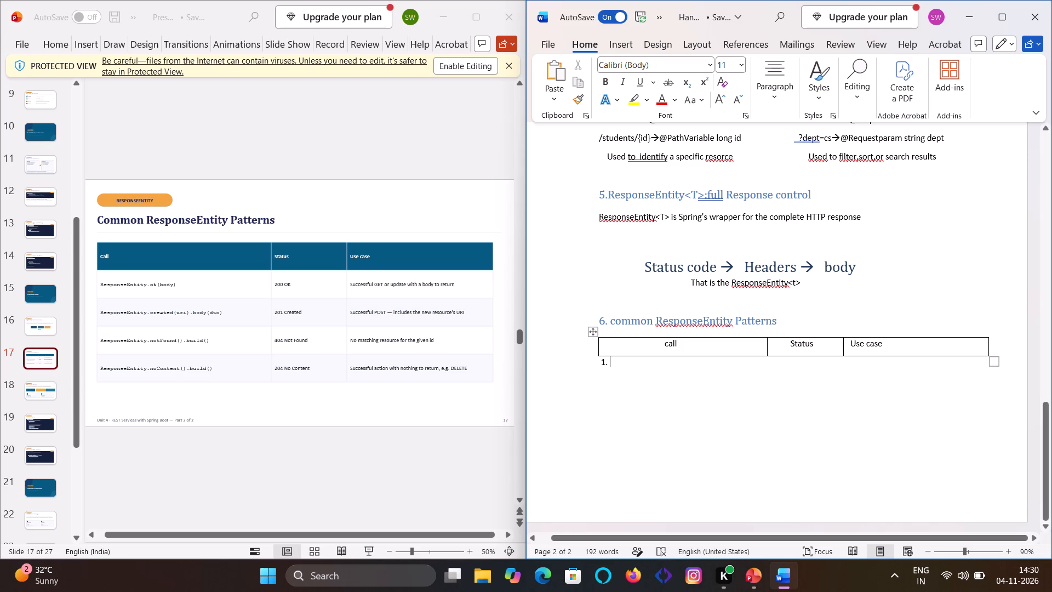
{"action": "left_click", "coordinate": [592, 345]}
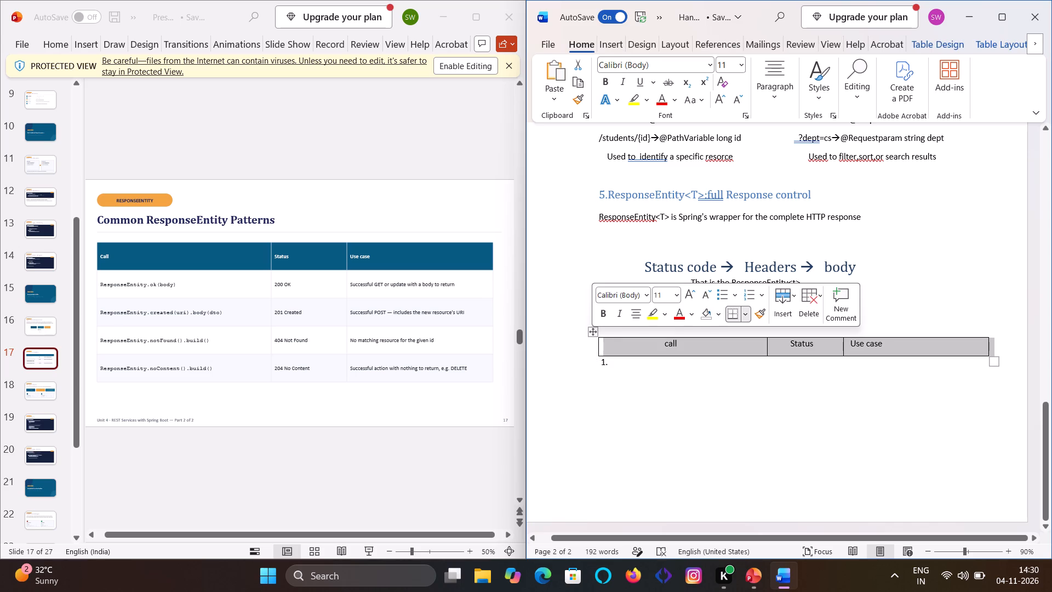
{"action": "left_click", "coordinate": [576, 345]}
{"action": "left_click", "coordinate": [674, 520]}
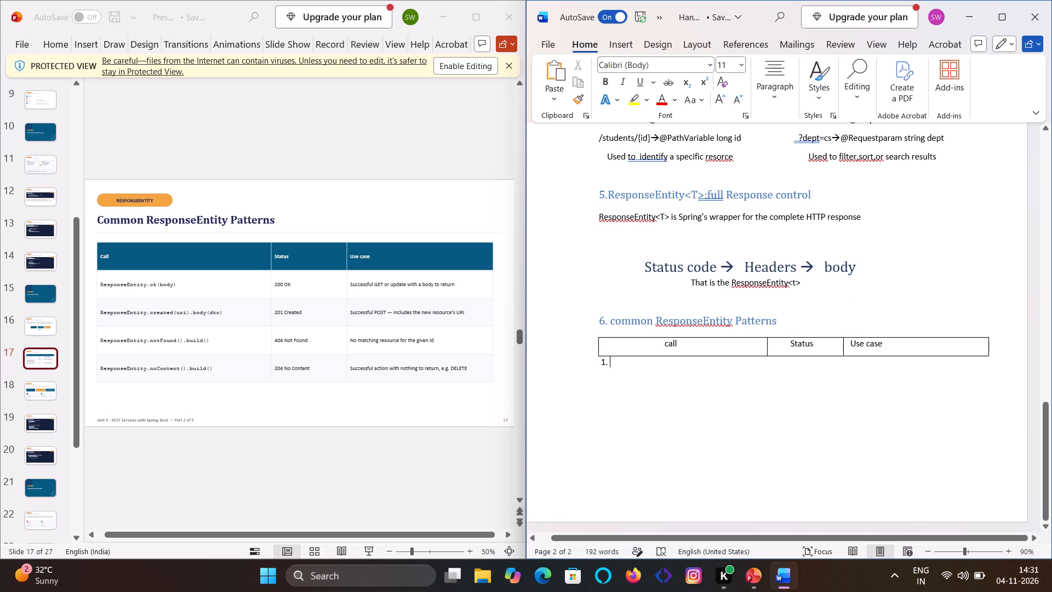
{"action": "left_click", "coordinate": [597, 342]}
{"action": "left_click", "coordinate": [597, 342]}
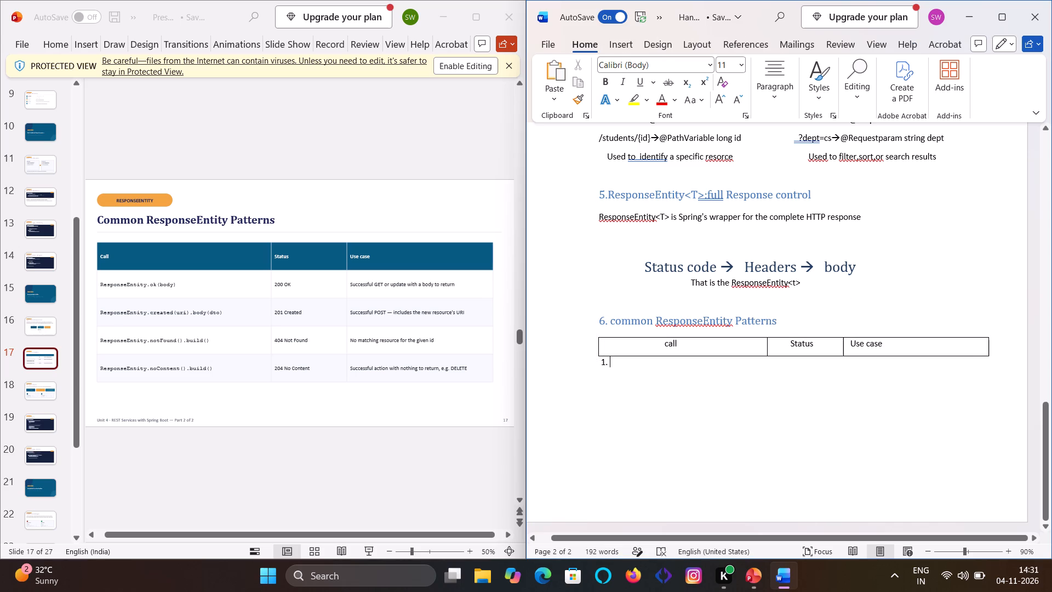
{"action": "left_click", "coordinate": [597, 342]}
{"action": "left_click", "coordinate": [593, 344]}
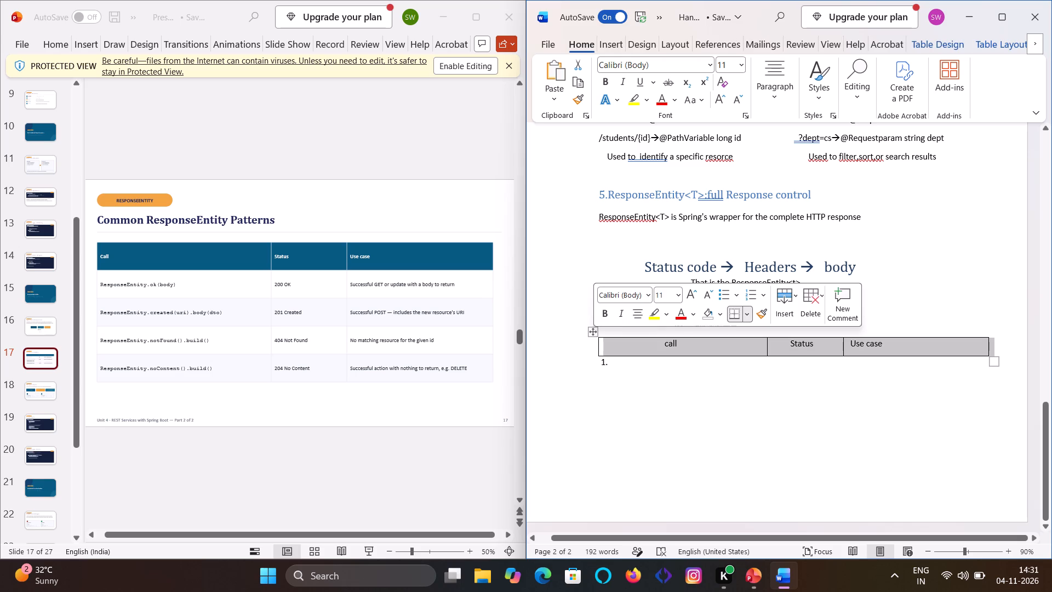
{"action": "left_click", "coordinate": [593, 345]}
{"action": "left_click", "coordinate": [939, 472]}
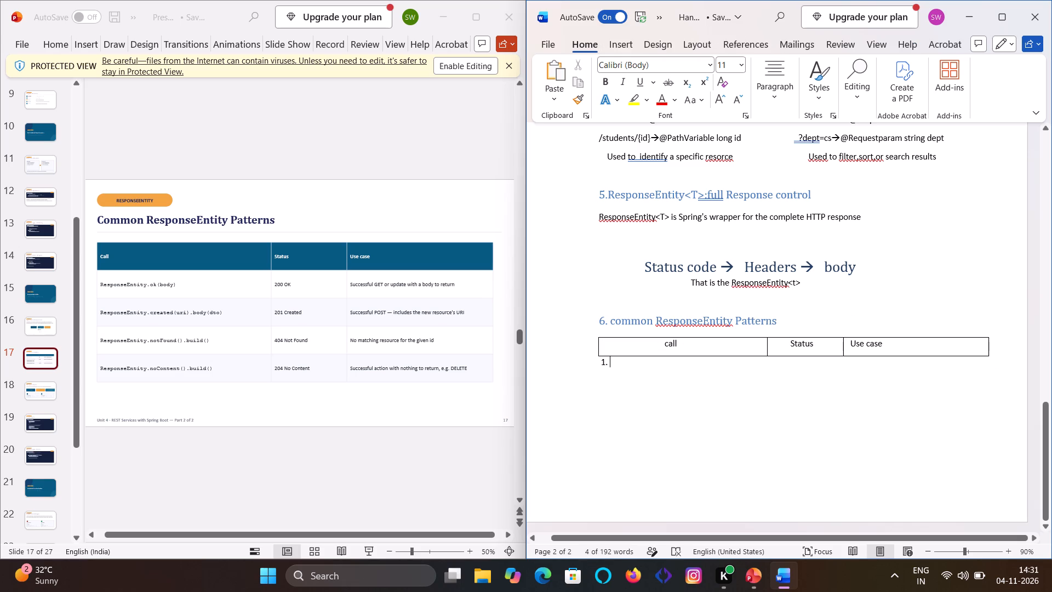
Clear the numbered line beneath the table and restart it with a plain "1." at the margin.
{"action": "key", "text": "BackSpace"}
{"action": "key", "text": "BackSpace"}
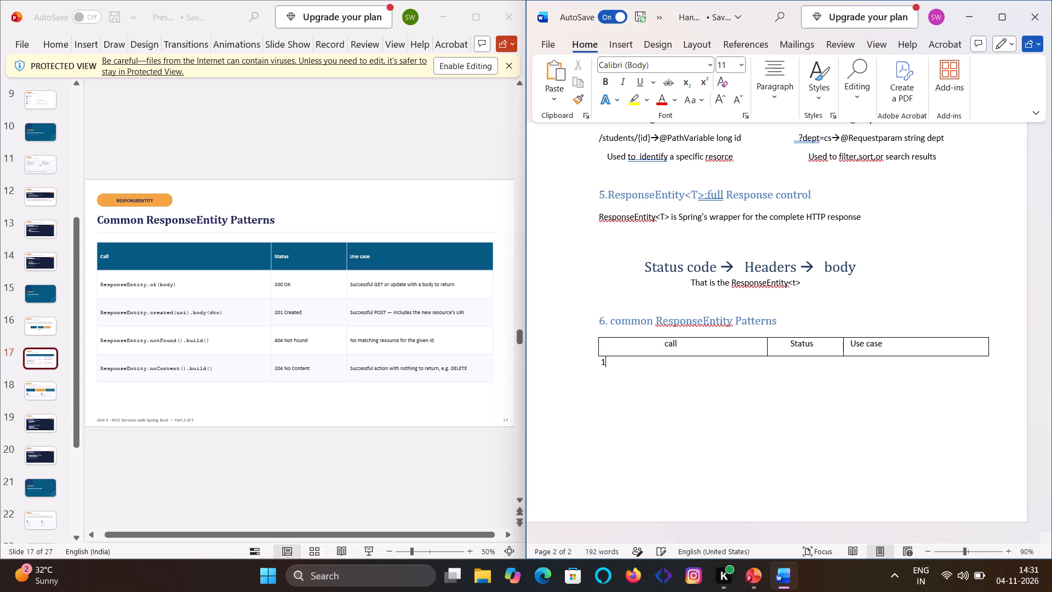
{"action": "key", "text": "BackSpace"}
{"action": "key", "text": "BackSpace"}
{"action": "key", "text": "BackSpace"}
{"action": "key", "text": "BackSpace"}
{"action": "key", "text": "1"}
{"action": "type", "text": "."}
{"action": "key", "text": "space"}
Enter "responseEntity .ok" after the "1." beneath the table.
{"action": "type", "text": "res"}
{"action": "type", "text": "pon"}
{"action": "type", "text": "se"}
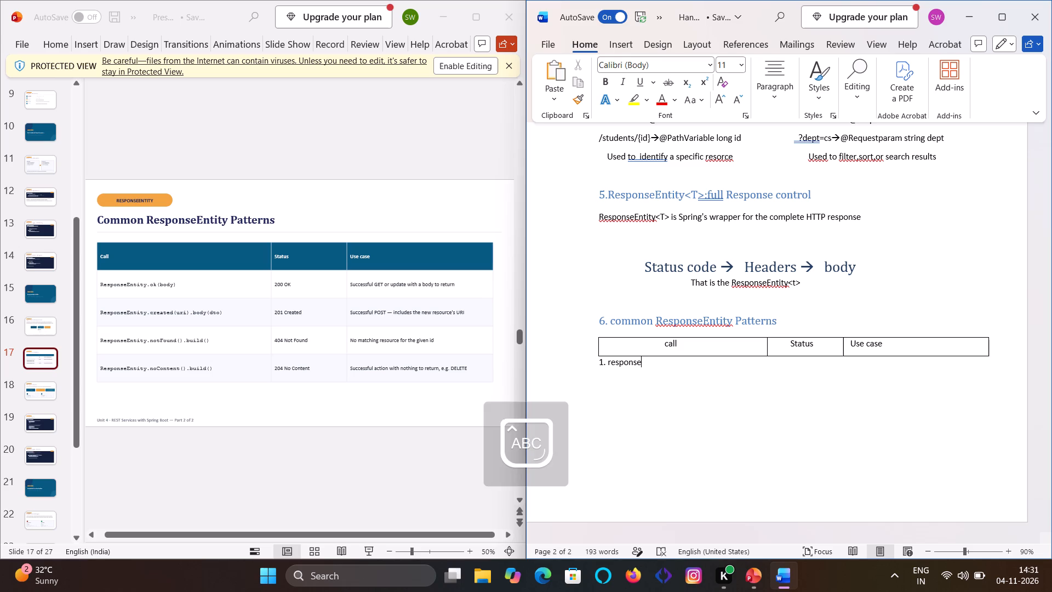
{"action": "key", "text": "e"}
{"action": "key", "text": "n"}
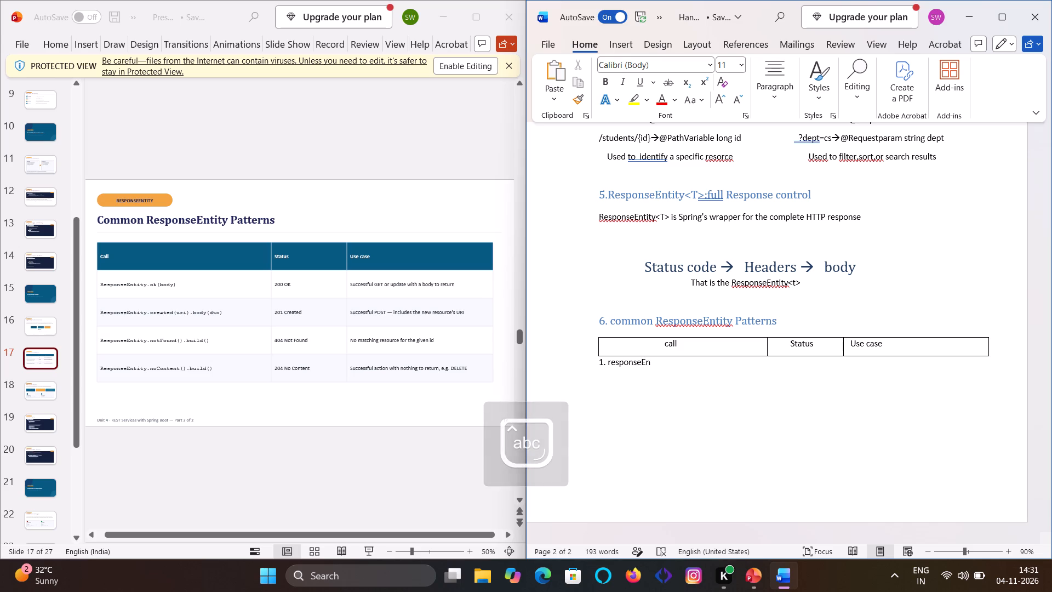
{"action": "type", "text": "tity"}
{"action": "key", "text": "space"}
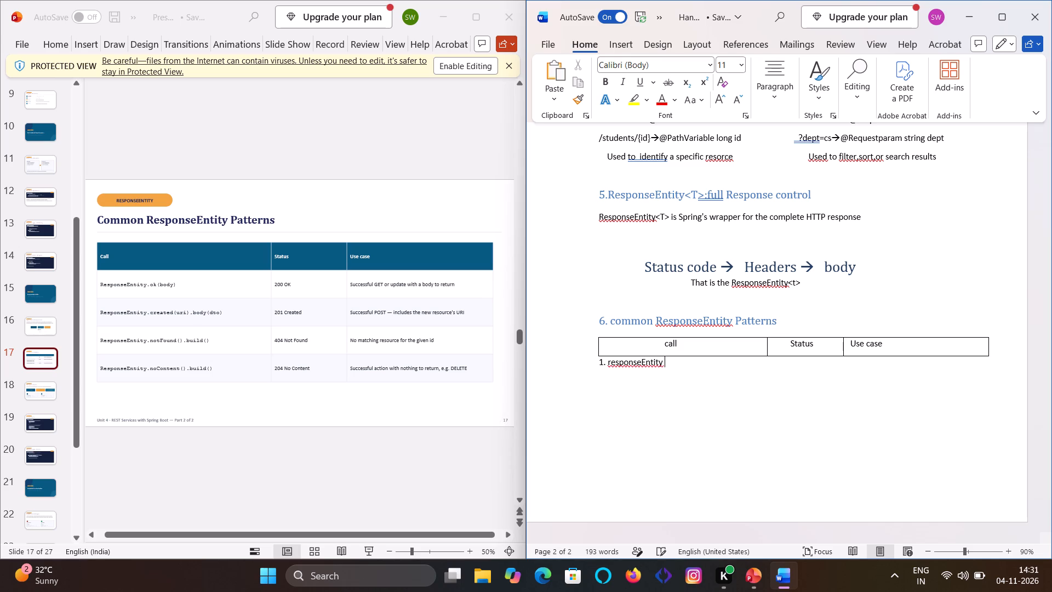
{"action": "type", "text": ".ok"}
{"action": "key", "text": "space"}
Complete the first call with "(body)" in round brackets, following the first row of the slide's table.
{"action": "key", "text": "shift+braceleft"}
{"action": "scroll", "coordinate": [210, 280], "scroll_direction": "up", "scroll_amount": 3, "text": "ctrl"}
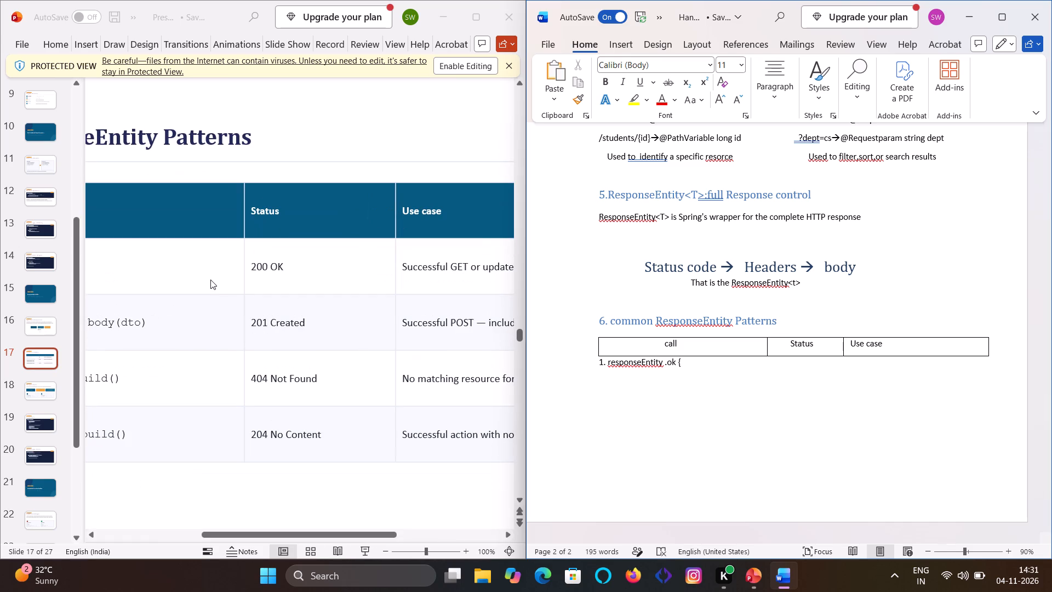
{"action": "left_click_drag", "start_coordinate": [210, 280], "coordinate": [221, 295]}
{"action": "scroll", "coordinate": [221, 295], "scroll_direction": "right", "scroll_amount": 2}
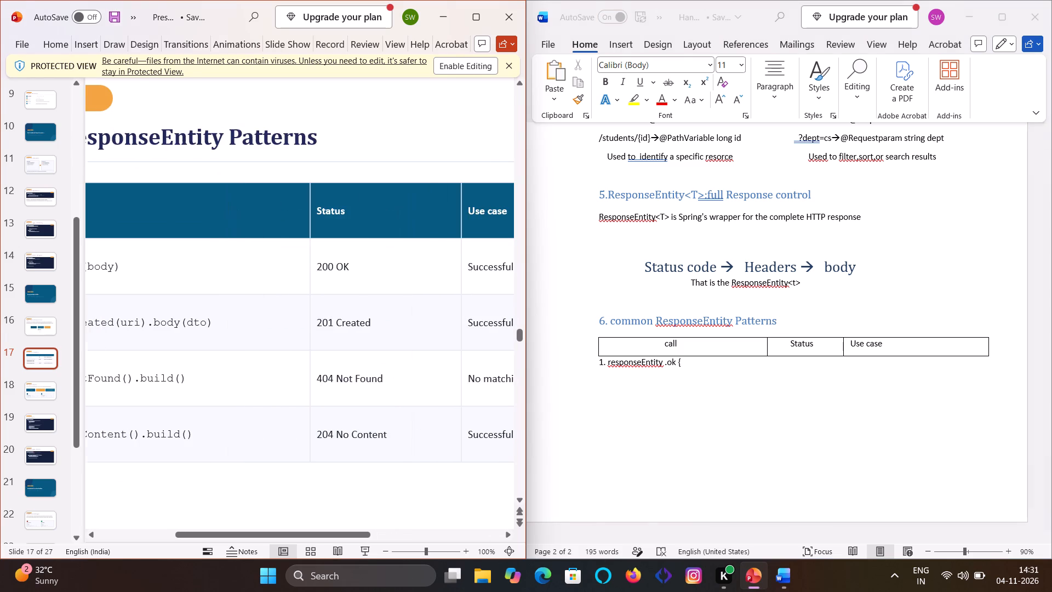
{"action": "scroll", "coordinate": [221, 295], "scroll_direction": "right", "scroll_amount": 2}
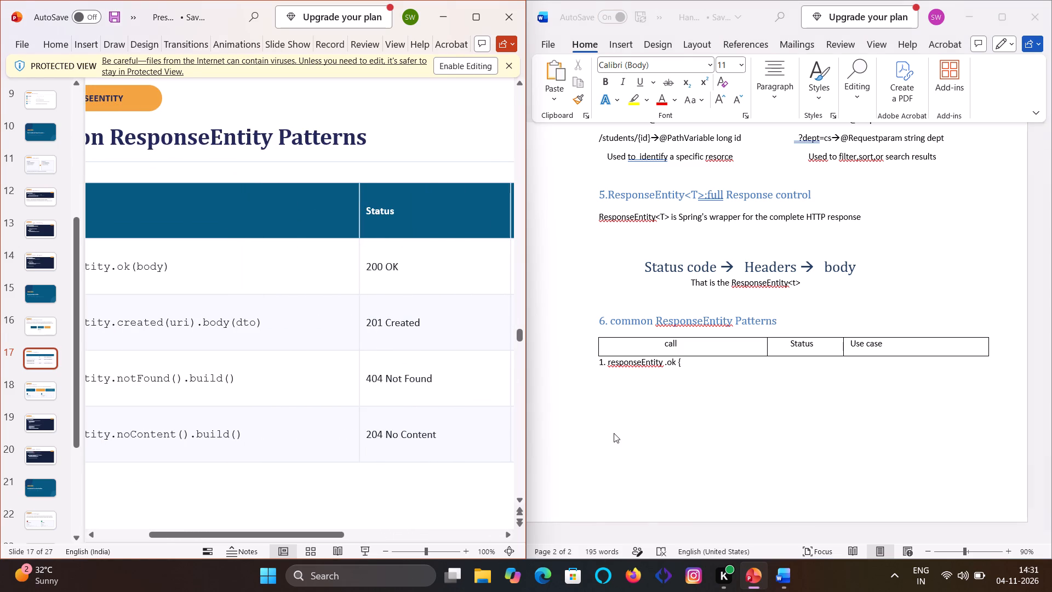
{"action": "key", "text": "BackSpace"}
{"action": "left_click", "coordinate": [689, 358]}
{"action": "key", "text": "BackSpace"}
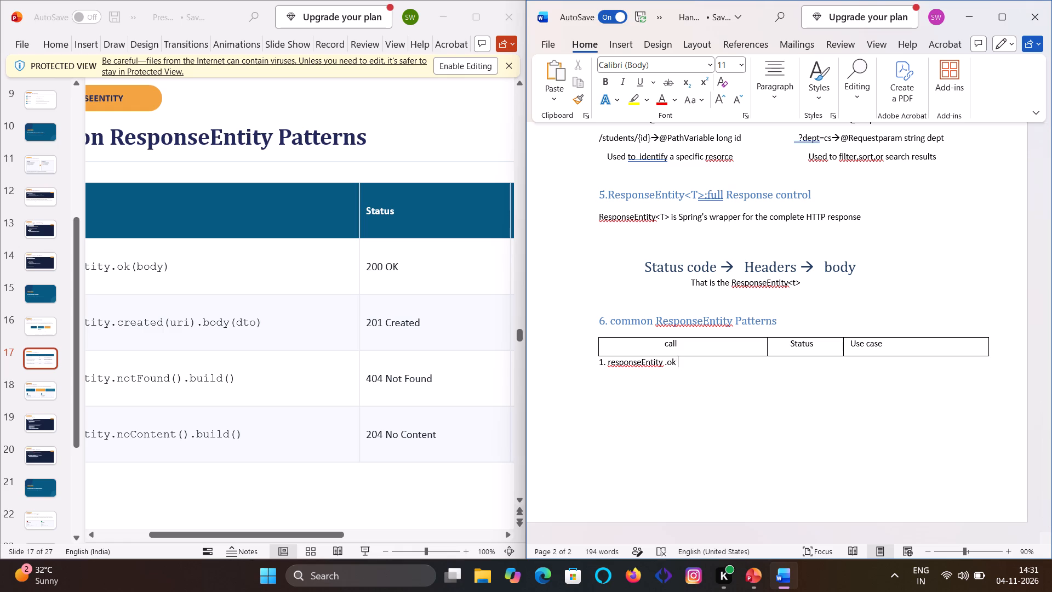
{"action": "key", "text": "9"}
{"action": "key", "text": "BackSpace"}
{"action": "key", "text": "shift+parenleft"}
{"action": "type", "text": "body"}
{"action": "key", "text": "shift+parenright"}
Pad the line with spaces to reach beneath the Status column and enter "200 ok".
{"action": "key", "text": "space"}
{"action": "key", "text": "space"}
{"action": "key", "text": "space"}
{"action": "key", "text": "space"}
{"action": "key", "text": "BackSpace"}
{"action": "key", "text": "BackSpace"}
{"action": "key", "text": "BackSpace"}
{"action": "key", "text": "BackSpace"}
{"action": "key", "text": "BackSpace"}
{"action": "type", "text": "200"}
{"action": "key", "text": "space"}
{"action": "type", "text": "o"}
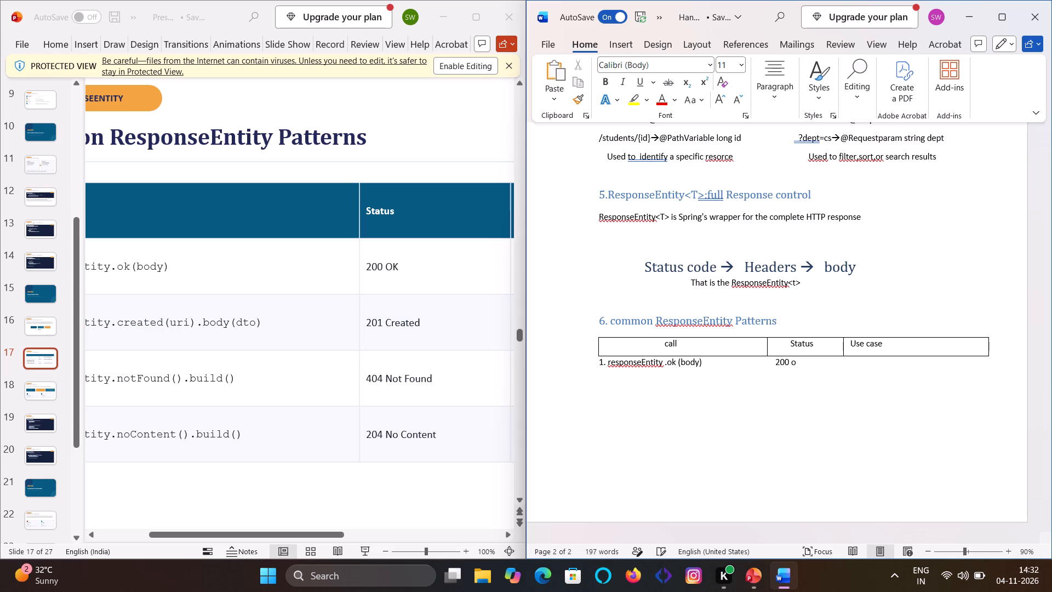
{"action": "key", "text": "k"}
Add spaces after "200 ok" to reach beneath the Use case column.
{"action": "key", "text": "space"}
{"action": "key", "text": "space"}
{"action": "key", "text": "space"}
{"action": "key", "text": "space"}
{"action": "key", "text": "space"}
{"action": "key", "text": "space"}
{"action": "key", "text": "space"}
{"action": "key", "text": "space"}
{"action": "key", "text": "space"}
{"action": "key", "text": "space"}
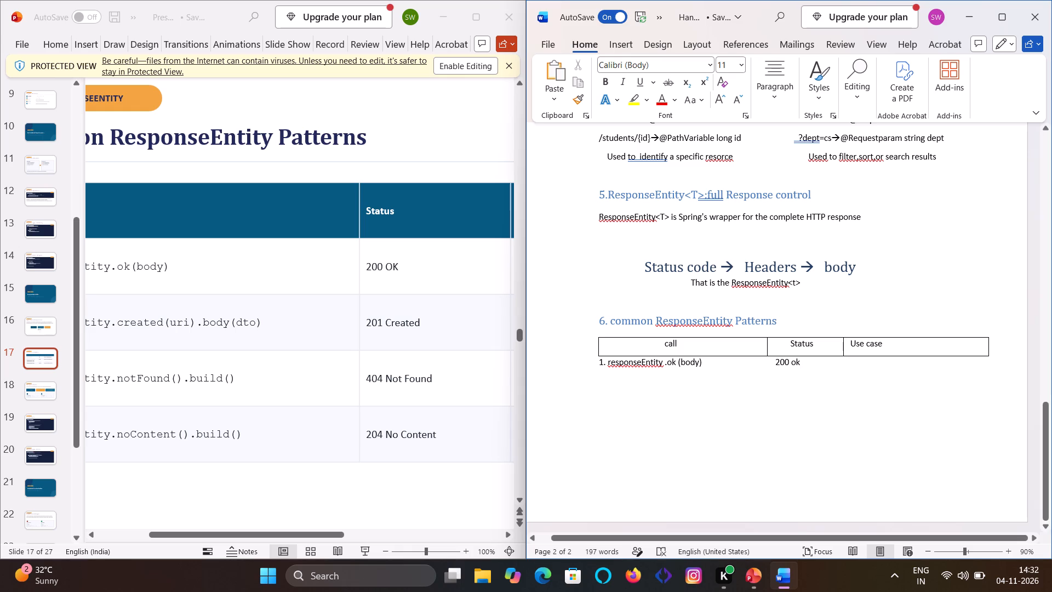
Add two spaces before "200 ok" to shift it further under the Status heading.
{"action": "left_click", "coordinate": [773, 366]}
{"action": "key", "text": "space"}
{"action": "key", "text": "space"}
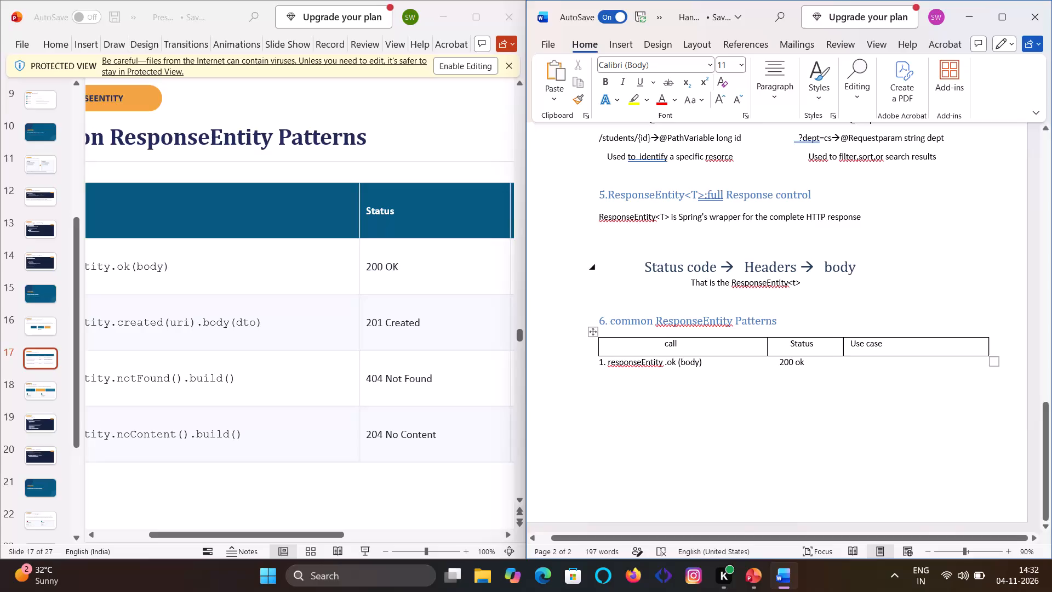
Set the document's page layout to two text columns.
{"action": "left_click", "coordinate": [625, 43]}
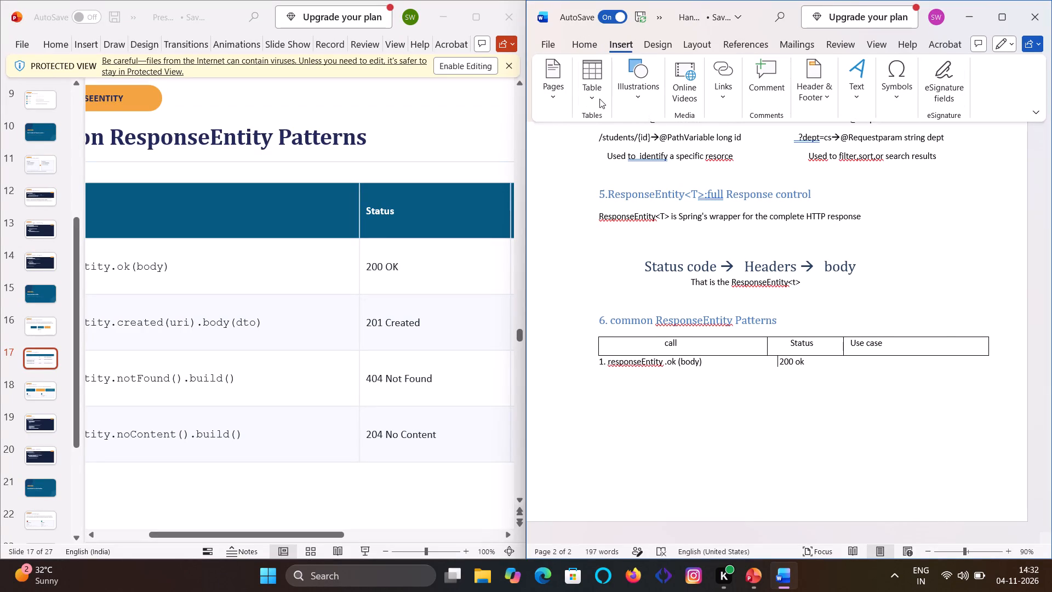
{"action": "left_click", "coordinate": [693, 40]}
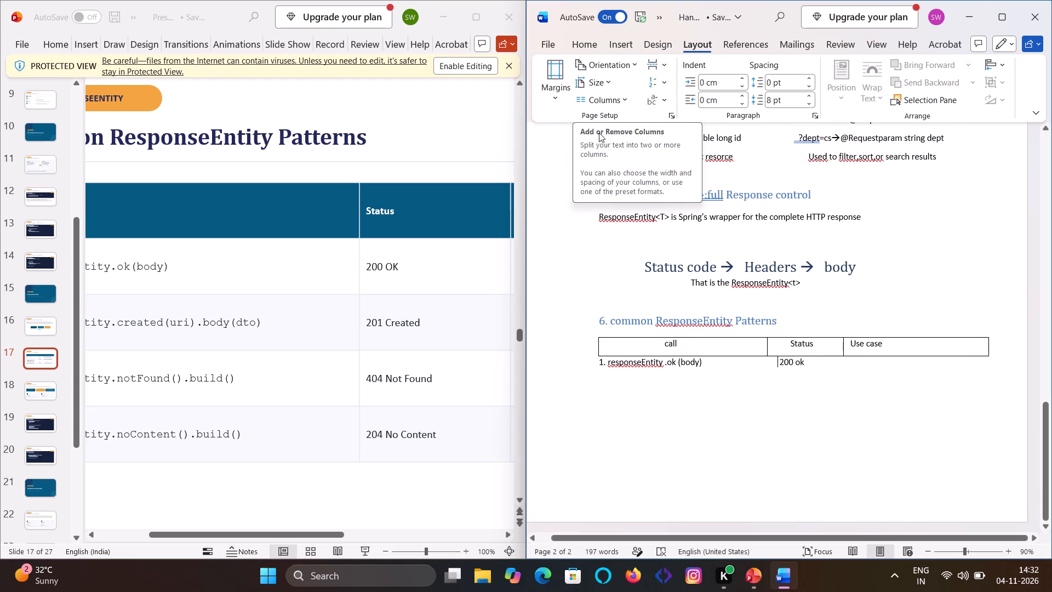
{"action": "left_click", "coordinate": [633, 99]}
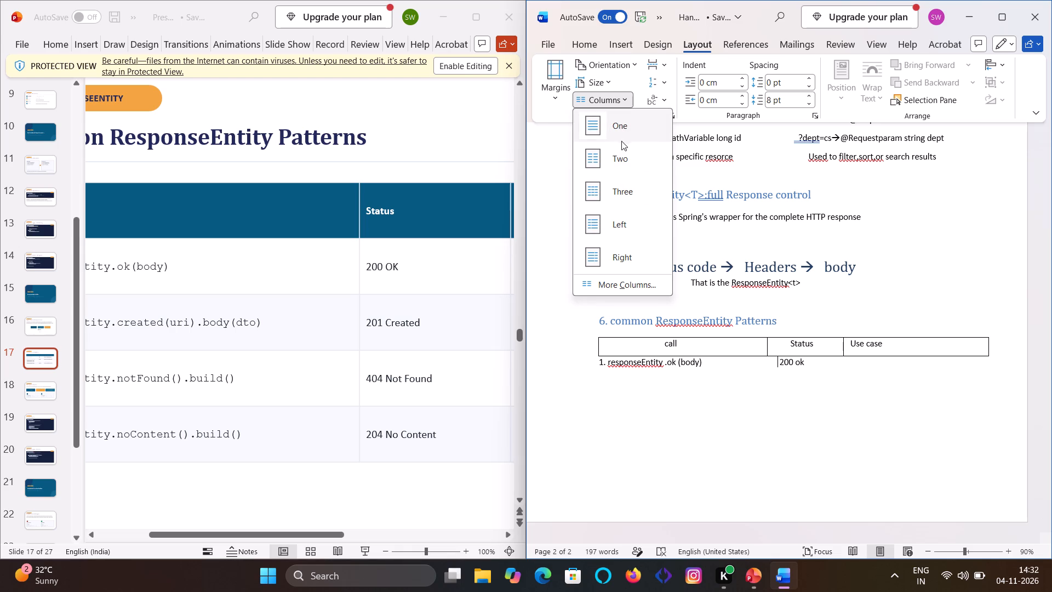
{"action": "left_click", "coordinate": [616, 147]}
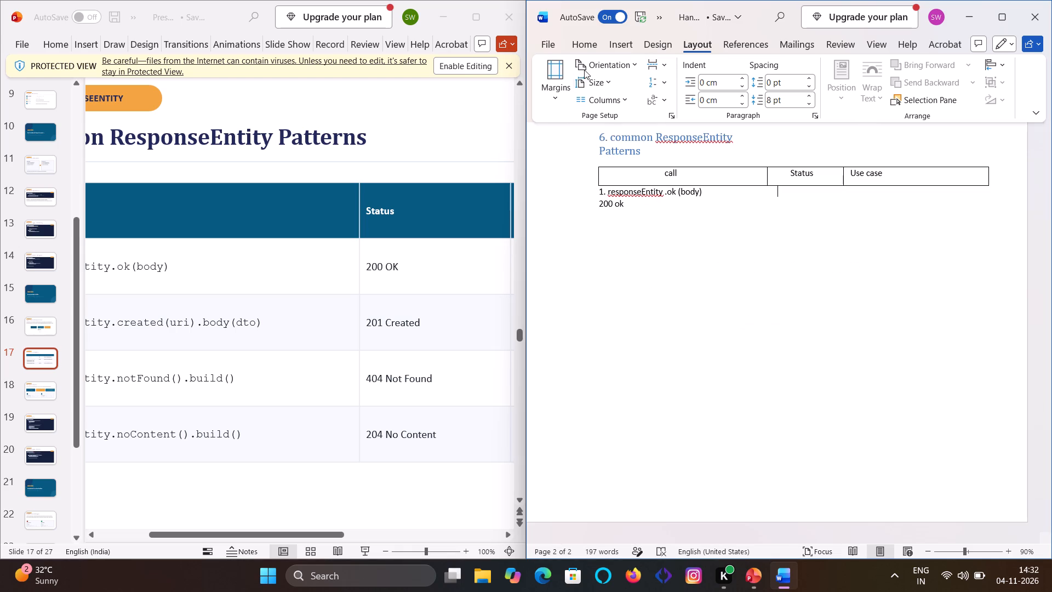
{"action": "left_click", "coordinate": [593, 45]}
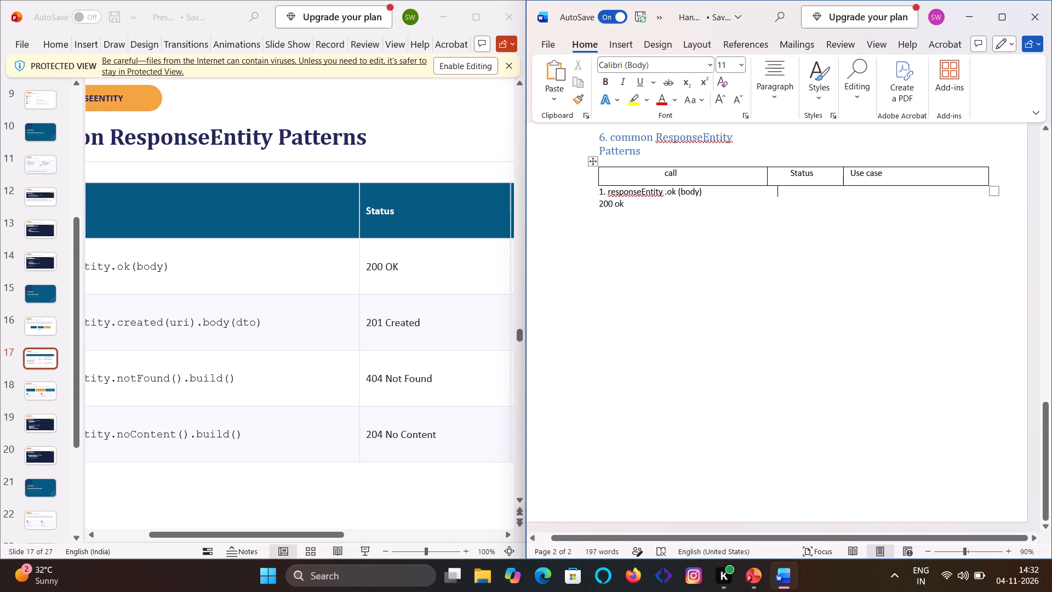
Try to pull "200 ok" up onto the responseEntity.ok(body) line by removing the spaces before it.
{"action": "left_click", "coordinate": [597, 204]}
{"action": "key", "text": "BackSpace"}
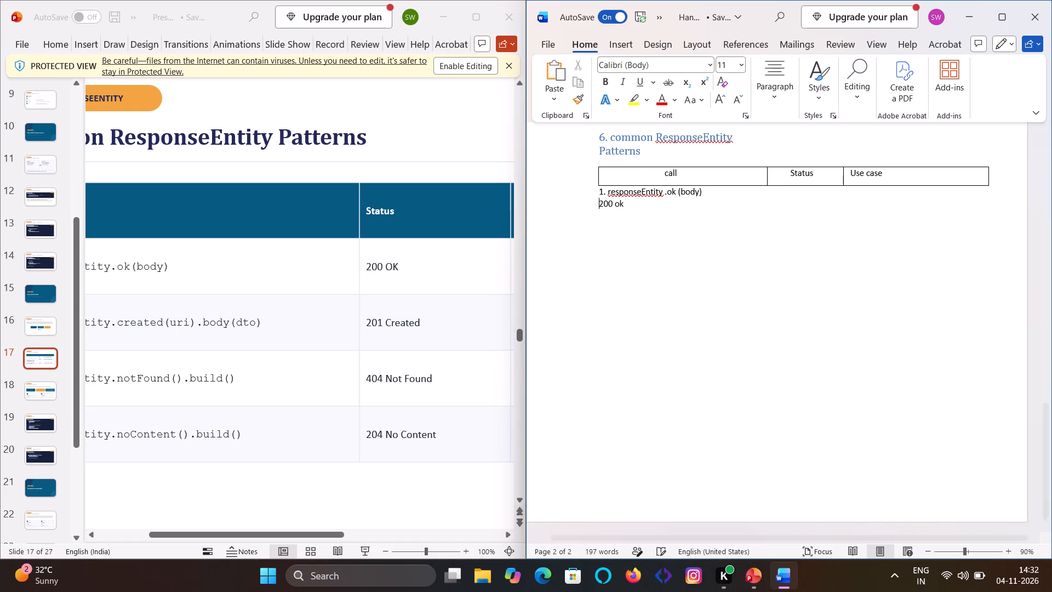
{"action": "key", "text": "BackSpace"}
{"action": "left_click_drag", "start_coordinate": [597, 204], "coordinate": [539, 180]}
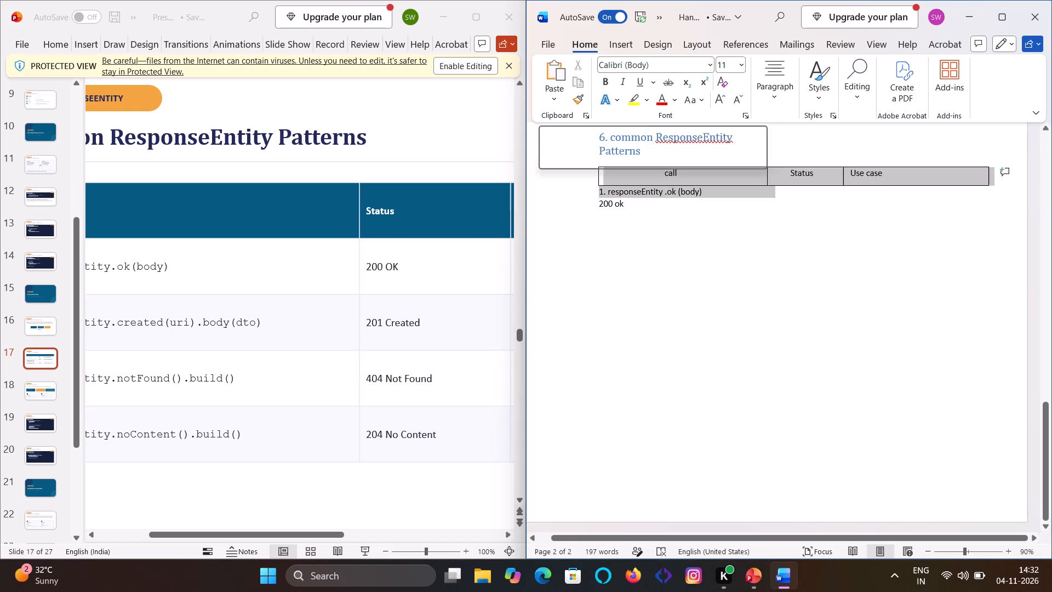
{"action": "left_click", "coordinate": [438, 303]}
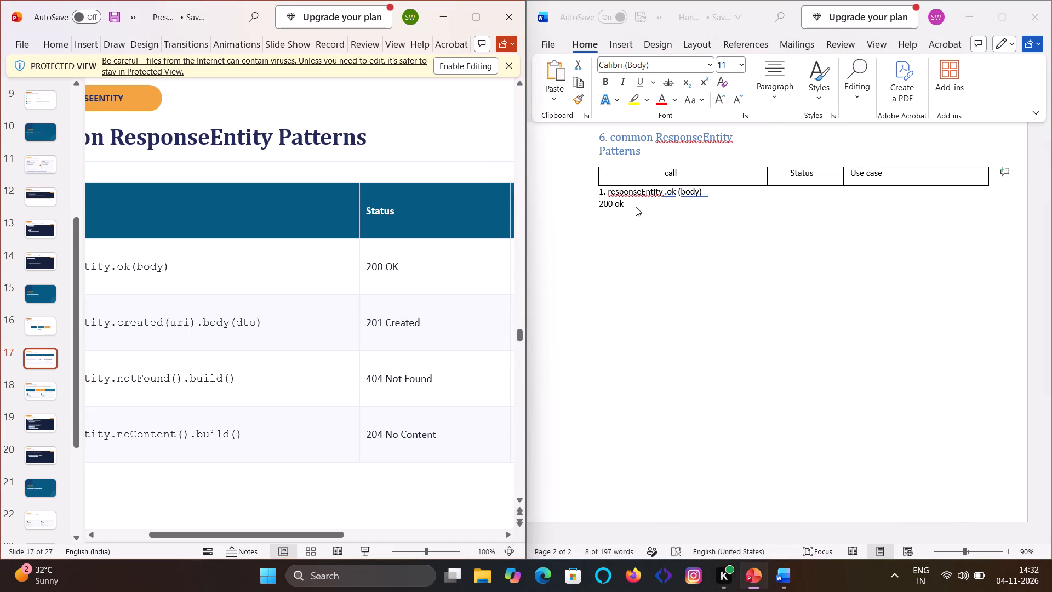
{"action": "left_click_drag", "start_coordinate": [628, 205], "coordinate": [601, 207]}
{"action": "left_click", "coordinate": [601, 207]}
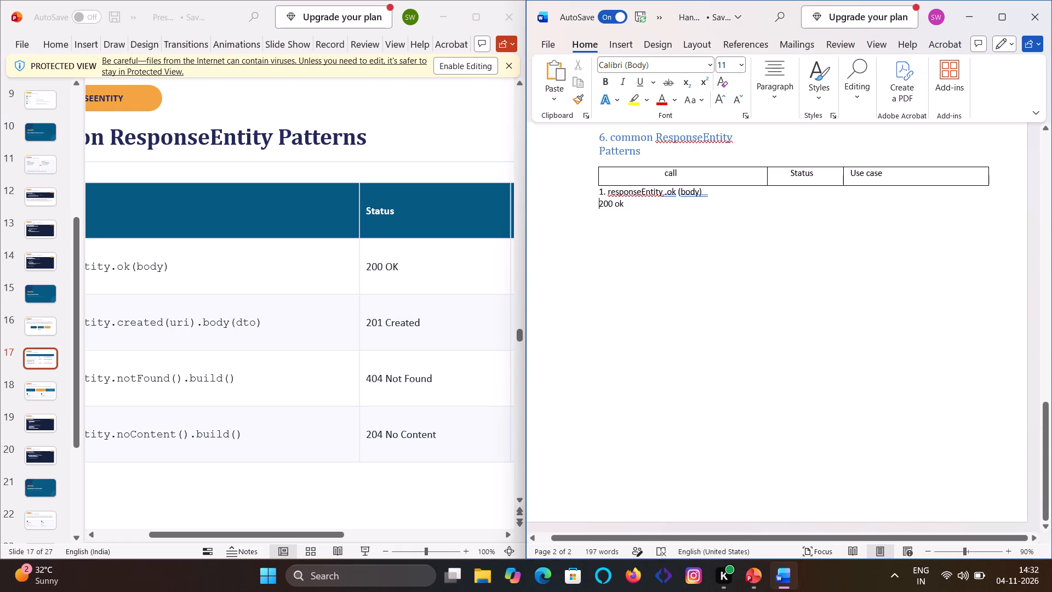
Delete "200 ok" from the line below the responseEntity.ok(body) call.
{"action": "left_click", "coordinate": [630, 204]}
{"action": "key", "text": "BackSpace"}
{"action": "key", "text": "BackSpace"}
{"action": "key", "text": "BackSpace"}
{"action": "key", "text": "BackSpace"}
{"action": "key", "text": "BackSpace"}
{"action": "key", "text": "BackSpace"}
{"action": "key", "text": "BackSpace"}
{"action": "key", "text": "BackSpace"}
{"action": "key", "text": "BackSpace"}
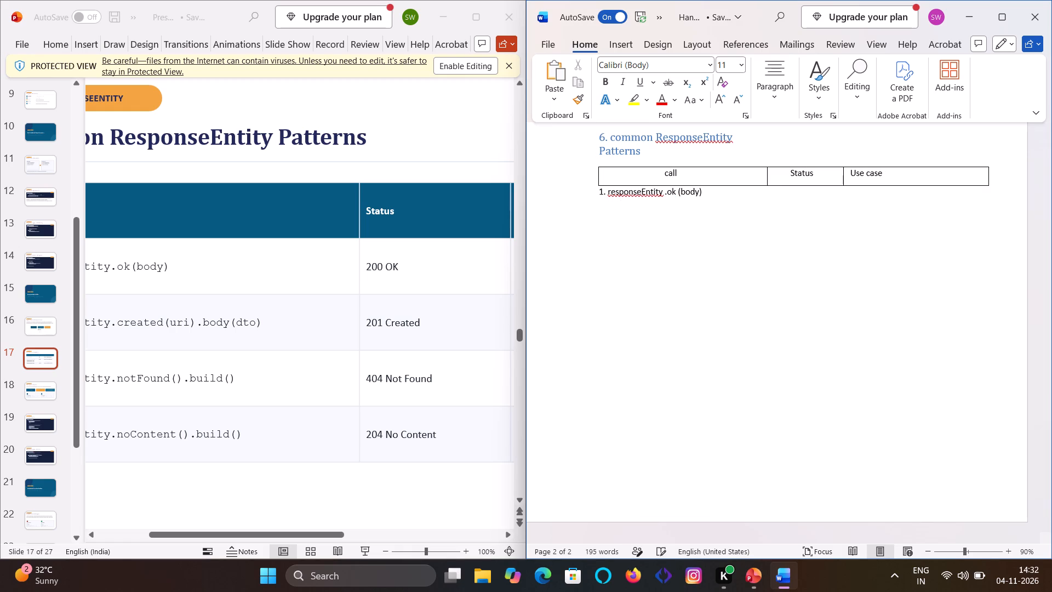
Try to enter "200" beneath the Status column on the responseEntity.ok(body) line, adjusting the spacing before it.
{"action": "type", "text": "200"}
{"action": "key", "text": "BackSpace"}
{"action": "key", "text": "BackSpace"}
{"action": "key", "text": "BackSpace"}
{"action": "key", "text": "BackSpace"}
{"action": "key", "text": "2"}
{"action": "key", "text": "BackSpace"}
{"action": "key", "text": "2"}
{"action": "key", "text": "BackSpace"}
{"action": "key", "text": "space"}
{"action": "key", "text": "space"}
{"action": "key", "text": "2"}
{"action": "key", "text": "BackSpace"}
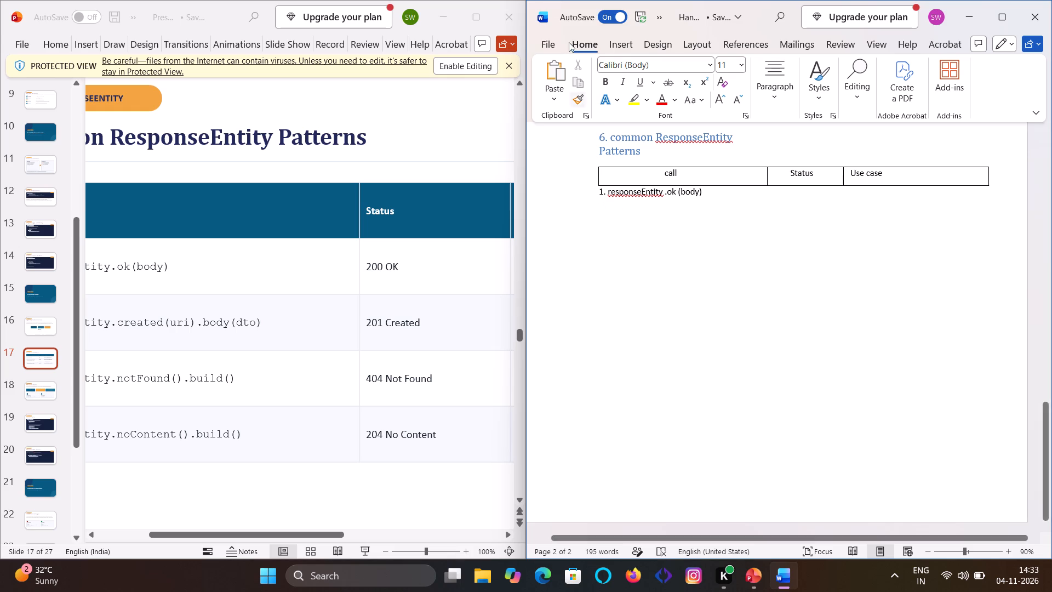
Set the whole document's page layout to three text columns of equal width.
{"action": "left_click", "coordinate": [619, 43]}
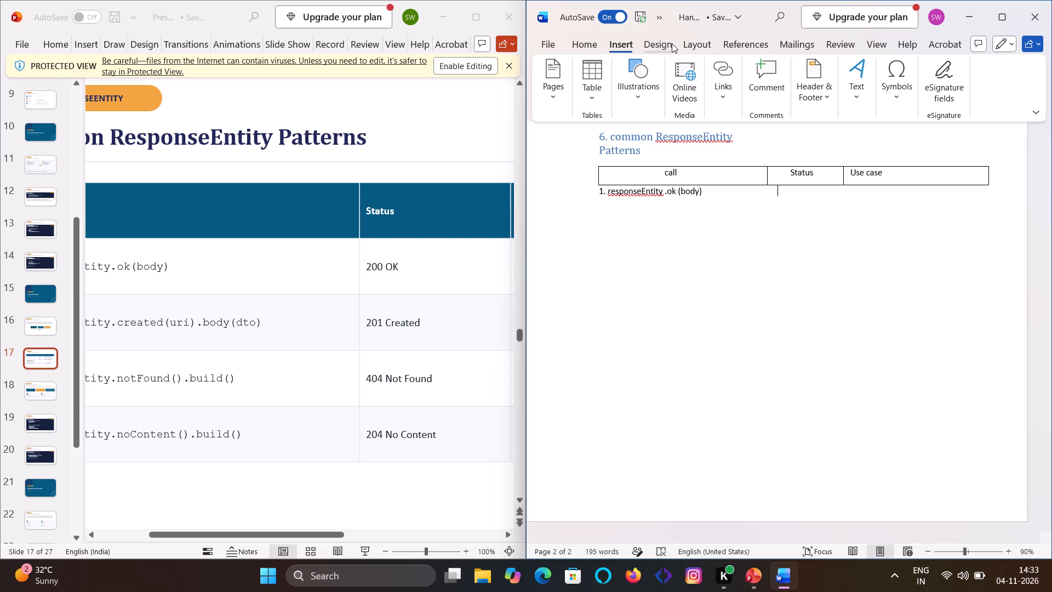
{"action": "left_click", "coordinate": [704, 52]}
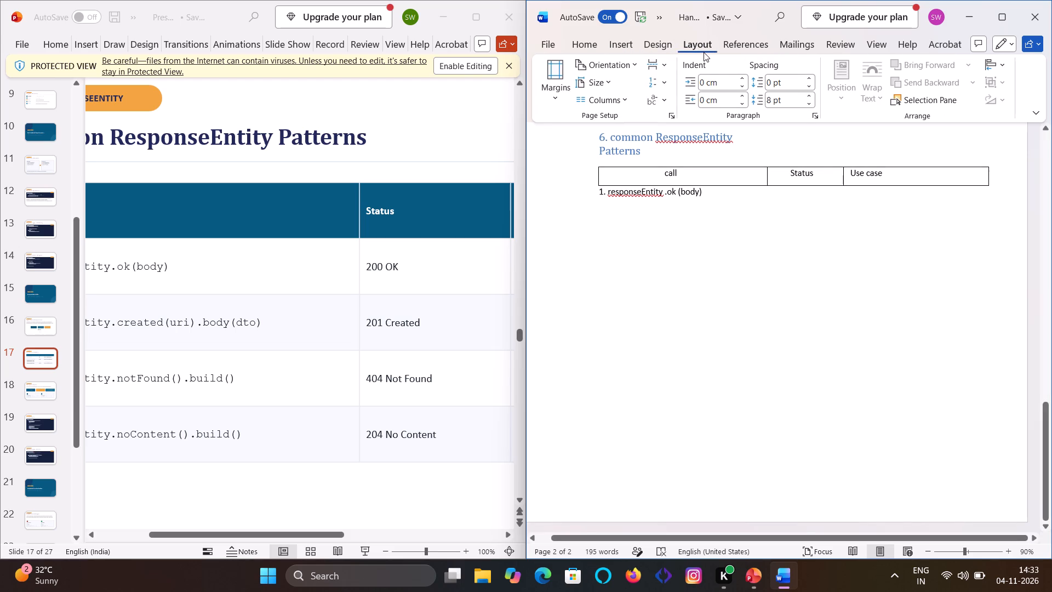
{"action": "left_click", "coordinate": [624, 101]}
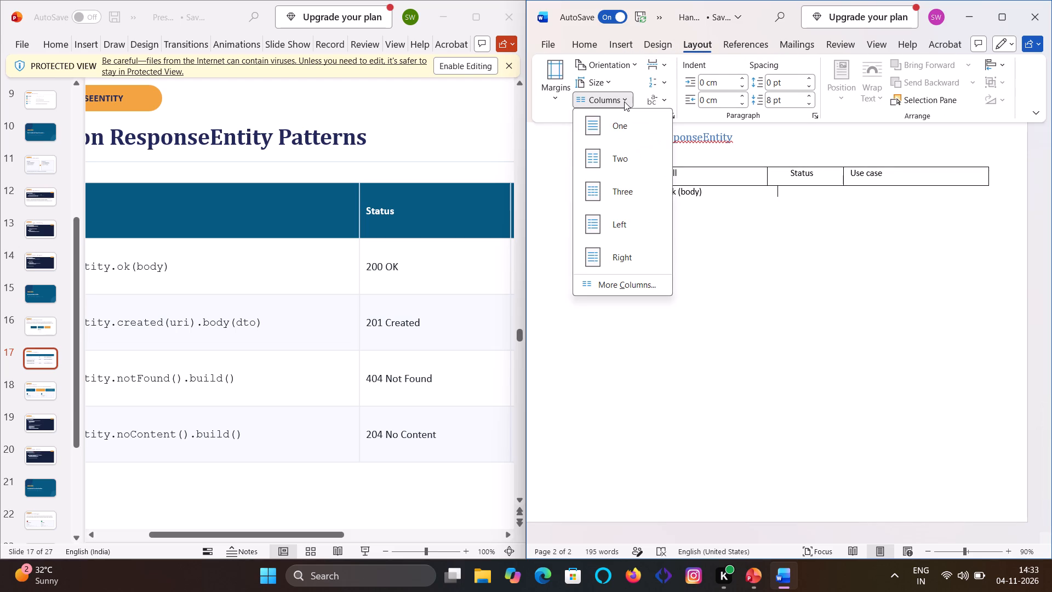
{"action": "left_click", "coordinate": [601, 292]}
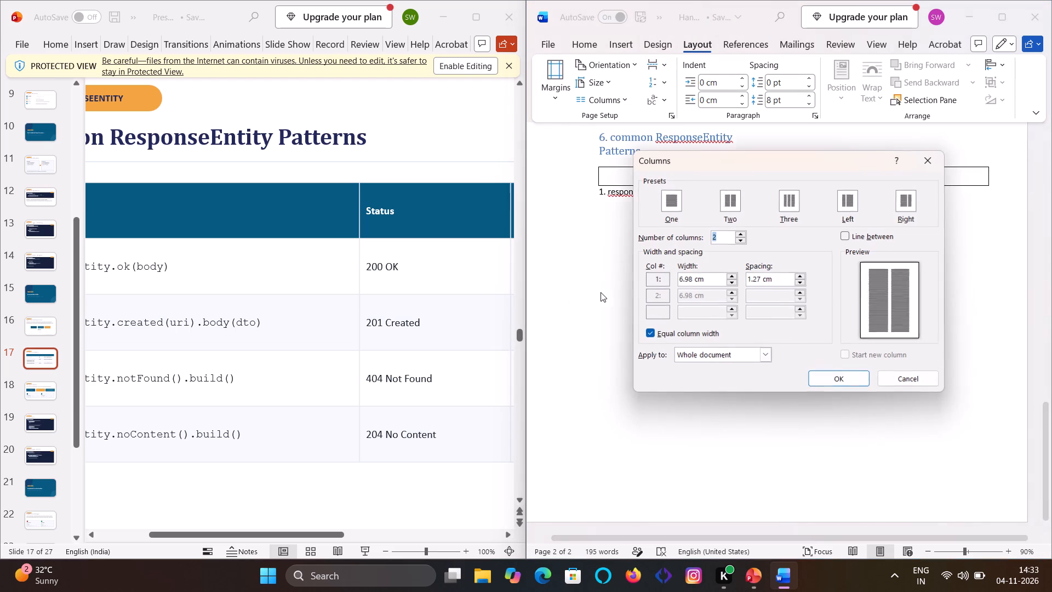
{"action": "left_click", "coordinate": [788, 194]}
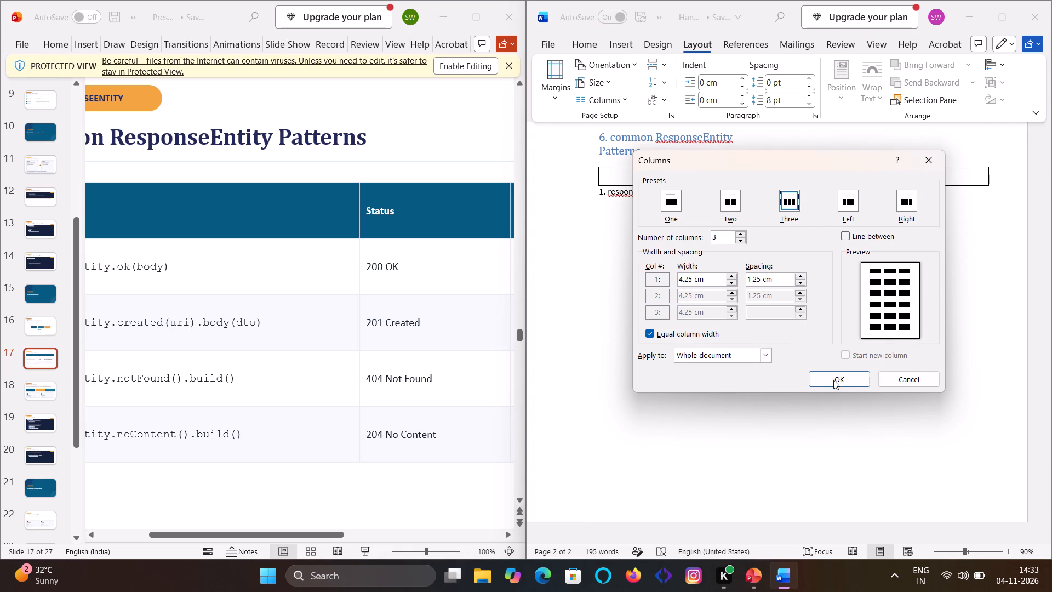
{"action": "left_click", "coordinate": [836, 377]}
Add spaces after "(body)" to reach beneath the Status column.
{"action": "scroll", "coordinate": [810, 377], "scroll_direction": "up", "scroll_amount": 1}
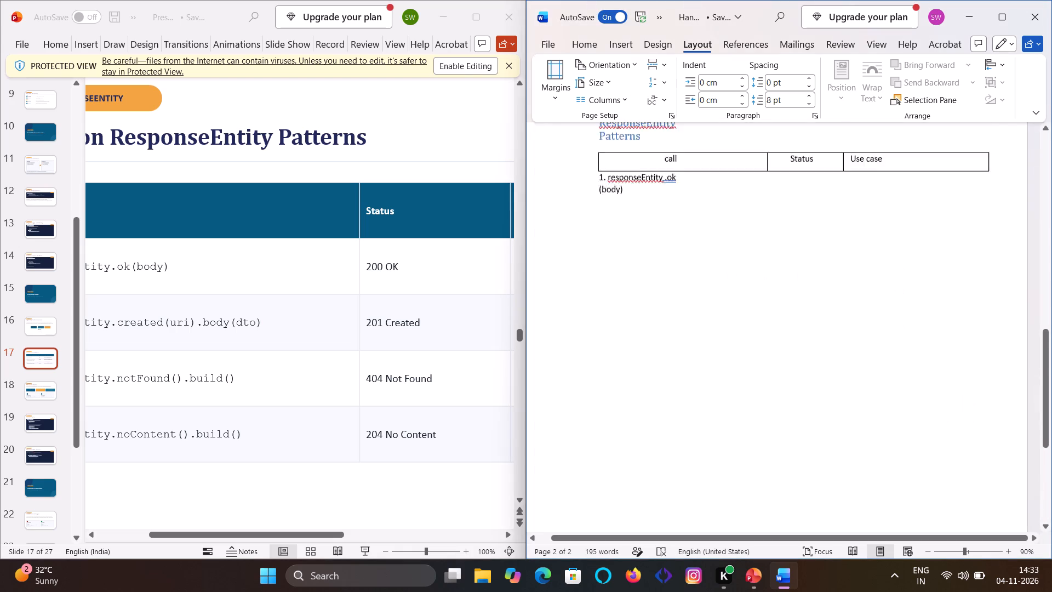
{"action": "scroll", "coordinate": [810, 377], "scroll_direction": "up", "scroll_amount": 1}
{"action": "key", "text": "space"}
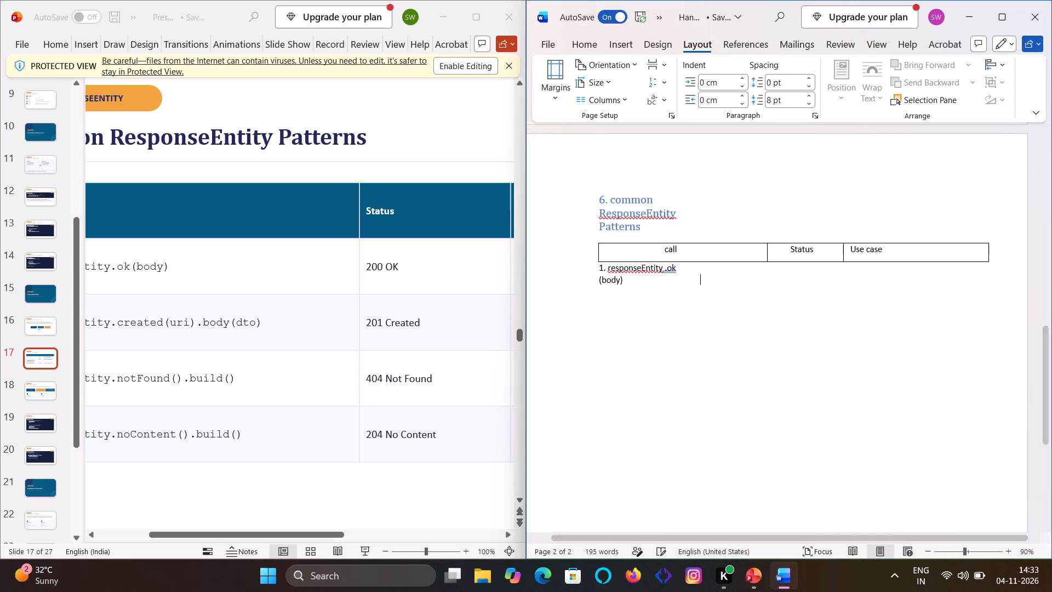
{"action": "key", "text": "space"}
{"action": "key", "text": "space"}
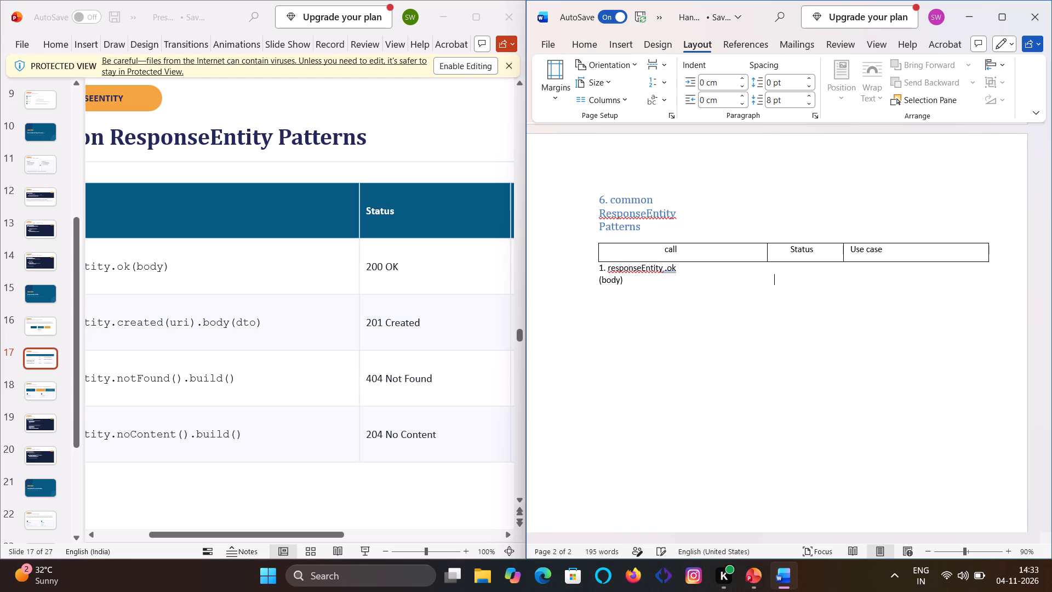
Examine how the notes on both pages flow in the three-column layout.
{"action": "scroll", "coordinate": [698, 337], "scroll_direction": "up", "scroll_amount": 3}
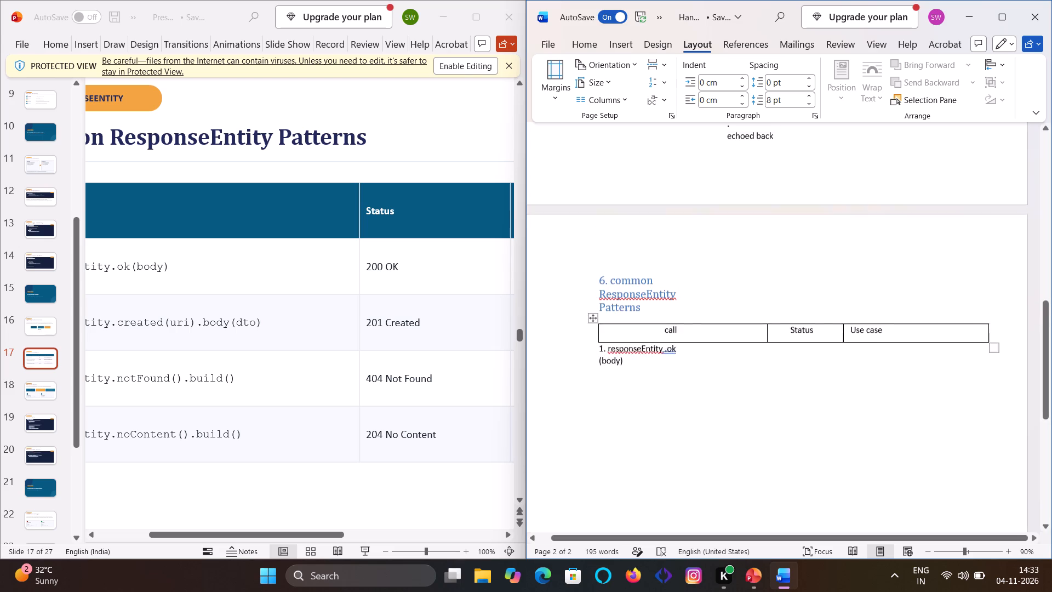
{"action": "scroll", "coordinate": [698, 337], "scroll_direction": "up", "scroll_amount": 15}
{"action": "scroll", "coordinate": [698, 337], "scroll_direction": "down", "scroll_amount": 1}
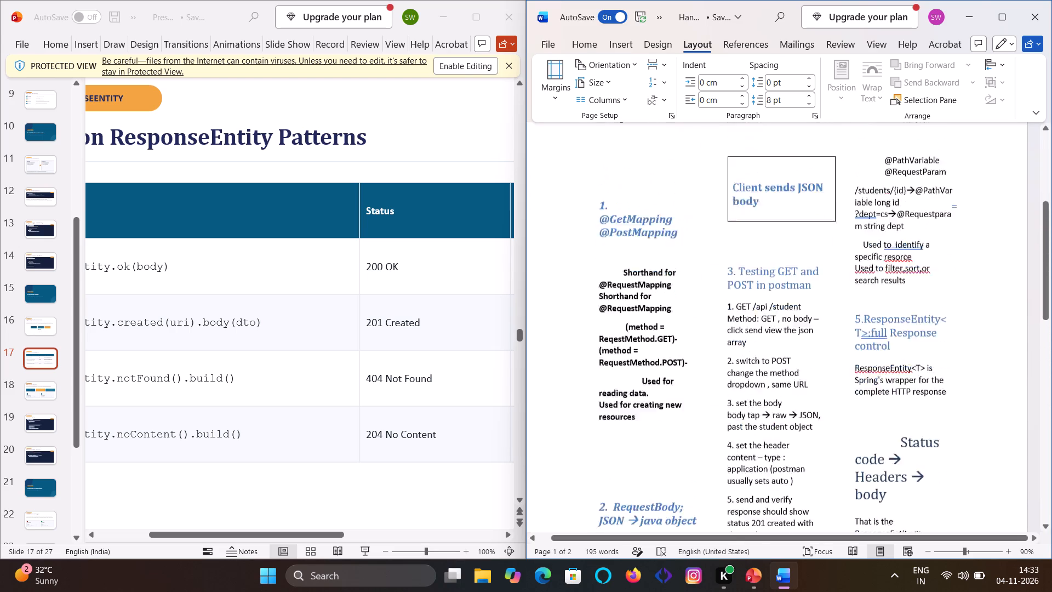
{"action": "scroll", "coordinate": [698, 337], "scroll_direction": "down", "scroll_amount": 7}
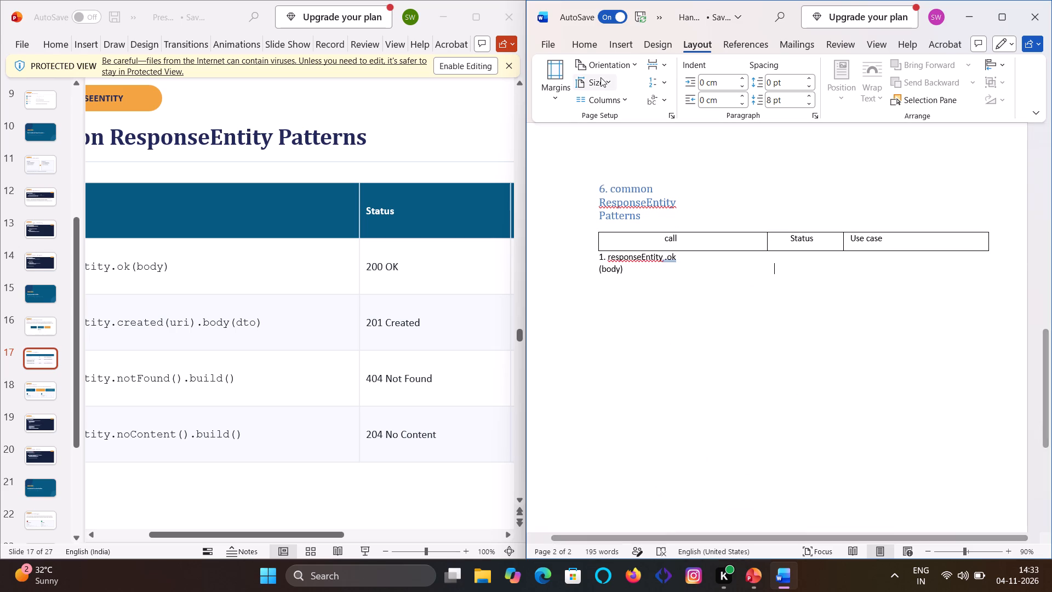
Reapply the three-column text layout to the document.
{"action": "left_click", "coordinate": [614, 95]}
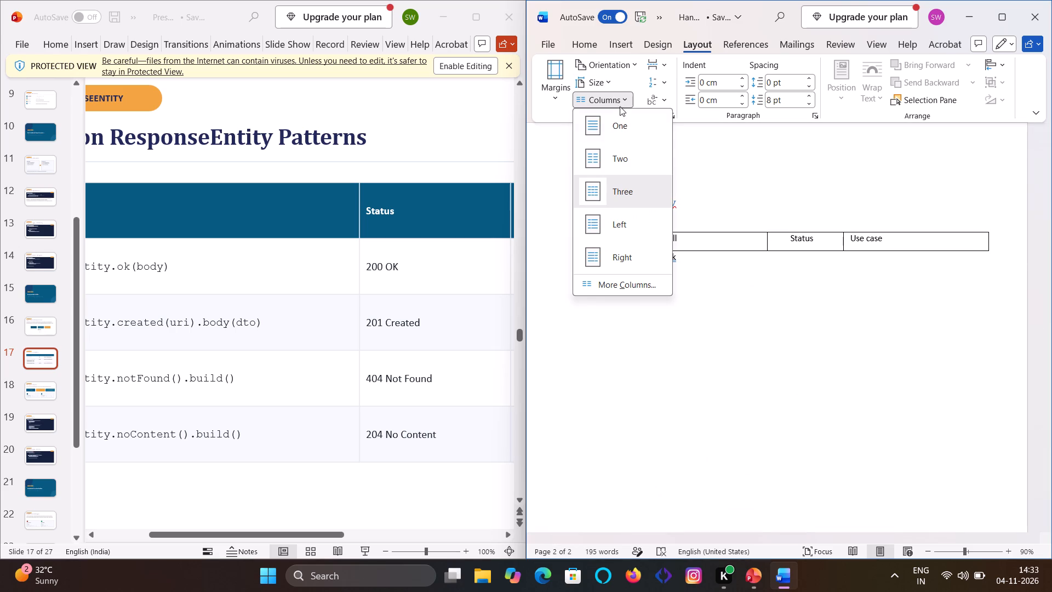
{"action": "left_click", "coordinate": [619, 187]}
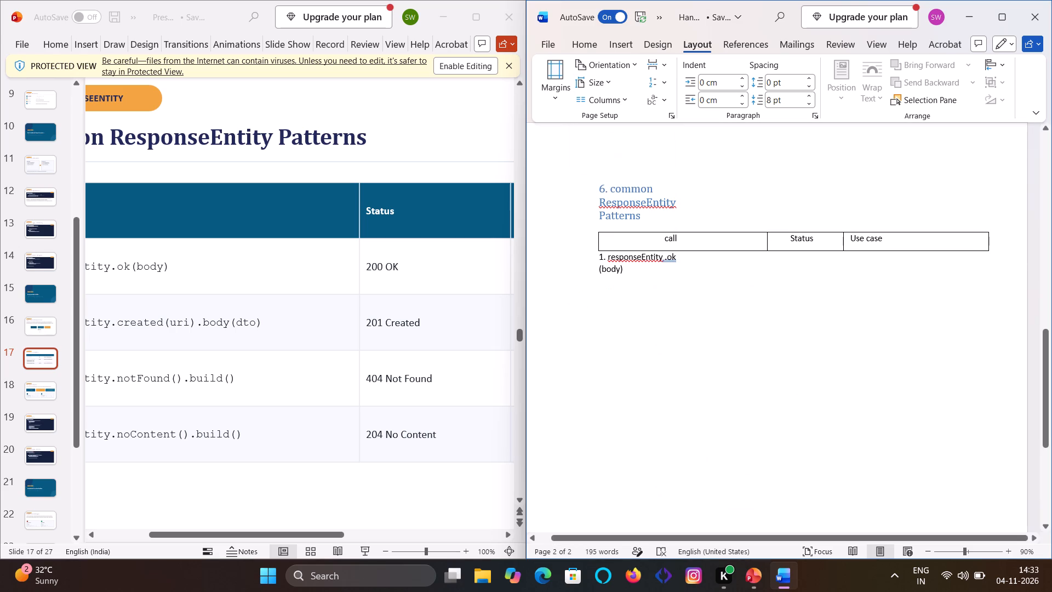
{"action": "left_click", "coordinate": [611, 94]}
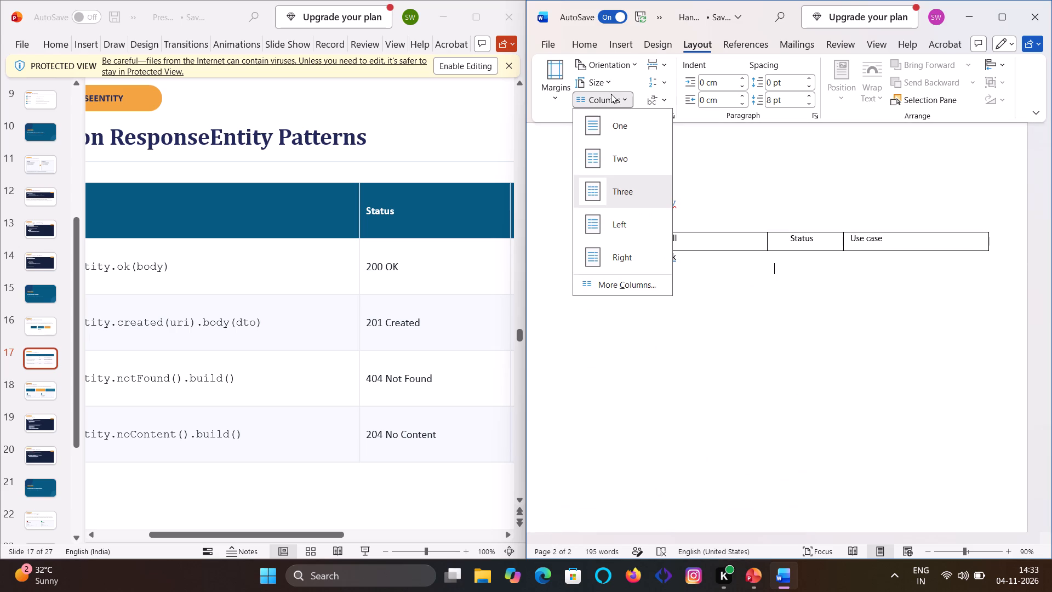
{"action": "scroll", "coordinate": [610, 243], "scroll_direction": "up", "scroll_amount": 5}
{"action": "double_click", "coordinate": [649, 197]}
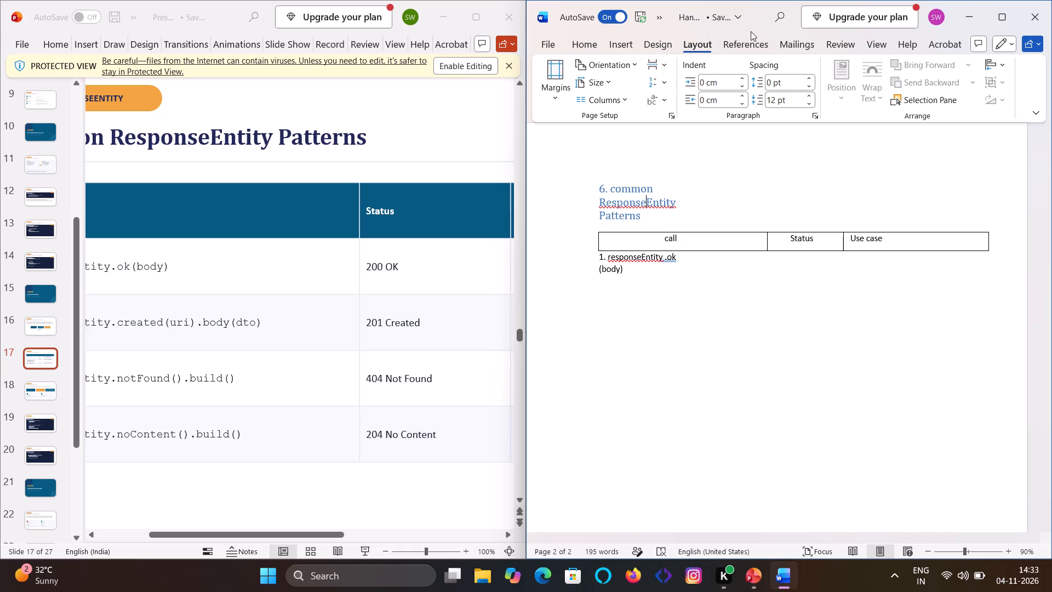
Set the document's page layout back to a single text column and check the sections.
{"action": "scroll", "coordinate": [992, 139], "scroll_direction": "up", "scroll_amount": 2}
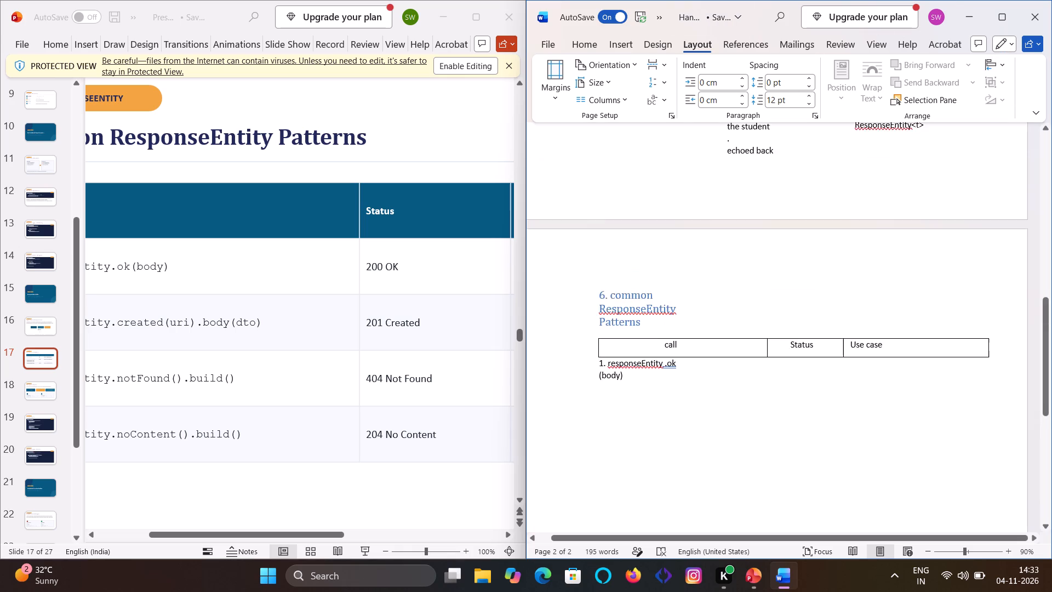
{"action": "scroll", "coordinate": [992, 139], "scroll_direction": "up", "scroll_amount": 9}
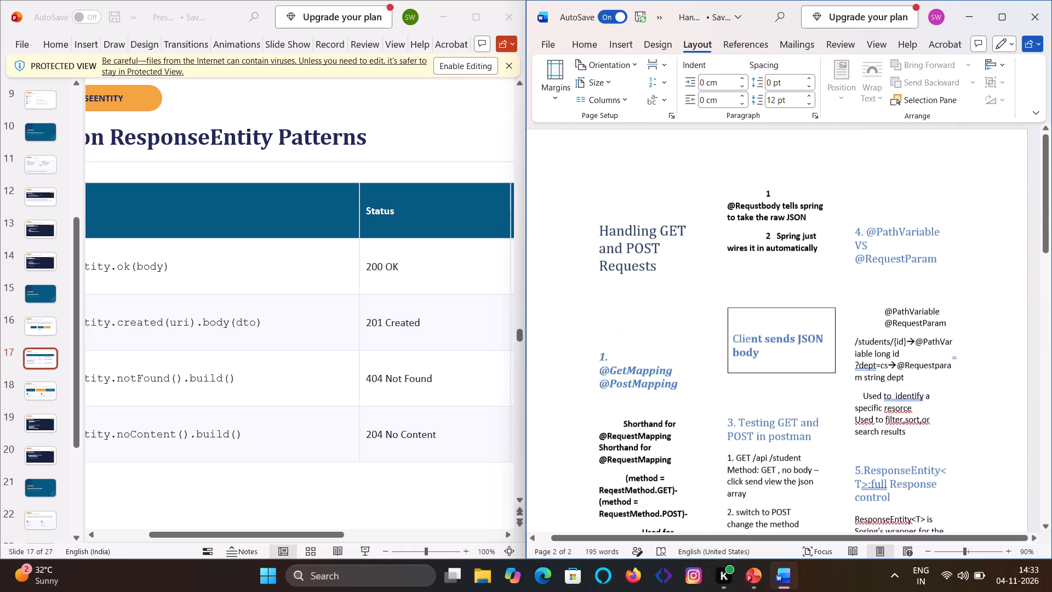
{"action": "scroll", "coordinate": [992, 139], "scroll_direction": "up", "scroll_amount": 4}
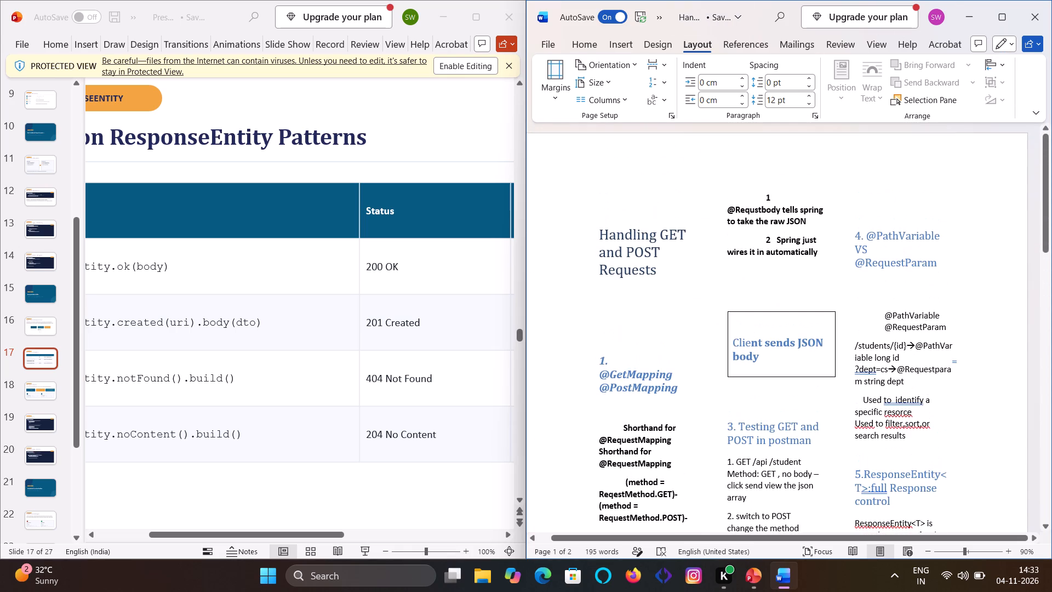
{"action": "left_click", "coordinate": [618, 99]}
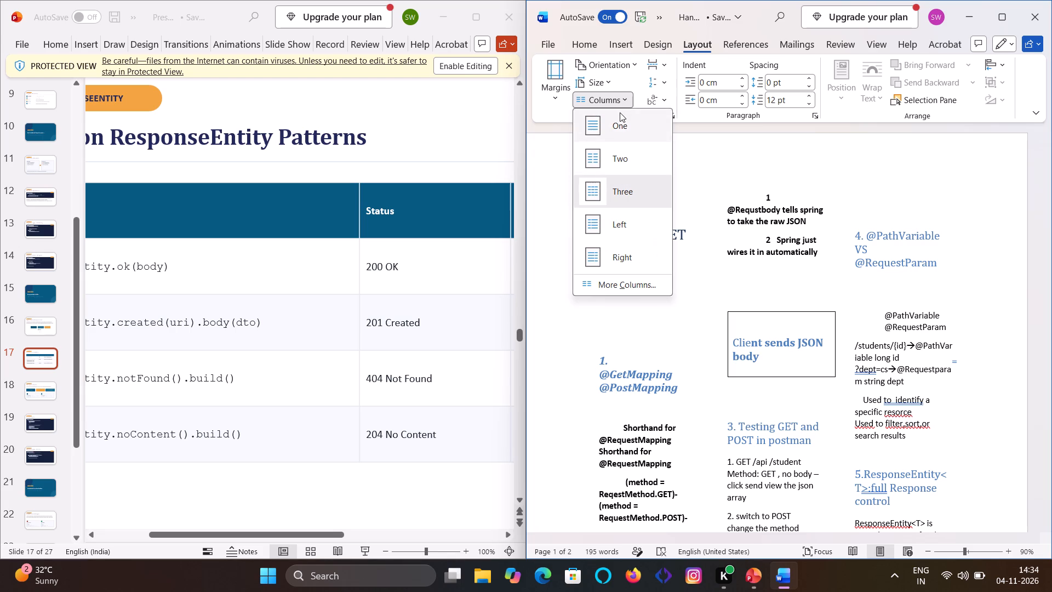
{"action": "left_click", "coordinate": [620, 121]}
{"action": "scroll", "coordinate": [684, 383], "scroll_direction": "up", "scroll_amount": 1}
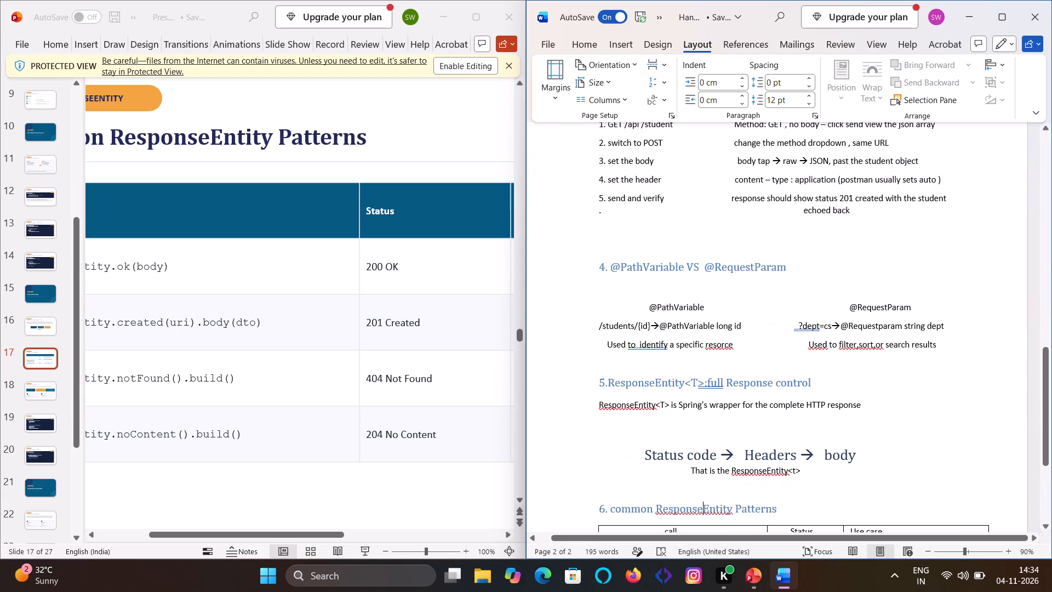
{"action": "scroll", "coordinate": [684, 383], "scroll_direction": "up", "scroll_amount": 12}
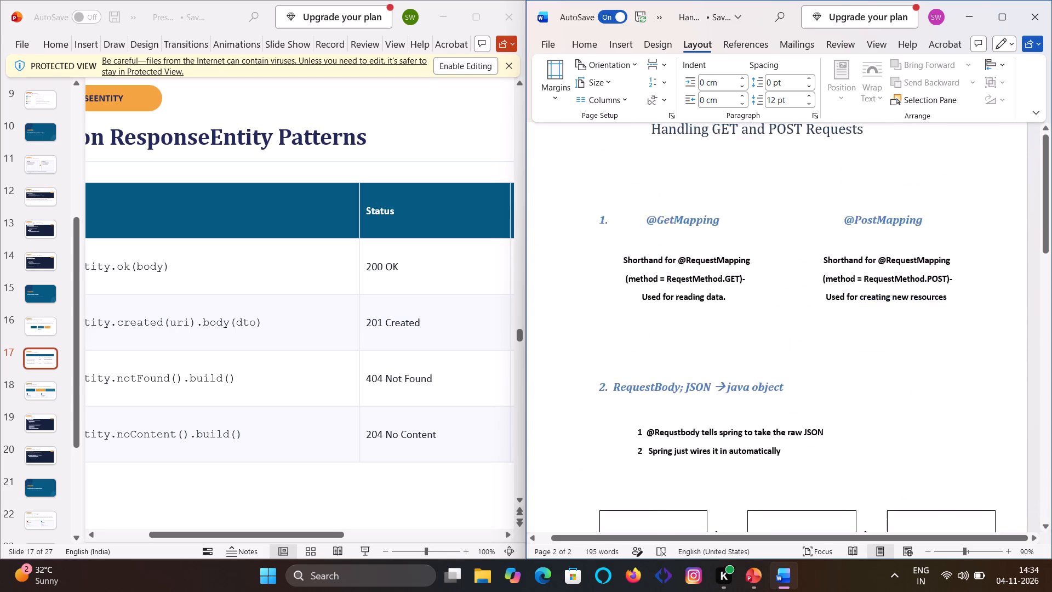
{"action": "scroll", "coordinate": [684, 383], "scroll_direction": "down", "scroll_amount": 14}
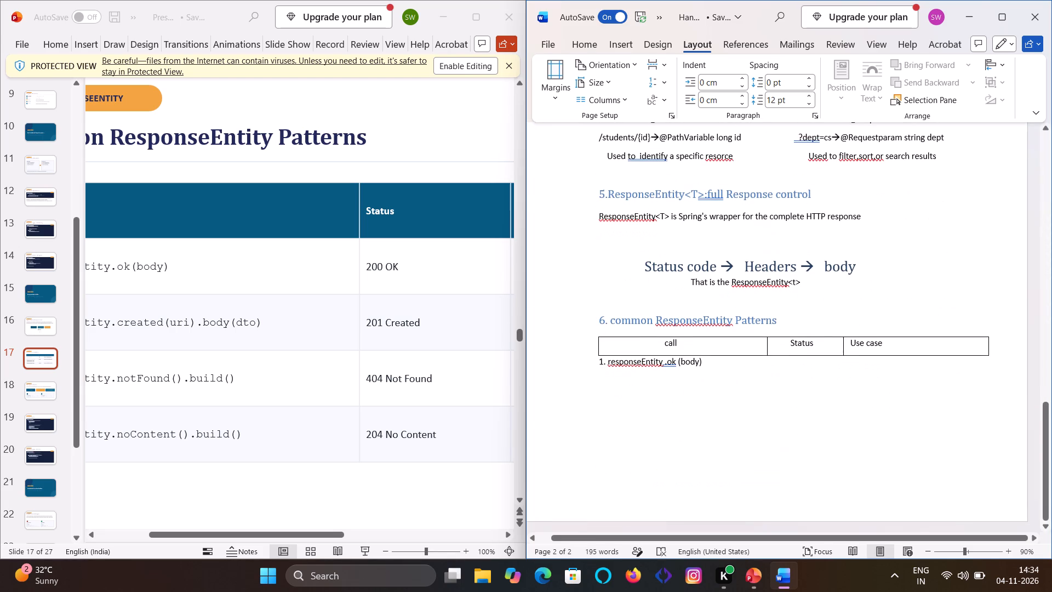
Enter "200 ok" on the responseEntity .ok (body) line and pad it with spaces to sit beneath the Status heading.
{"action": "left_click", "coordinate": [779, 367]}
{"action": "key", "text": "2"}
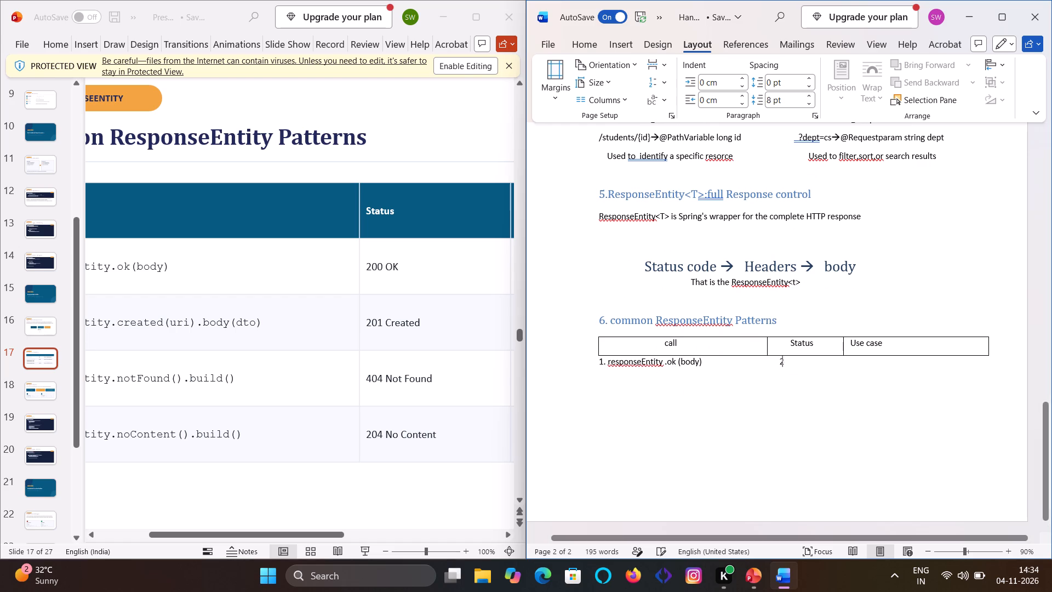
{"action": "type", "text": "00 ok"}
{"action": "key", "text": "space"}
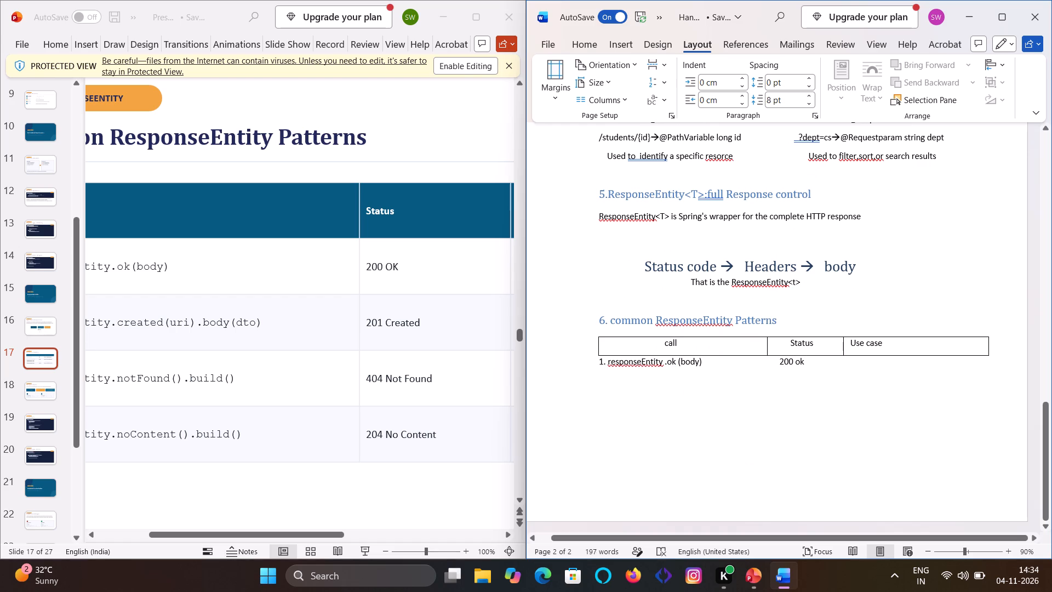
{"action": "key", "text": "space"}
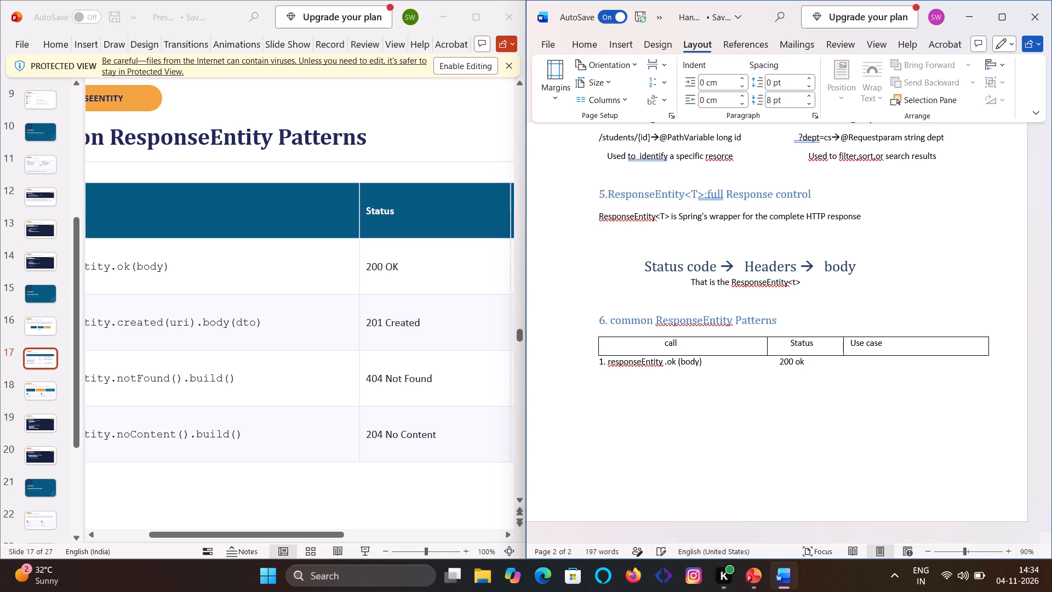
{"action": "left_click", "coordinate": [773, 365]}
{"action": "key", "text": "space"}
{"action": "key", "text": "space"}
{"action": "key", "text": "space"}
{"action": "key", "text": "space"}
{"action": "key", "text": "space"}
{"action": "key", "text": "space"}
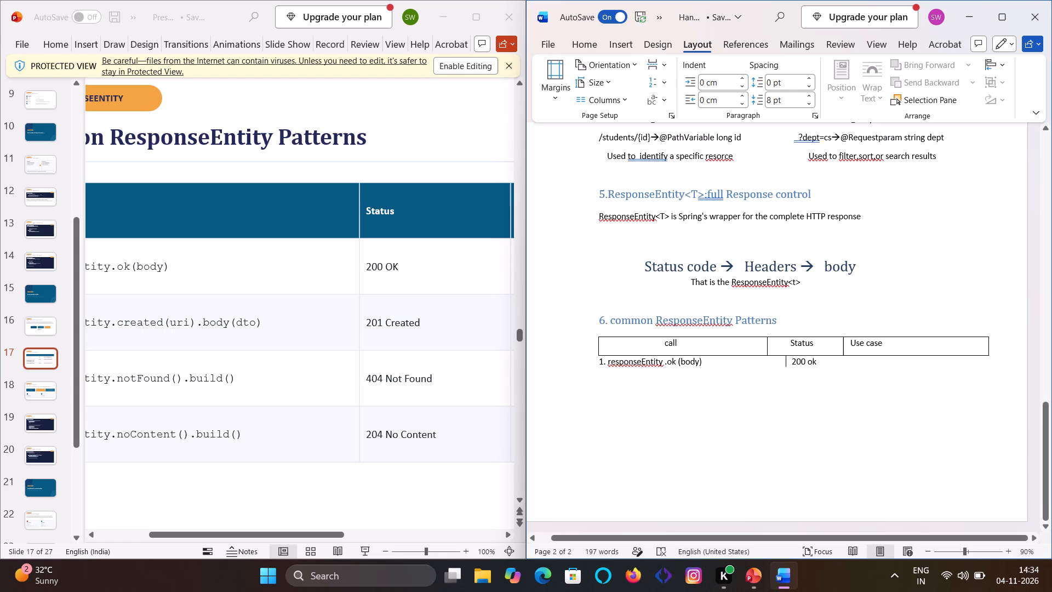
Using slide 17's Use case column, enter "successful GET" beneath the Use case heading after trimming a few trailing spaces on that line.
{"action": "left_click", "coordinate": [860, 365]}
{"action": "key", "text": "BackSpace"}
{"action": "key", "text": "BackSpace"}
{"action": "key", "text": "BackSpace"}
{"action": "key", "text": "BackSpace"}
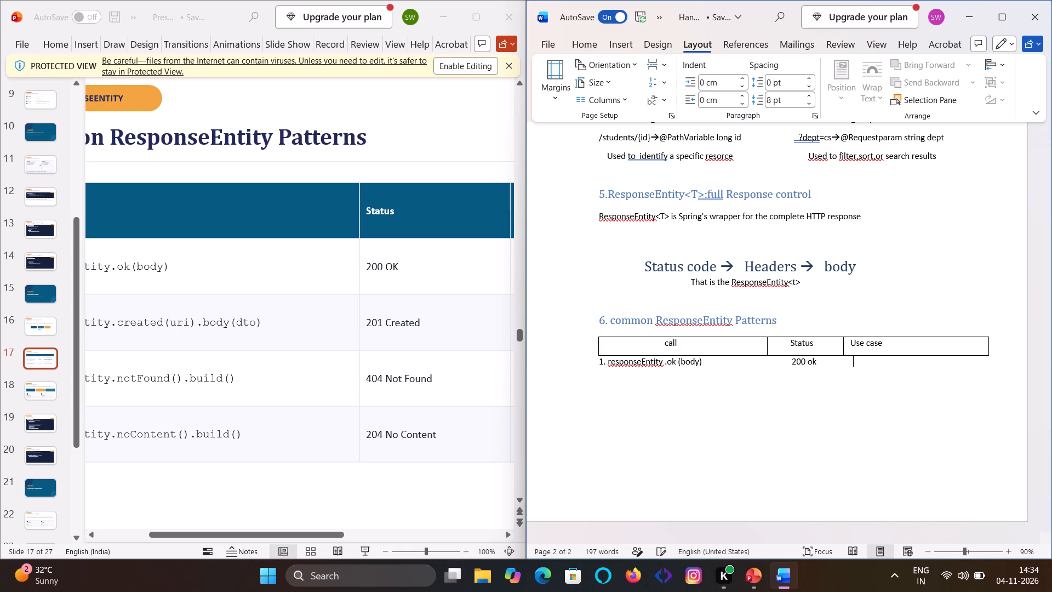
{"action": "scroll", "coordinate": [443, 280], "scroll_direction": "right", "scroll_amount": 1}
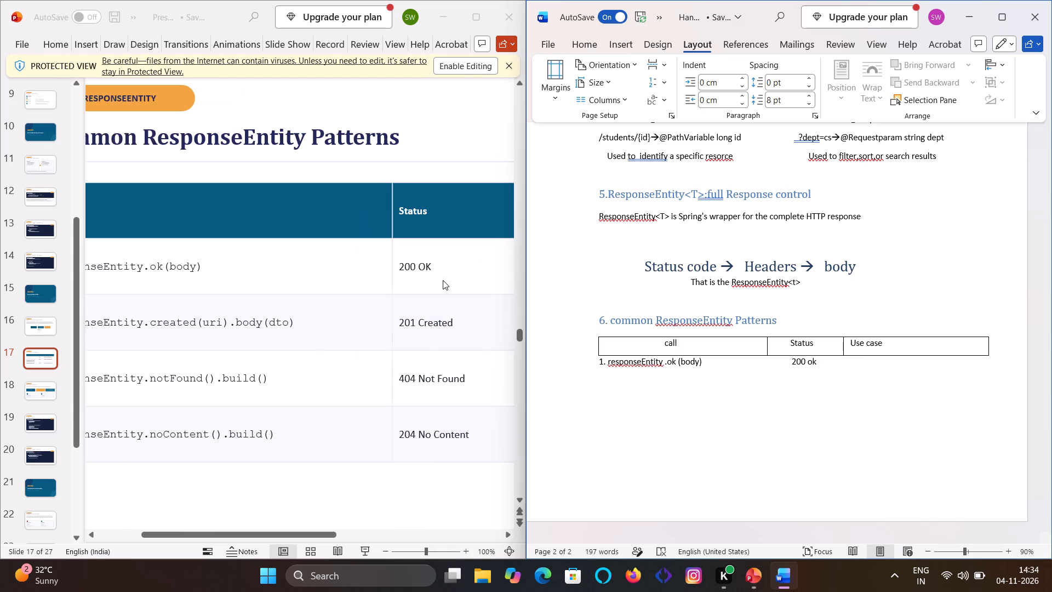
{"action": "scroll", "coordinate": [443, 280], "scroll_direction": "right", "scroll_amount": 1}
{"action": "scroll", "coordinate": [443, 280], "scroll_direction": "left", "scroll_amount": 9}
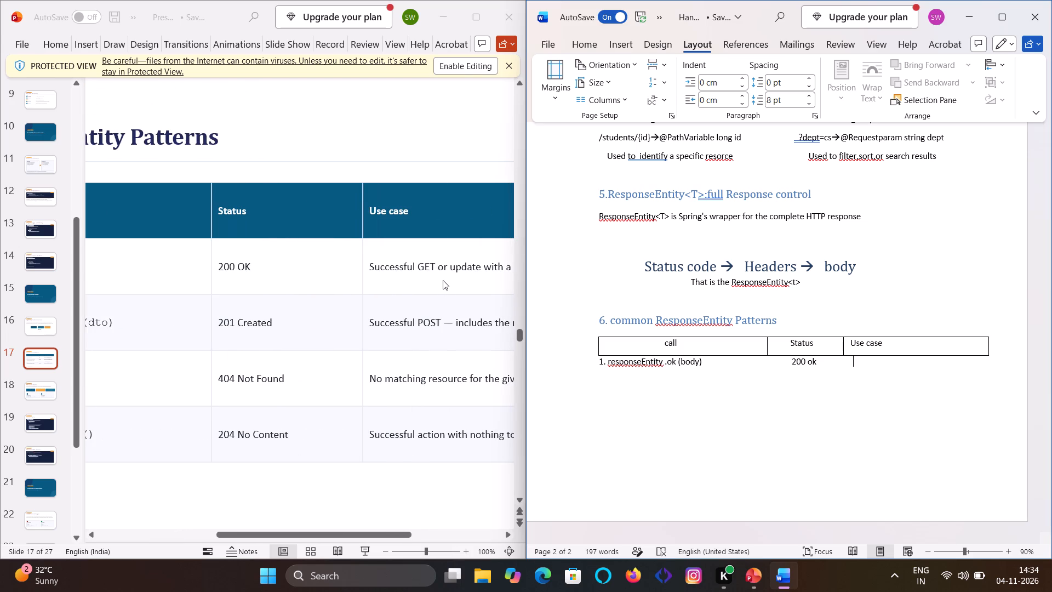
{"action": "scroll", "coordinate": [443, 280], "scroll_direction": "left", "scroll_amount": 1}
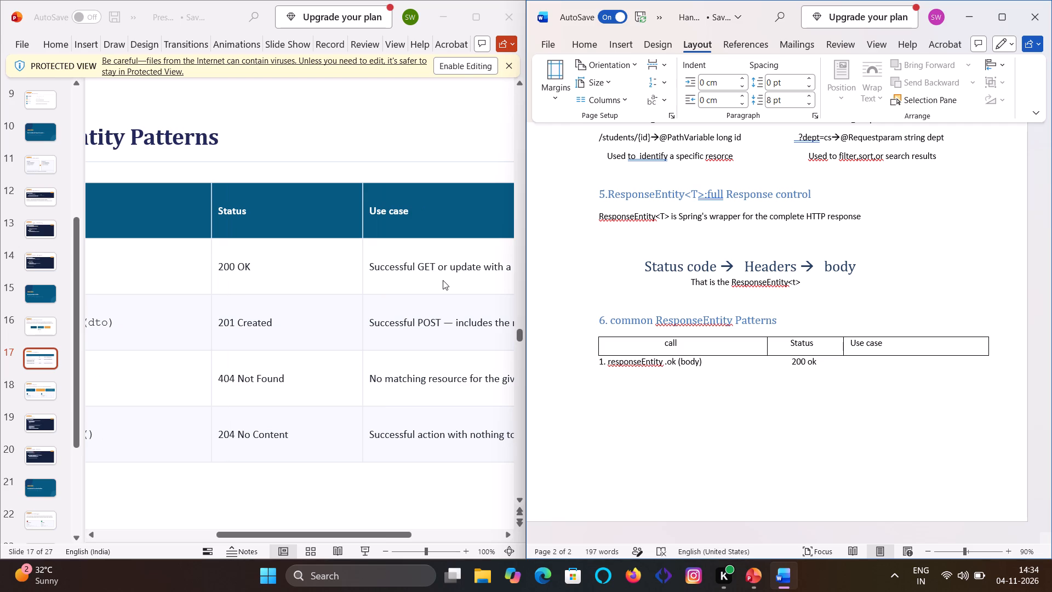
{"action": "left_click", "coordinate": [443, 280]}
{"action": "scroll", "coordinate": [443, 280], "scroll_direction": "left", "scroll_amount": 3}
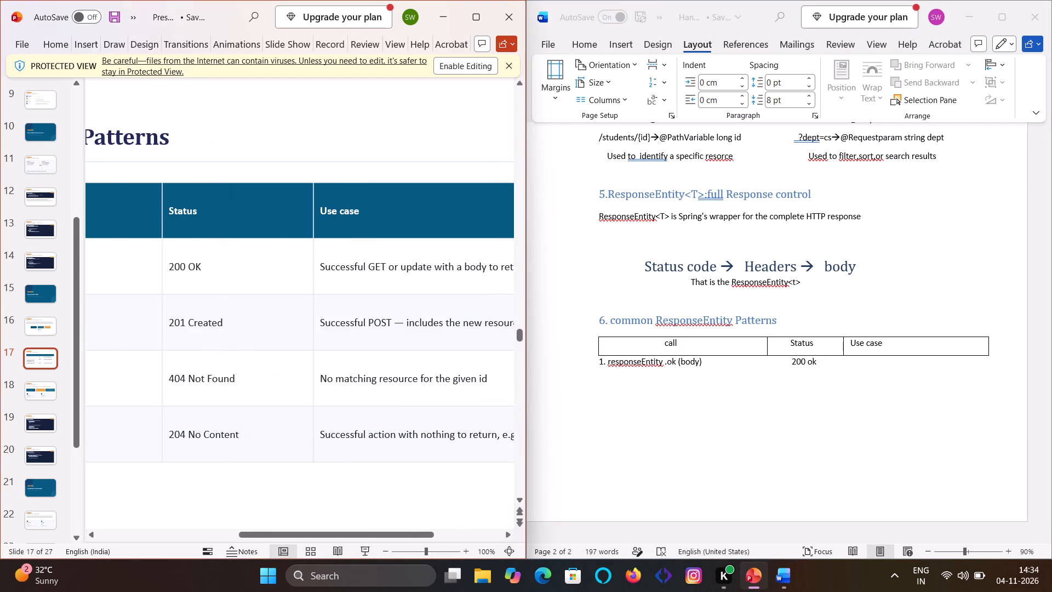
{"action": "scroll", "coordinate": [443, 280], "scroll_direction": "left", "scroll_amount": 3}
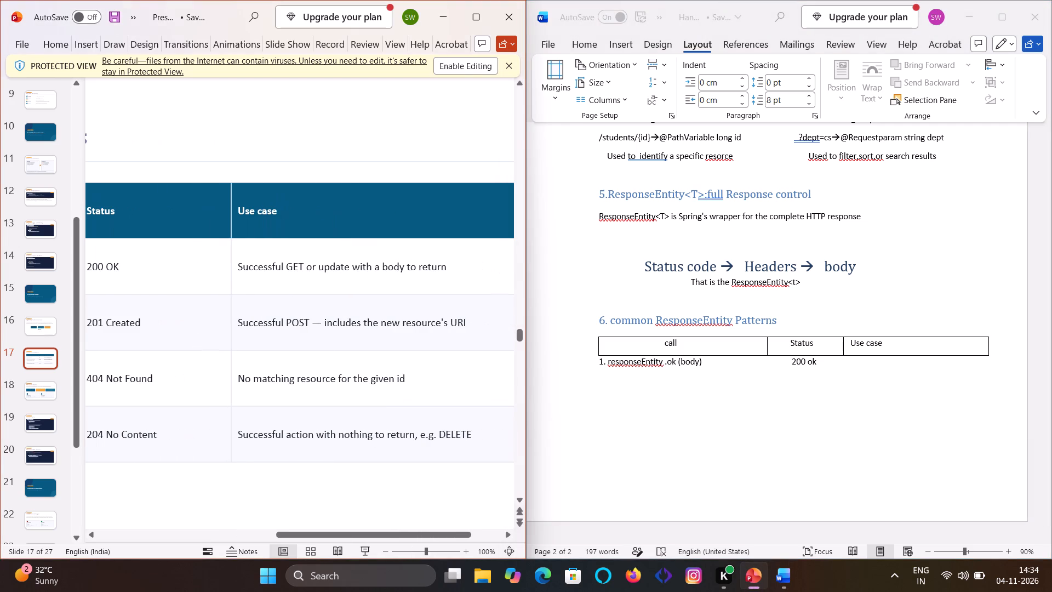
{"action": "left_click", "coordinate": [868, 360]}
{"action": "type", "text": "su"}
{"action": "type", "text": "cc"}
{"action": "type", "text": "ess"}
{"action": "type", "text": "ful"}
{"action": "key", "text": "space"}
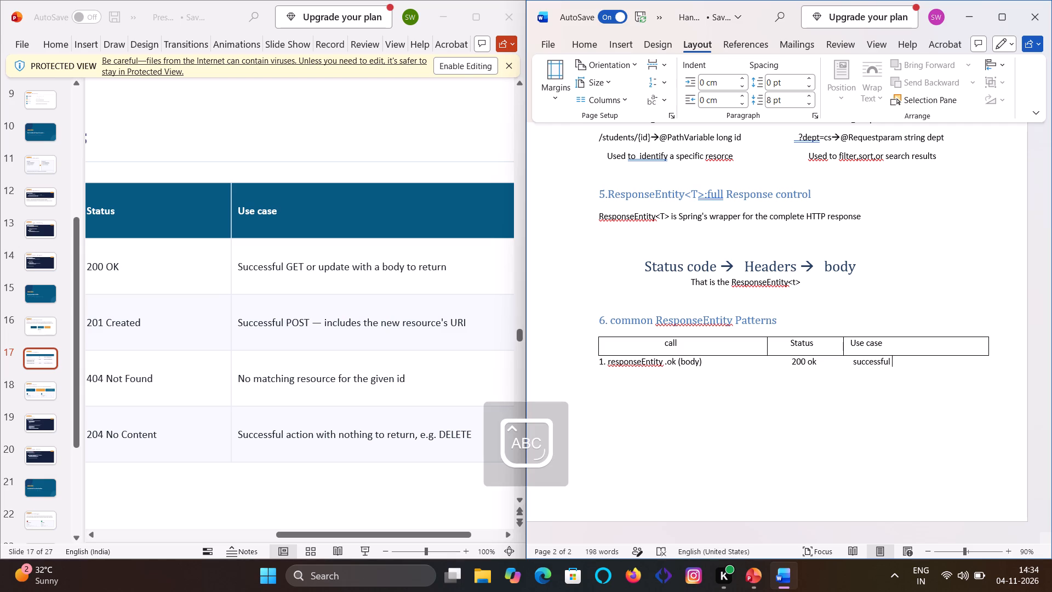
{"action": "type", "text": "GET"}
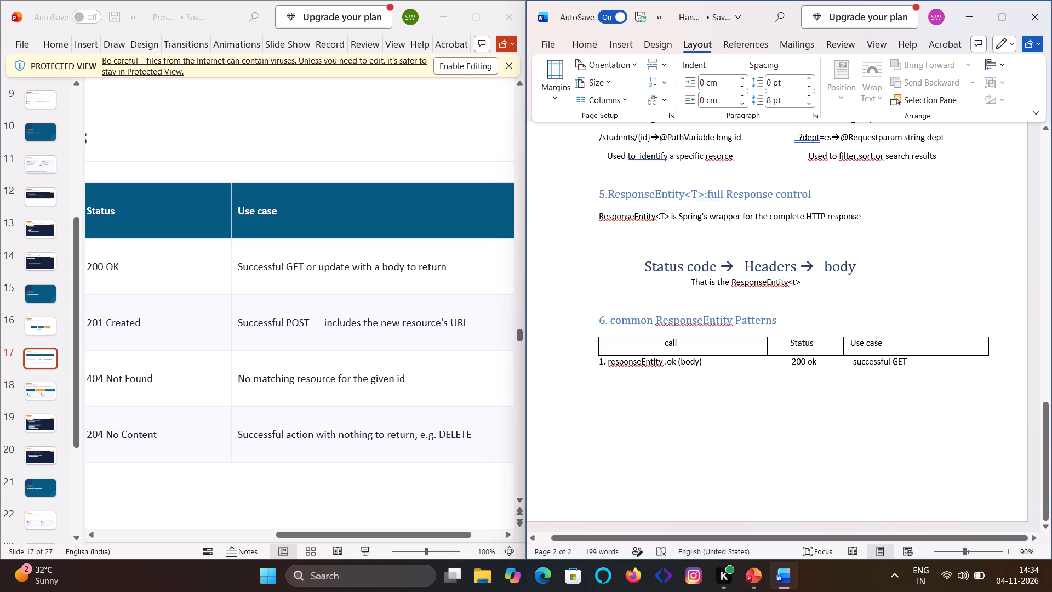
Replace "ok" with "OK" after 200 and add spaces between it and "successful GET".
{"action": "double_click", "coordinate": [851, 368]}
{"action": "key", "text": "space"}
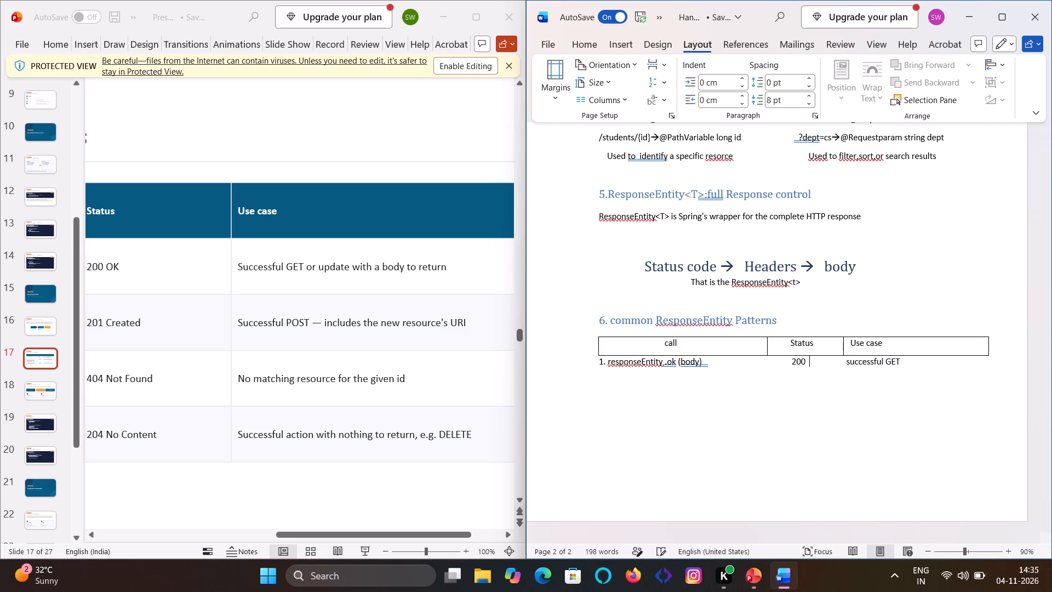
{"action": "type", "text": "OK"}
{"action": "key", "text": "space"}
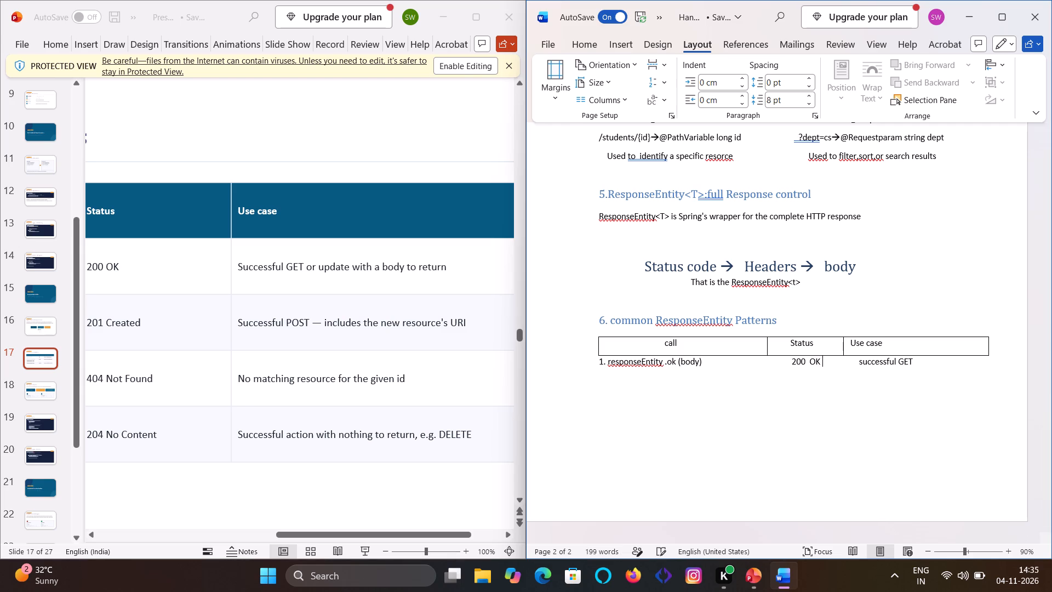
{"action": "key", "text": "space"}
{"action": "key", "text": "space"}
{"action": "key", "text": "space"}
{"action": "key", "text": "space"}
{"action": "key", "text": "space"}
{"action": "key", "text": "space"}
{"action": "key", "text": "space"}
{"action": "key", "text": "space"}
{"action": "key", "text": "space"}
Add an empty row beneath the call, Status and Use case header row of section 6's table.
{"action": "left_click", "coordinate": [595, 360]}
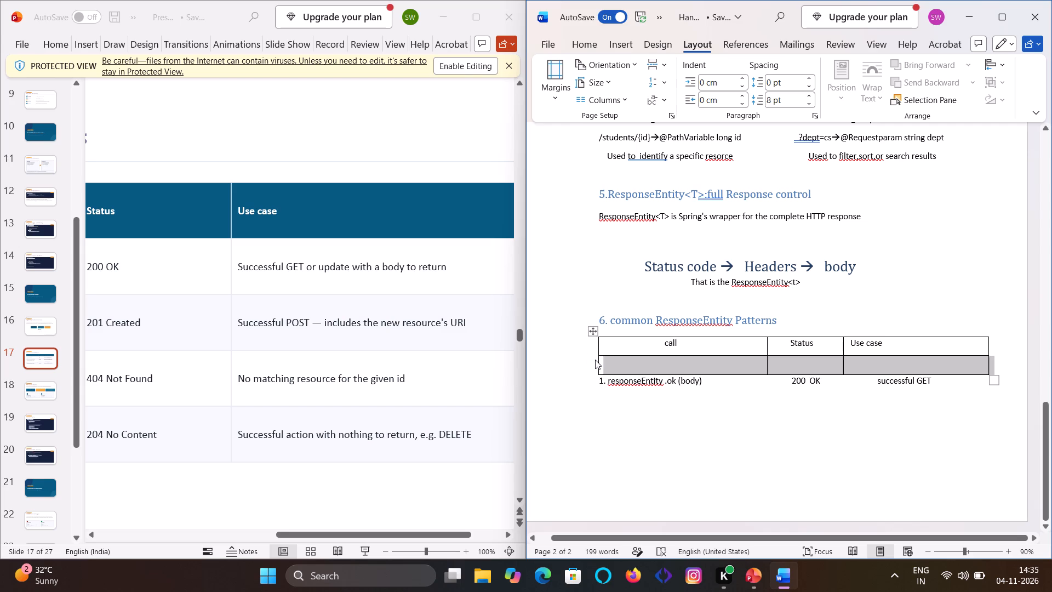
{"action": "left_click", "coordinate": [577, 436]}
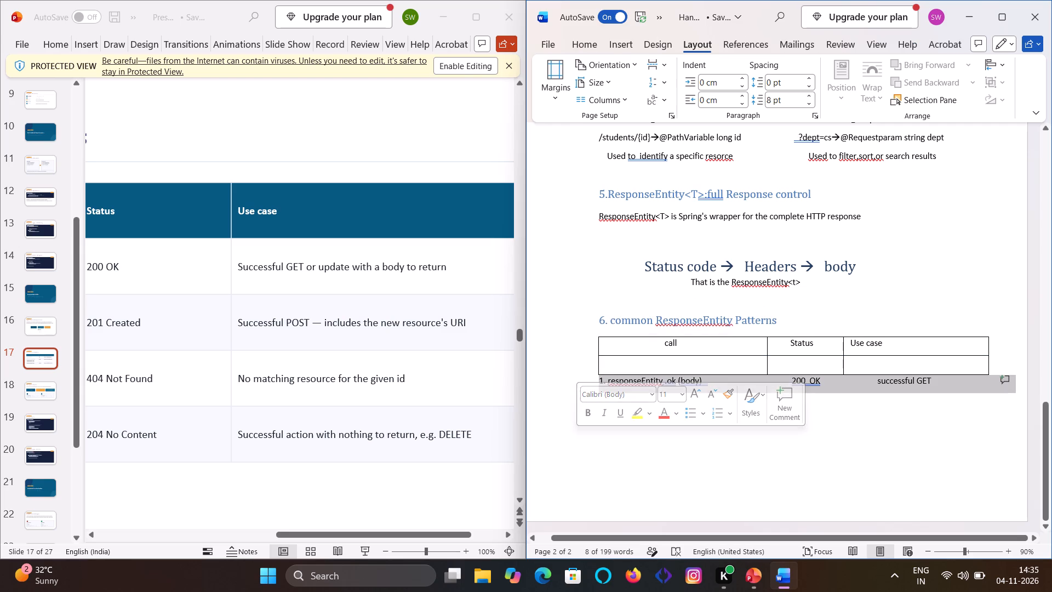
{"action": "left_click", "coordinate": [711, 454]}
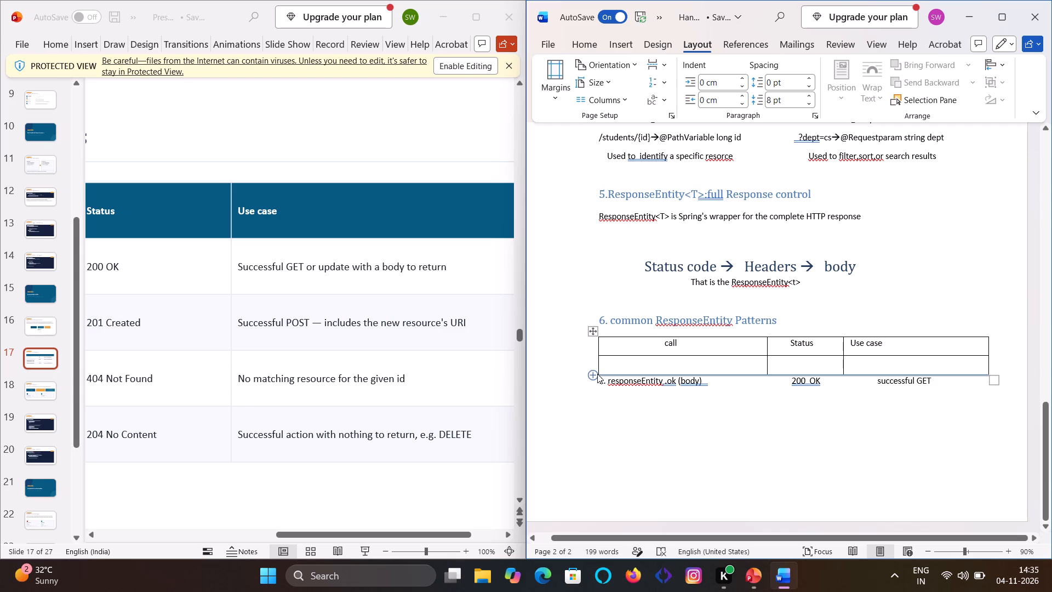
Copy "1. responseEntity .ok (body)" from the line beneath the table into the new row's call cell.
{"action": "left_click_drag", "start_coordinate": [706, 386], "coordinate": [598, 381]}
{"action": "key", "text": "ctrl+c"}
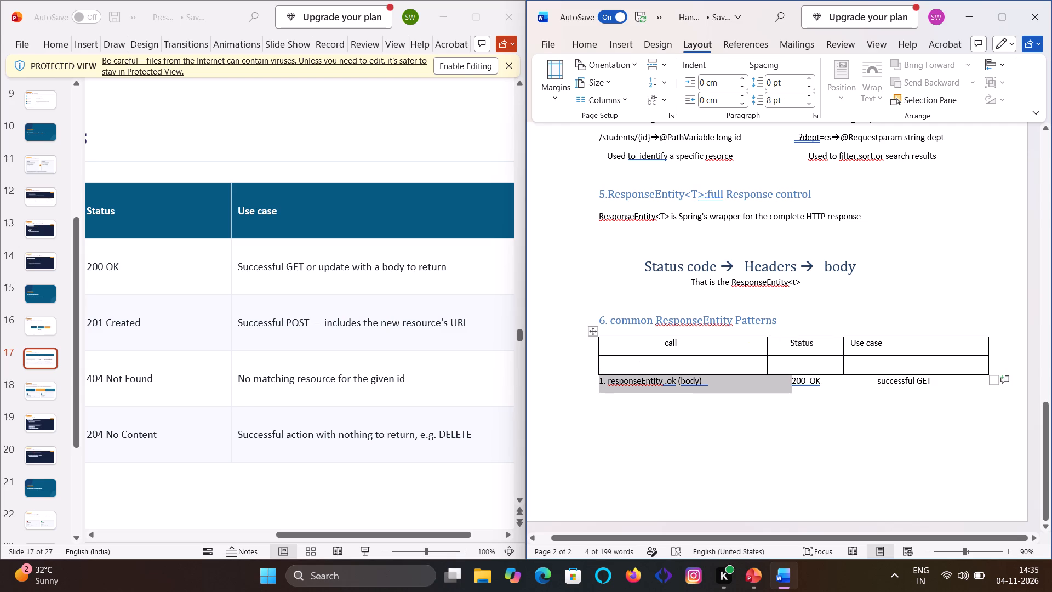
{"action": "left_click", "coordinate": [618, 365]}
{"action": "key", "text": "ctrl+v"}
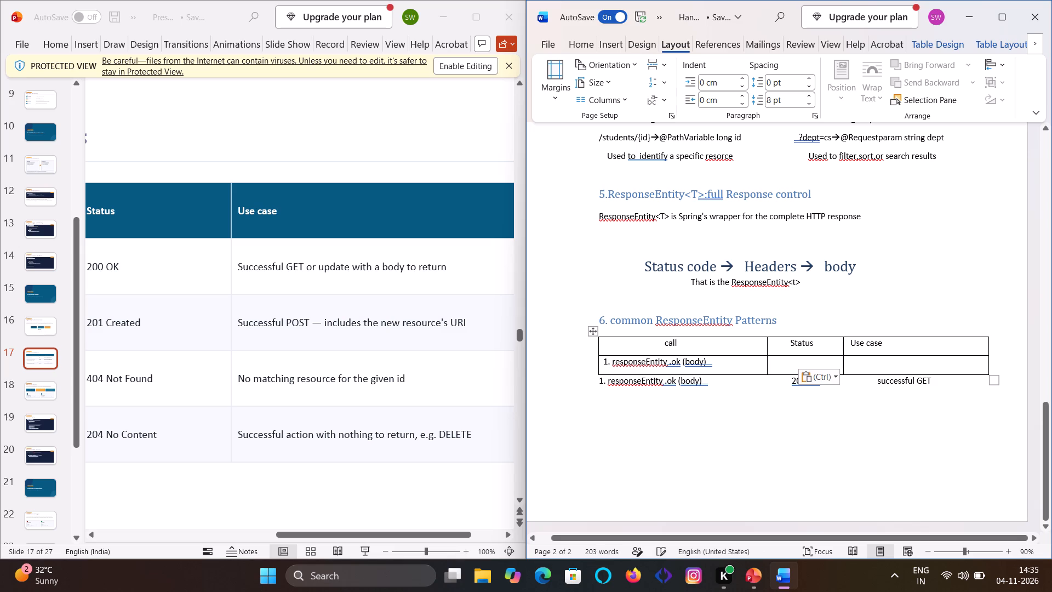
{"action": "left_click", "coordinate": [822, 402]}
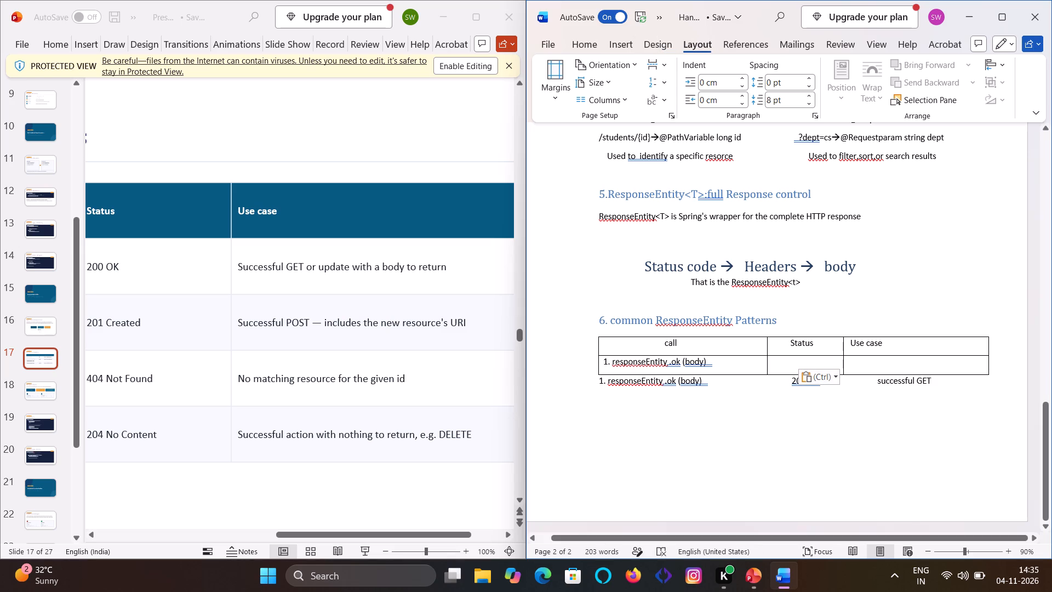
Copy the "200 OK" and "successful GET" part of the line beneath the table into the new row's Status cell.
{"action": "left_click", "coordinate": [794, 399]}
{"action": "left_click_drag", "start_coordinate": [789, 383], "coordinate": [841, 383]}
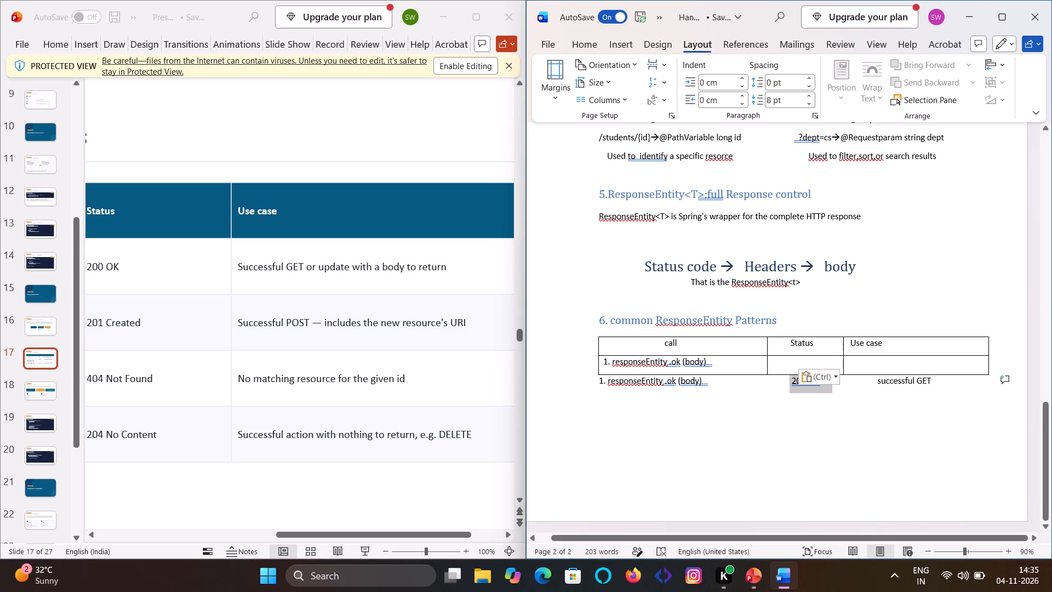
{"action": "left_click_drag", "start_coordinate": [841, 383], "coordinate": [932, 387]}
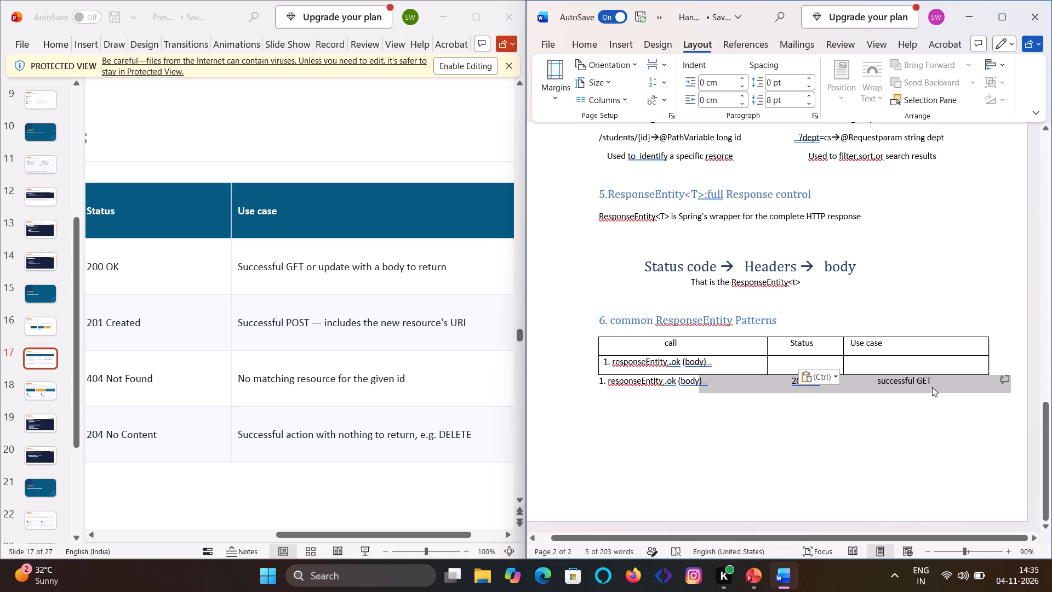
{"action": "key", "text": "ctrl+c"}
{"action": "left_click", "coordinate": [810, 367]}
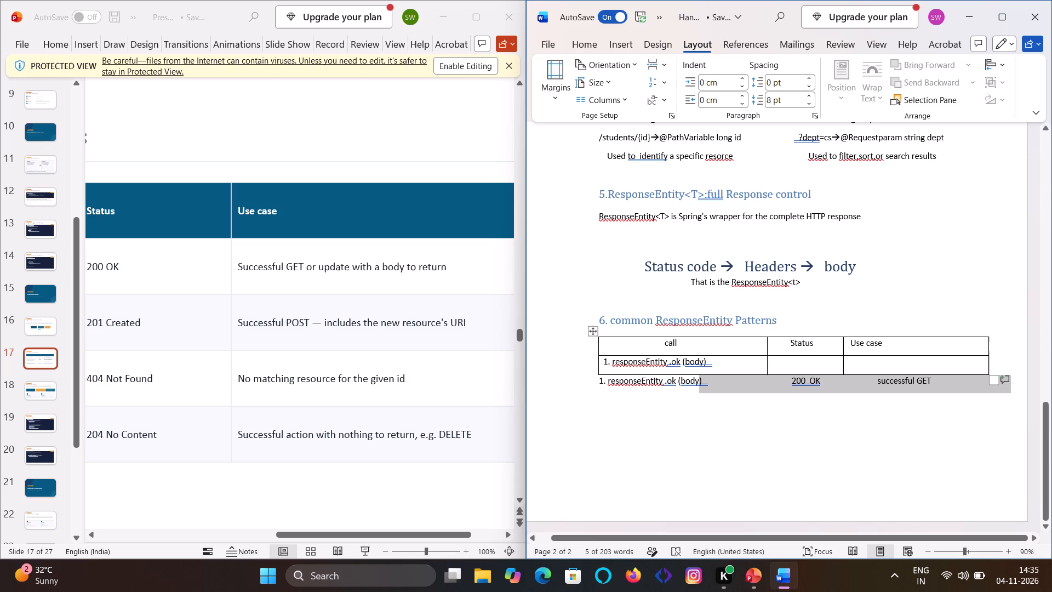
{"action": "key", "text": "ctrl+v"}
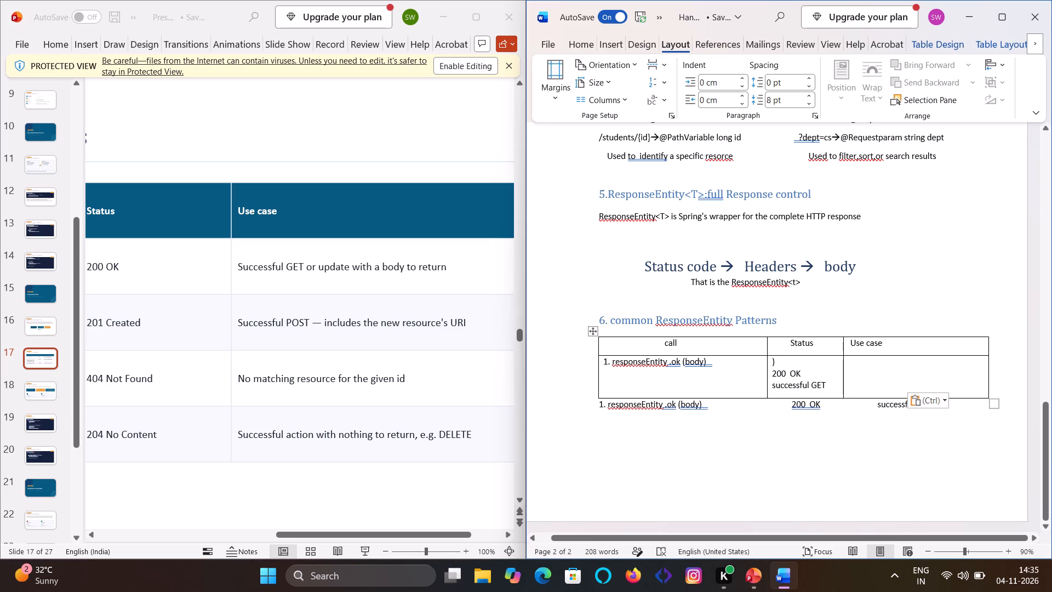
Delete "successful GET" from the new row's Status cell, leaving "200 OK" in it.
{"action": "left_click_drag", "start_coordinate": [833, 384], "coordinate": [767, 383]}
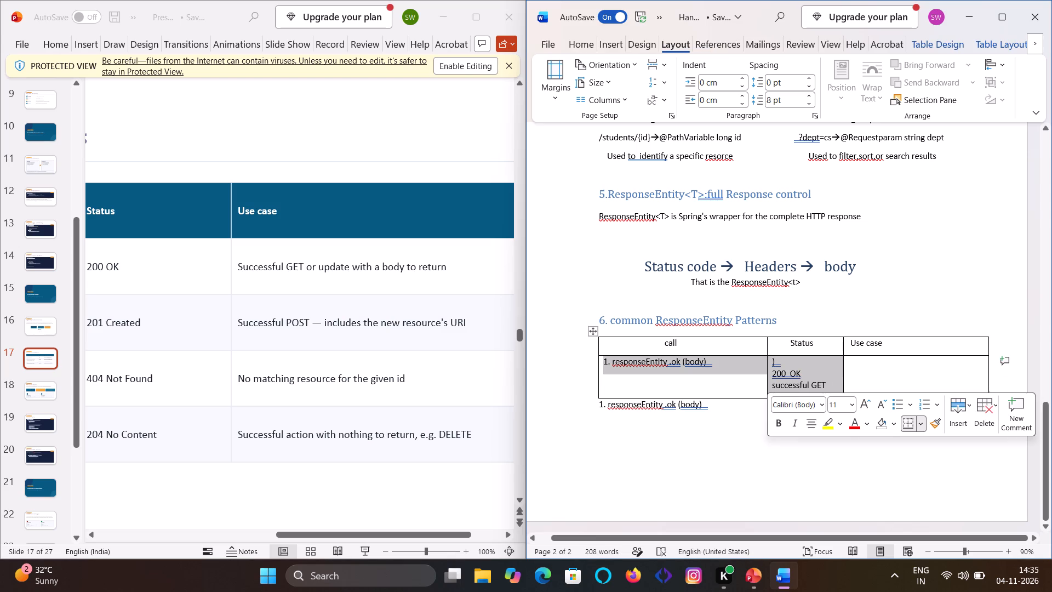
{"action": "left_click", "coordinate": [756, 412]}
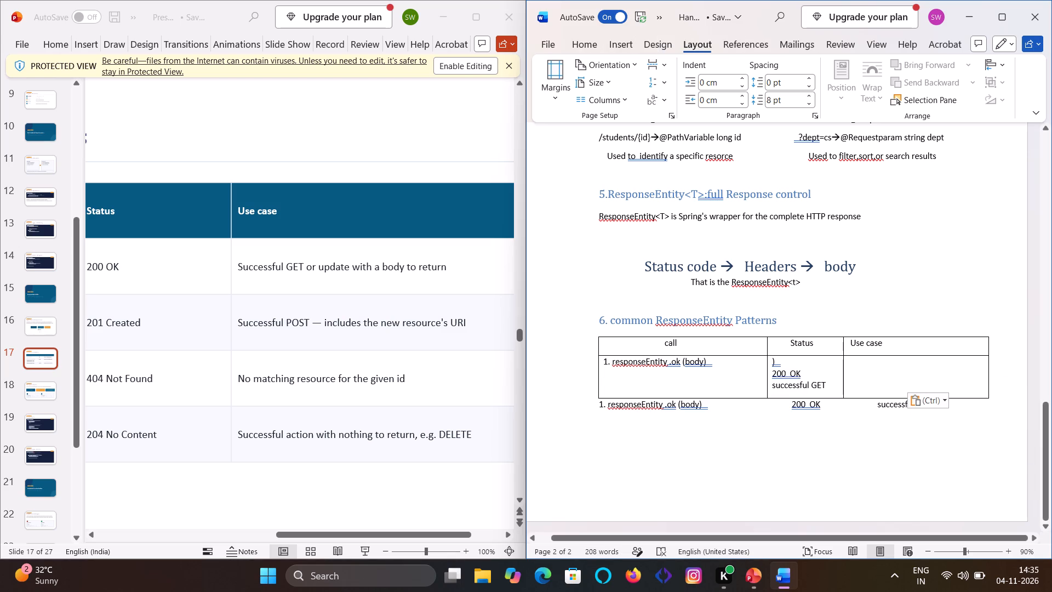
{"action": "left_click", "coordinate": [827, 383]}
{"action": "key", "text": "BackSpace"}
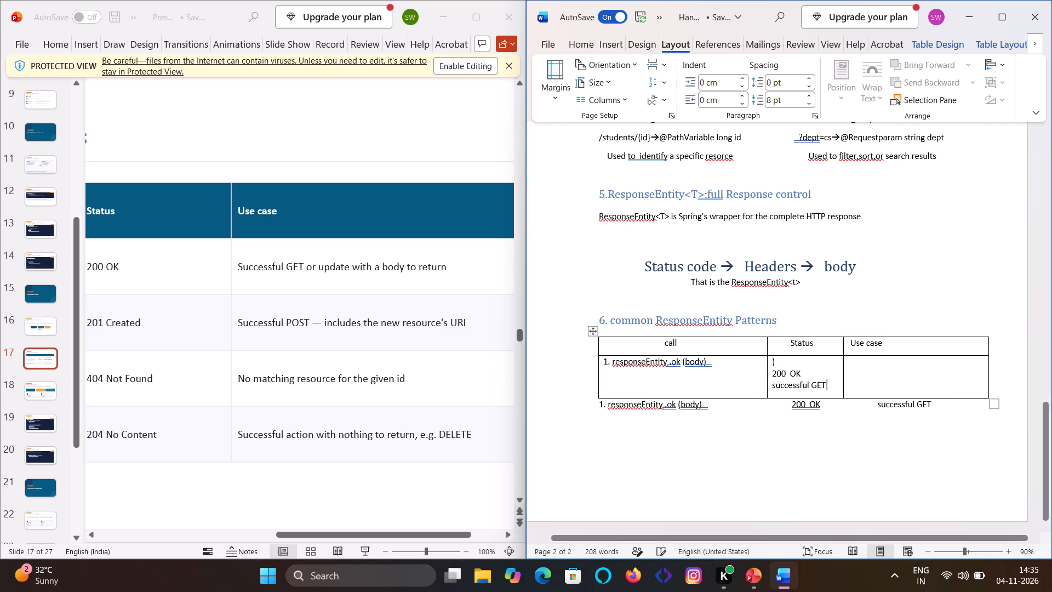
{"action": "key", "text": "BackSpace"}
{"action": "key", "text": "BackSpace"}
{"action": "key", "text": "BackSpace"}
{"action": "key", "text": "BackSpace"}
{"action": "key", "text": "BackSpace"}
{"action": "key", "text": "BackSpace"}
{"action": "key", "text": "BackSpace"}
{"action": "key", "text": "BackSpace"}
{"action": "key", "text": "BackSpace"}
{"action": "key", "text": "BackSpace"}
{"action": "key", "text": "BackSpace"}
{"action": "key", "text": "BackSpace"}
{"action": "key", "text": "BackSpace"}
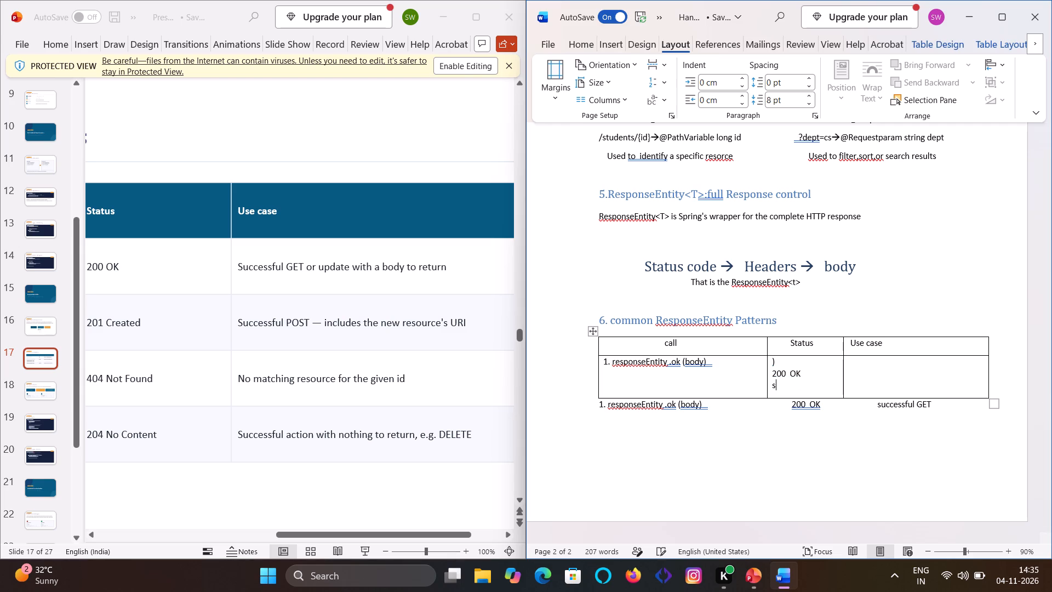
{"action": "key", "text": "BackSpace"}
{"action": "key", "text": "BackSpace"}
{"action": "key", "text": "BackSpace"}
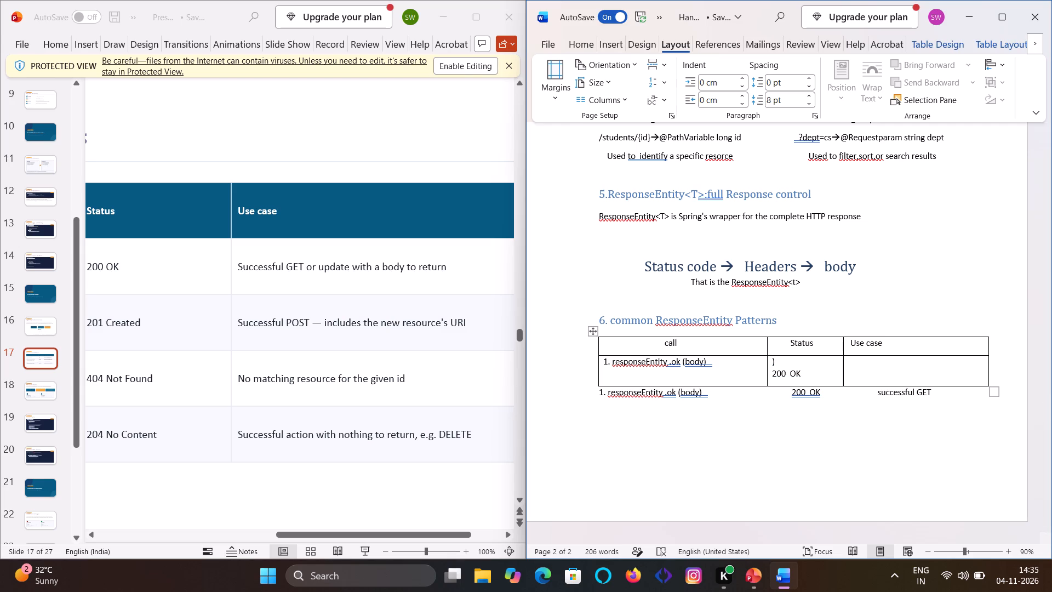
Clear the Status cell of the "responseEntity .ok (body)" row, removing the stray ")", the "200 OK" and the extra line.
{"action": "left_click", "coordinate": [777, 360]}
{"action": "key", "text": "BackSpace"}
{"action": "key", "text": "BackSpace"}
{"action": "key", "text": "BackSpace"}
{"action": "key", "text": "BackSpace"}
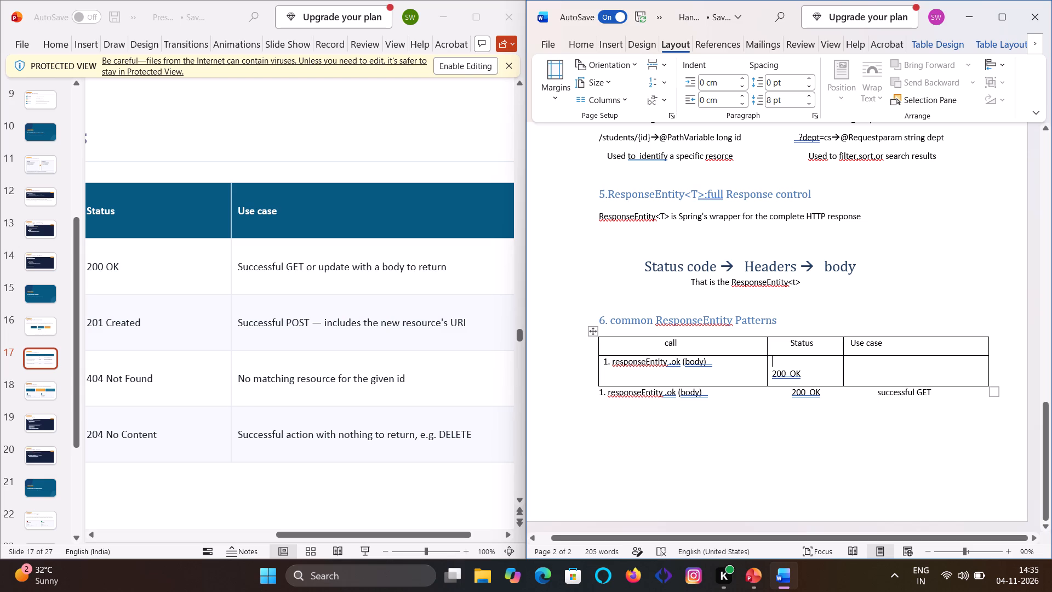
{"action": "left_click", "coordinate": [773, 374]}
{"action": "key", "text": "BackSpace"}
{"action": "key", "text": "BackSpace"}
{"action": "key", "text": "BackSpace"}
{"action": "key", "text": "BackSpace"}
{"action": "left_click", "coordinate": [799, 374]}
{"action": "key", "text": "BackSpace"}
{"action": "key", "text": "BackSpace"}
{"action": "key", "text": "BackSpace"}
{"action": "key", "text": "BackSpace"}
{"action": "key", "text": "BackSpace"}
{"action": "key", "text": "BackSpace"}
{"action": "key", "text": "BackSpace"}
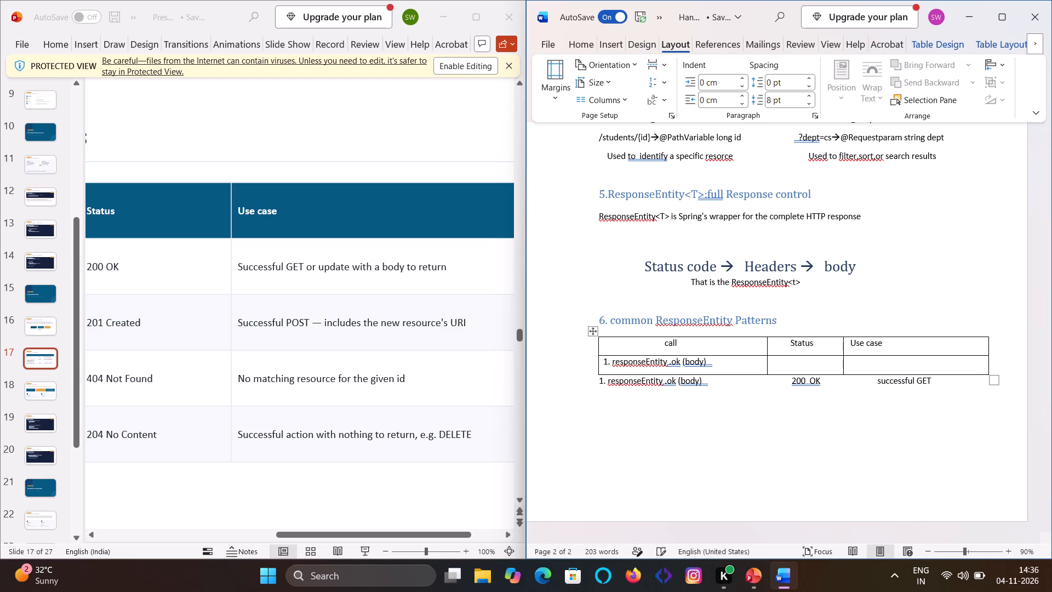
Enter "200 OK" in the Status cell of the "responseEntity .ok (body)" row.
{"action": "left_click", "coordinate": [775, 363]}
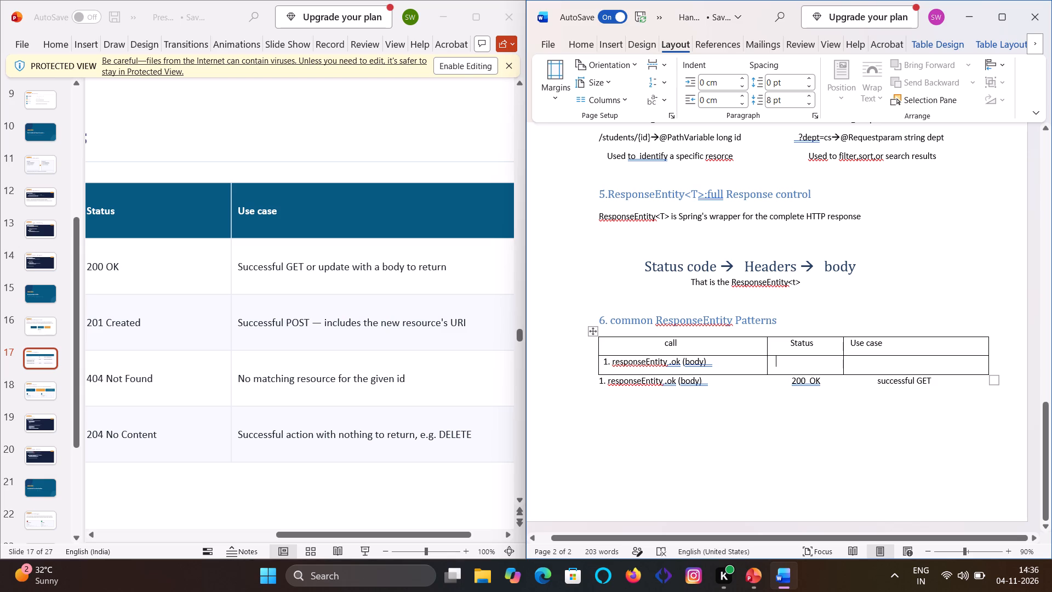
{"action": "key", "text": "2"}
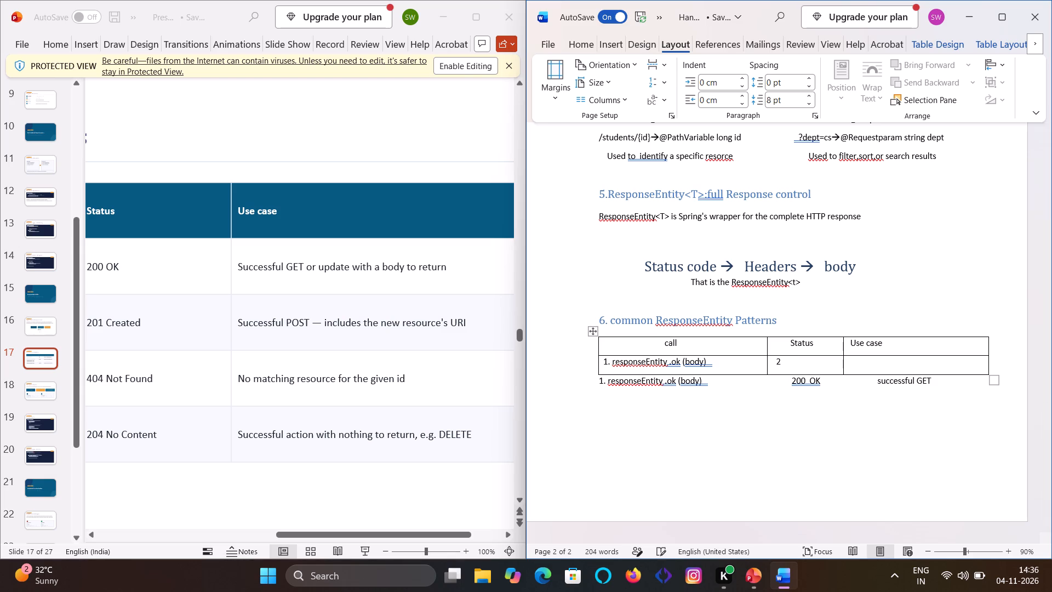
{"action": "type", "text": "00"}
{"action": "key", "text": "space"}
{"action": "type", "text": "OK"}
{"action": "key", "text": "space"}
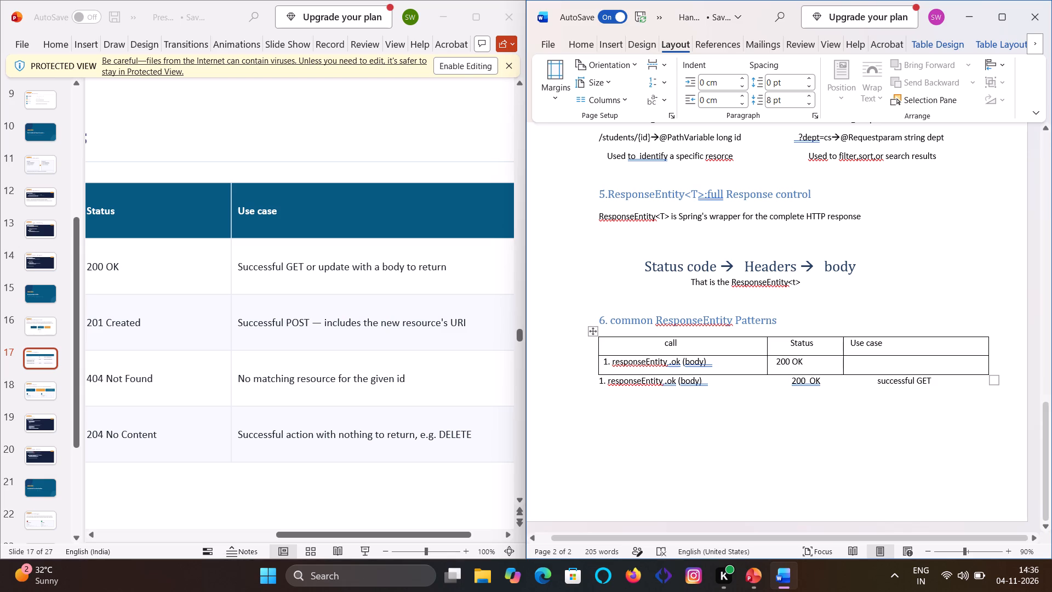
Copy "successful GET" from the line beneath the table into the Use case cell of the "200 OK" row.
{"action": "left_click", "coordinate": [903, 369]}
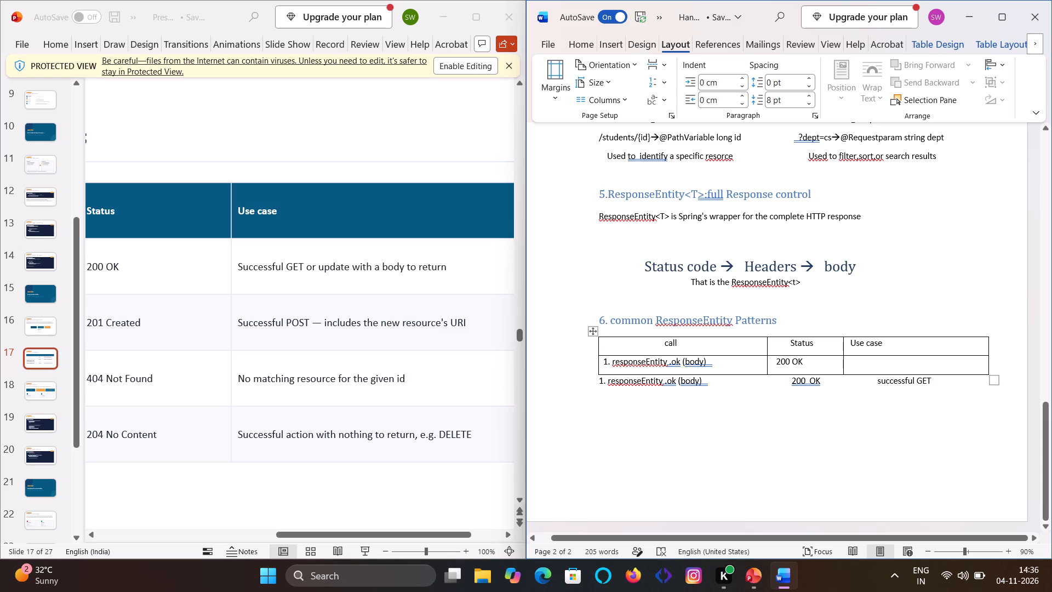
{"action": "left_click_drag", "start_coordinate": [874, 384], "coordinate": [919, 382]}
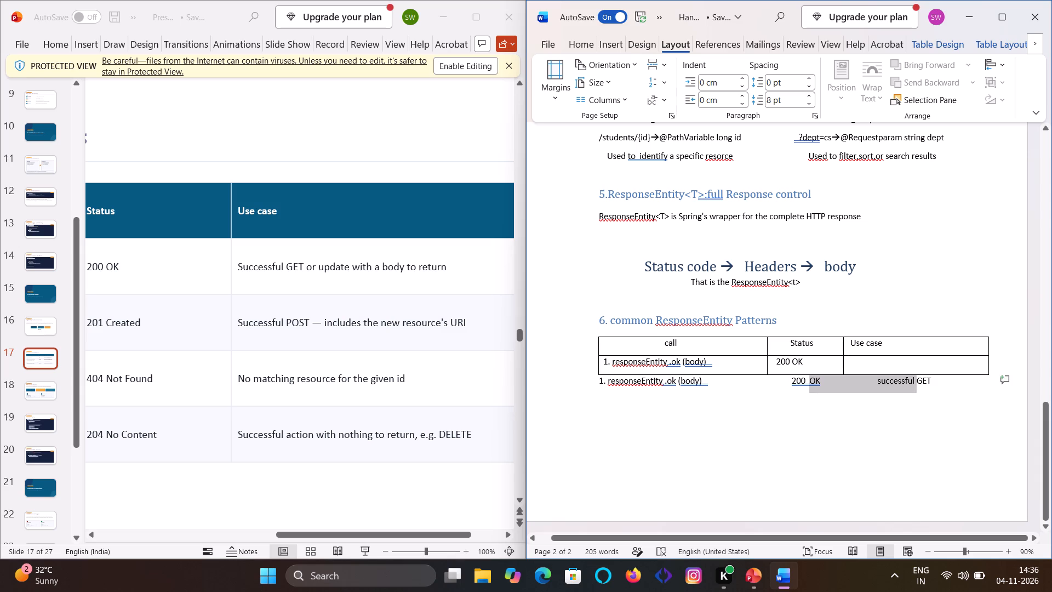
{"action": "left_click_drag", "start_coordinate": [919, 382], "coordinate": [861, 386]}
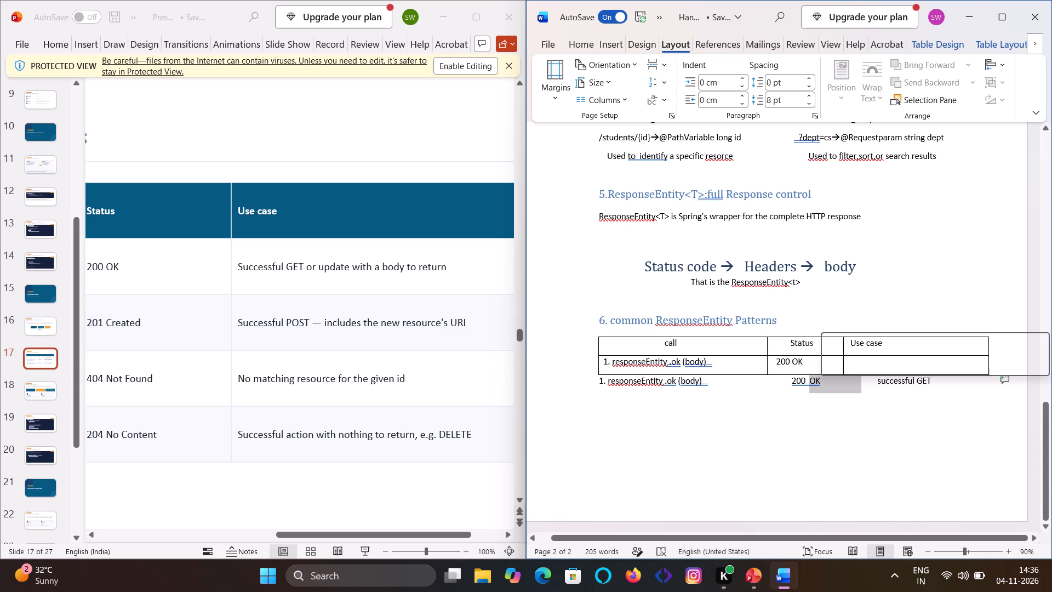
{"action": "left_click", "coordinate": [862, 426]}
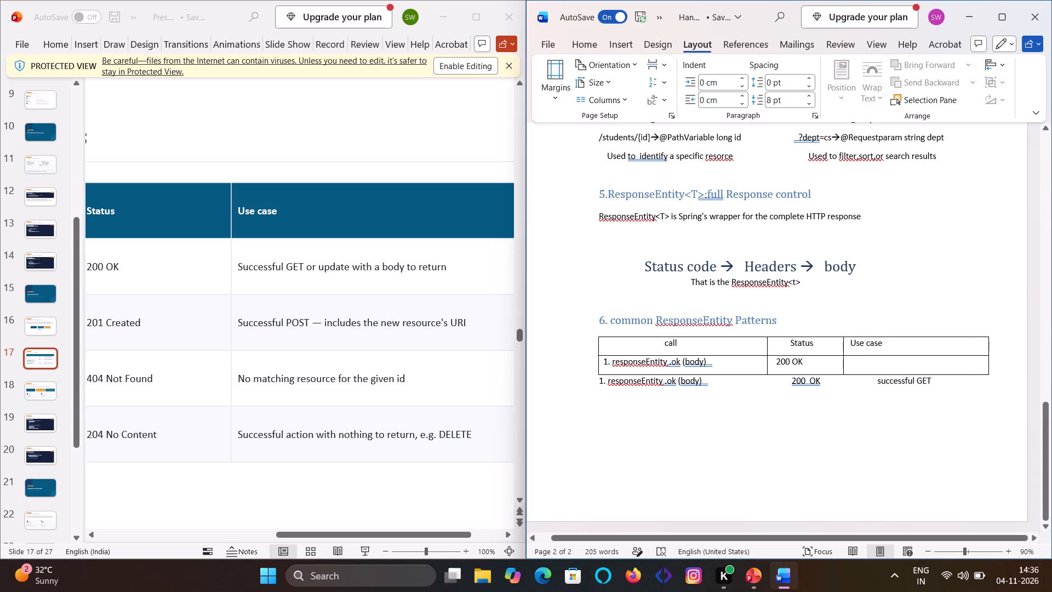
{"action": "left_click_drag", "start_coordinate": [931, 383], "coordinate": [893, 383]}
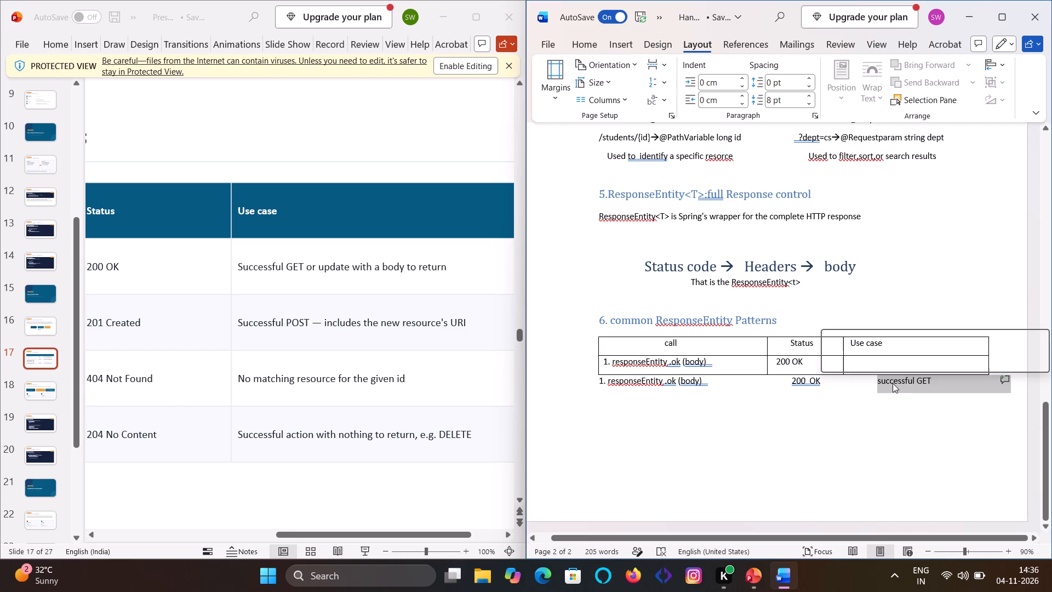
{"action": "key", "text": "ctrl+c"}
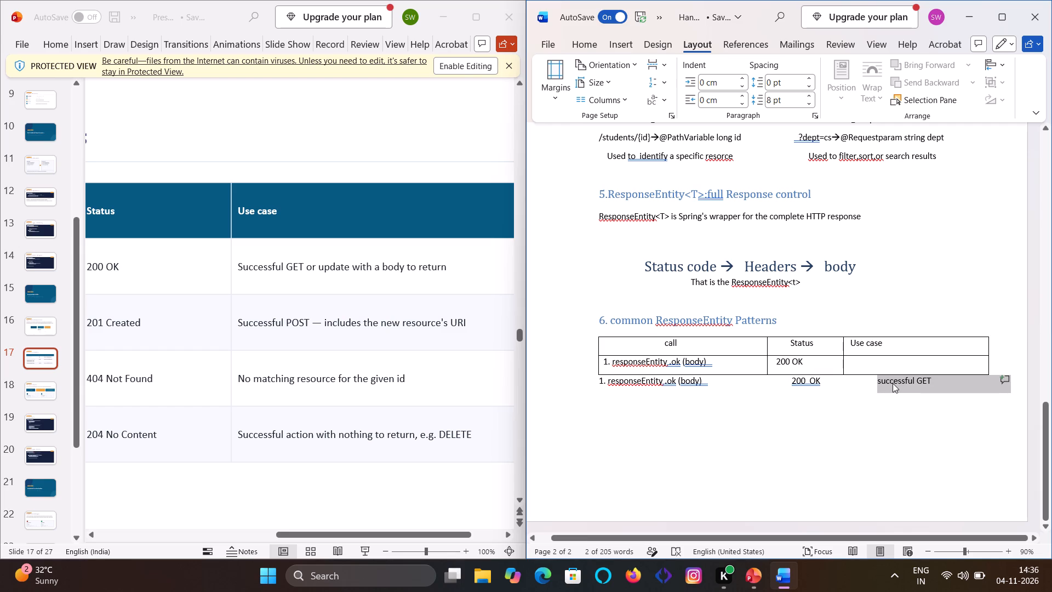
{"action": "left_click", "coordinate": [856, 363]}
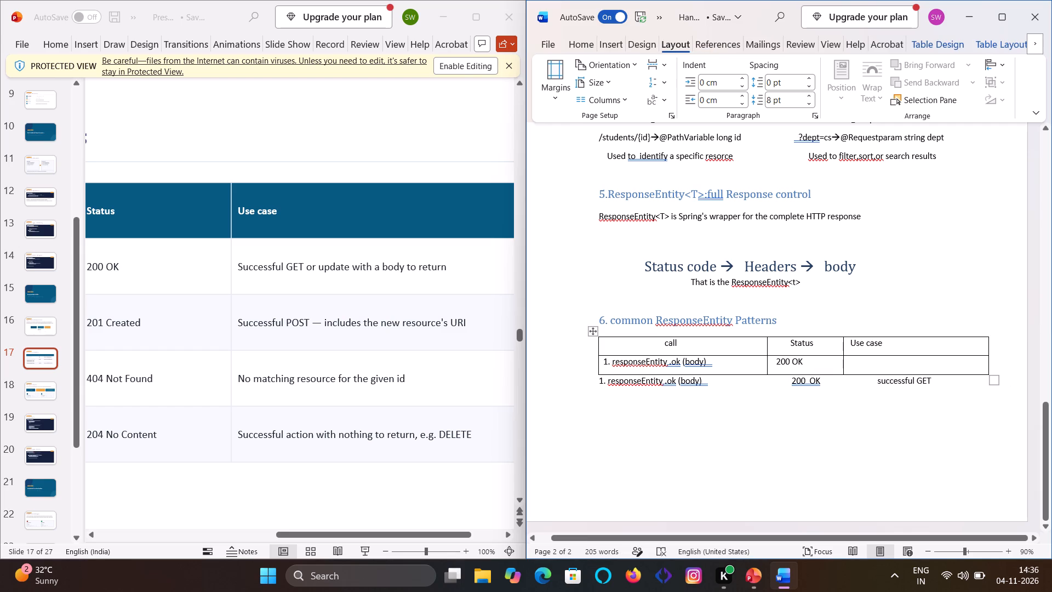
{"action": "key", "text": "ctrl+v"}
Delete the leftover "1. responseEntity .ok (body) 200 OK successful GET" line beneath section 6's table.
{"action": "left_click_drag", "start_coordinate": [937, 385], "coordinate": [599, 384]}
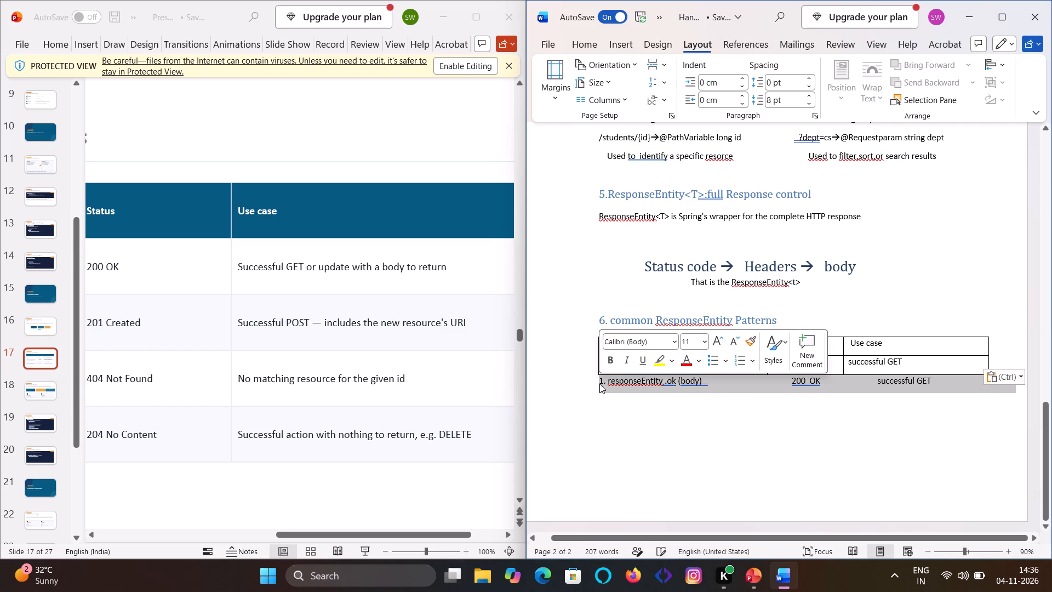
{"action": "key", "text": "BackSpace"}
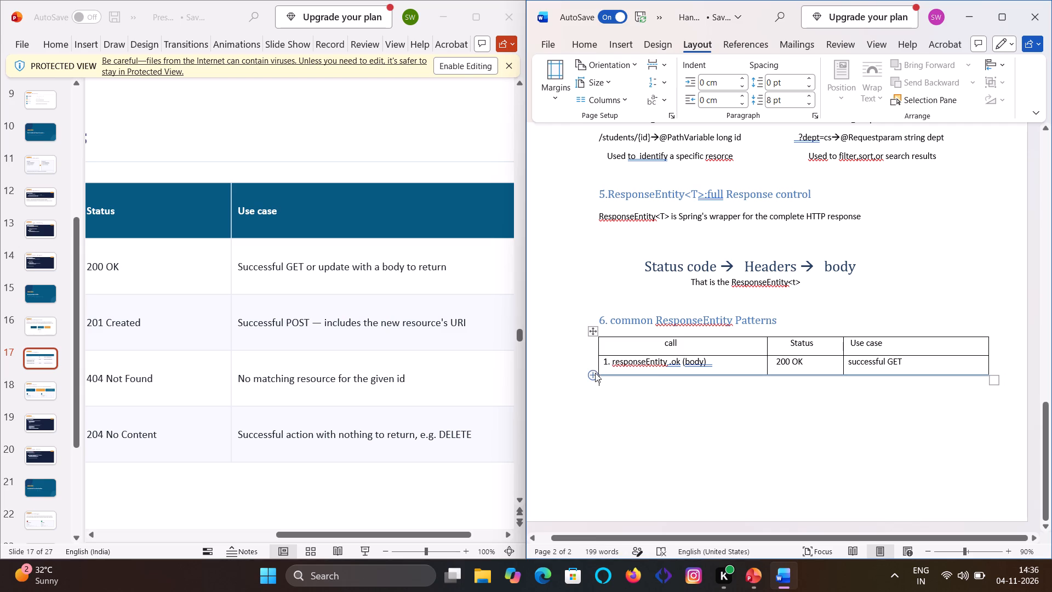
Add an empty row beneath the "200 OK" row of section 6's table.
{"action": "left_click", "coordinate": [595, 373]}
{"action": "left_click", "coordinate": [596, 463]}
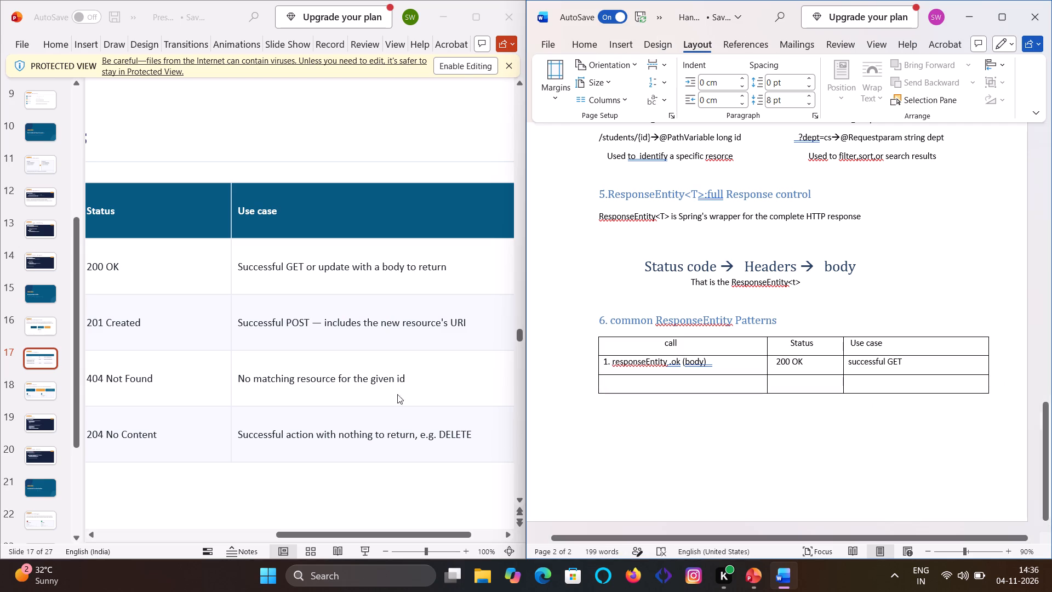
Remove the "1." numbering before "responseEntity .ok (body)" in the call cell and indent the text with spaces instead.
{"action": "scroll", "coordinate": [339, 365], "scroll_direction": "left", "scroll_amount": 3}
{"action": "scroll", "coordinate": [339, 365], "scroll_direction": "right", "scroll_amount": 8}
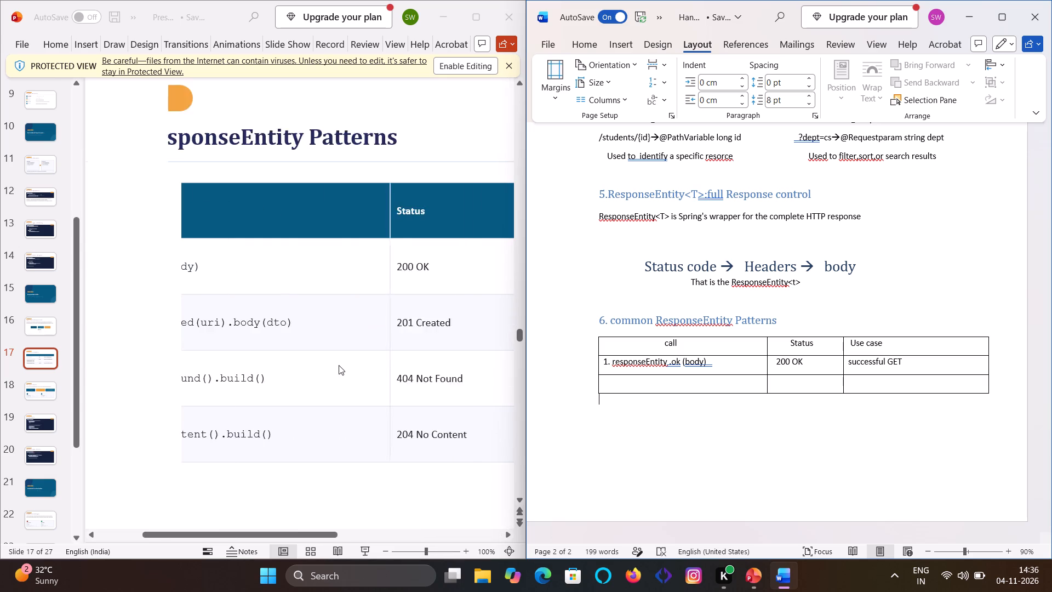
{"action": "scroll", "coordinate": [339, 365], "scroll_direction": "right", "scroll_amount": 2}
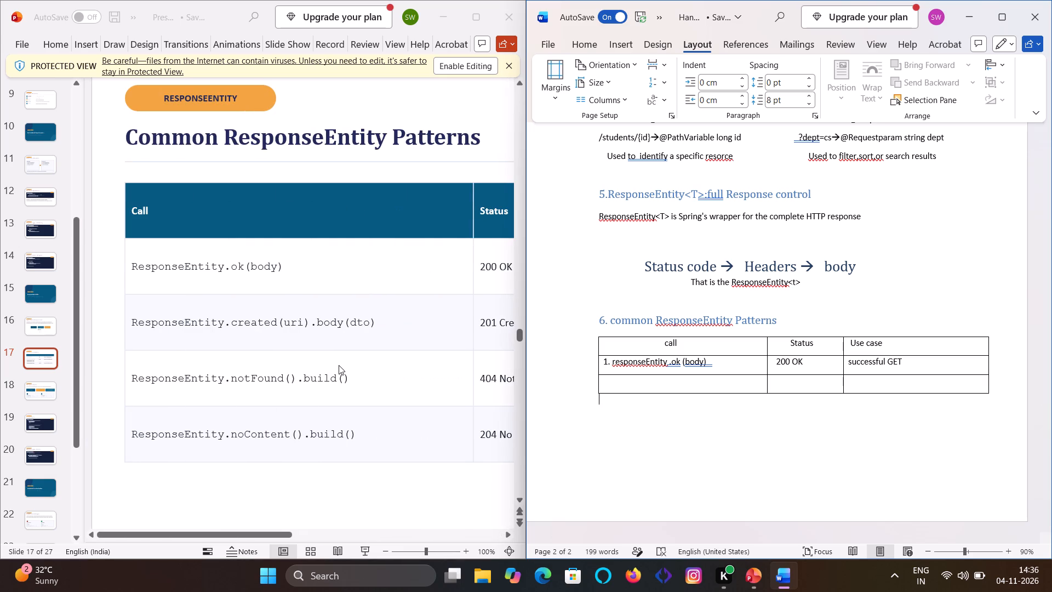
{"action": "left_click", "coordinate": [608, 366]}
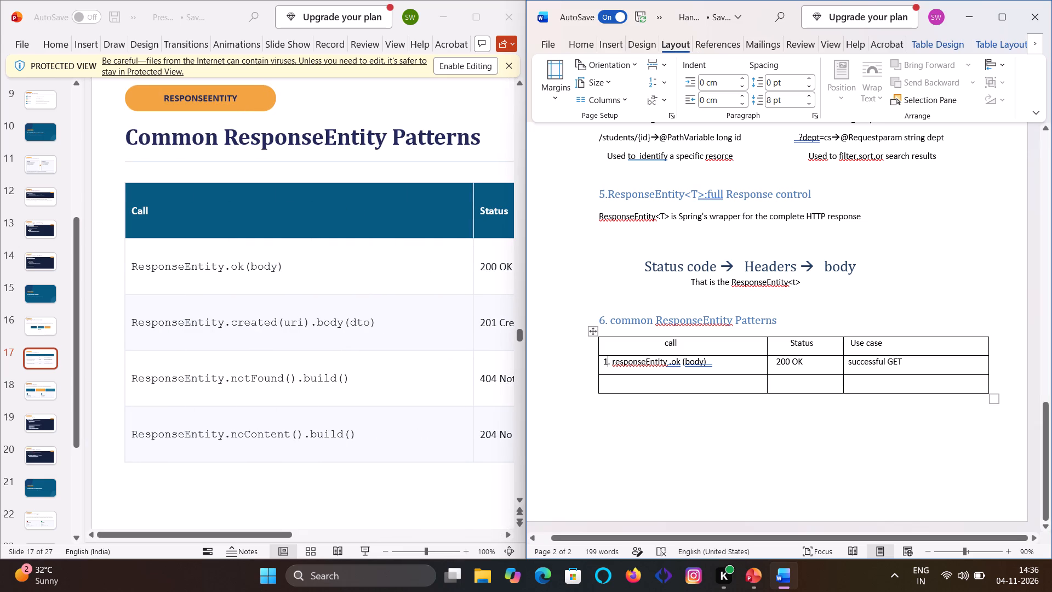
{"action": "left_click", "coordinate": [611, 365]}
{"action": "key", "text": "BackSpace"}
{"action": "key", "text": "BackSpace"}
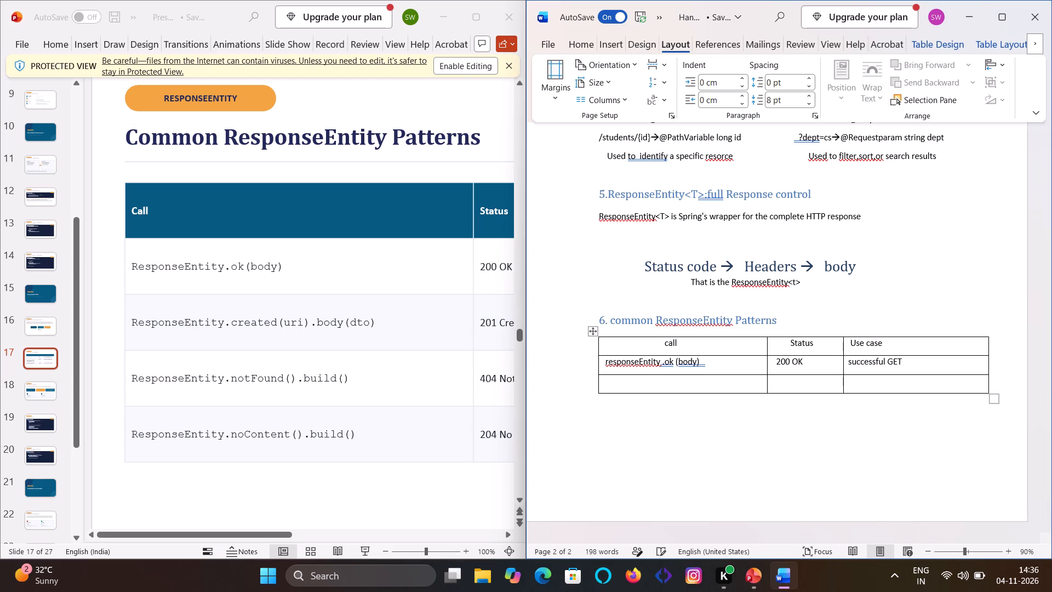
{"action": "key", "text": "space"}
{"action": "key", "text": "space"}
{"action": "key", "text": "space"}
{"action": "key", "text": "space"}
{"action": "key", "text": "space"}
{"action": "key", "text": "space"}
{"action": "key", "text": "space"}
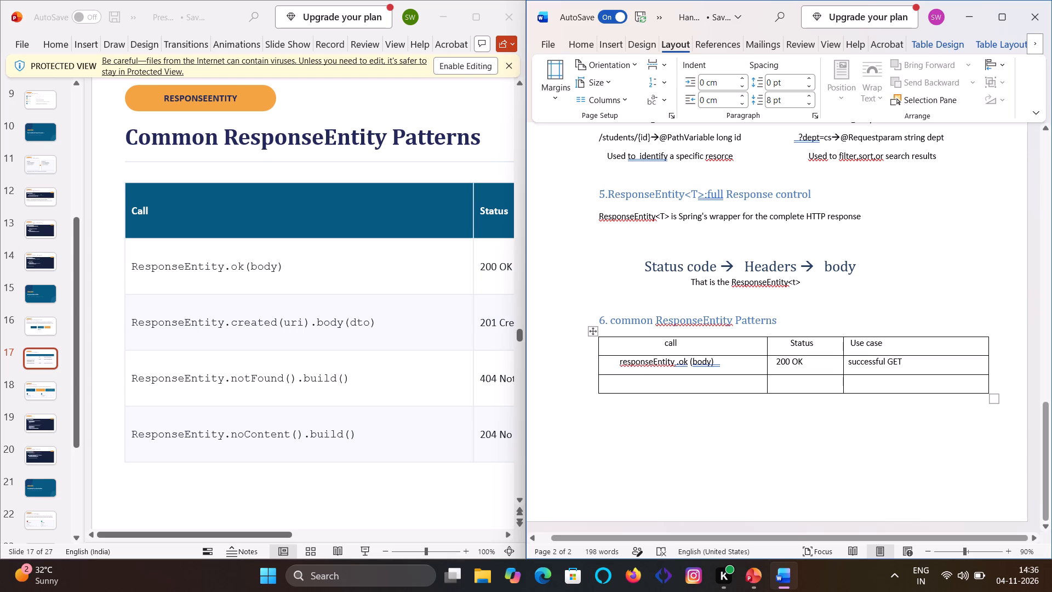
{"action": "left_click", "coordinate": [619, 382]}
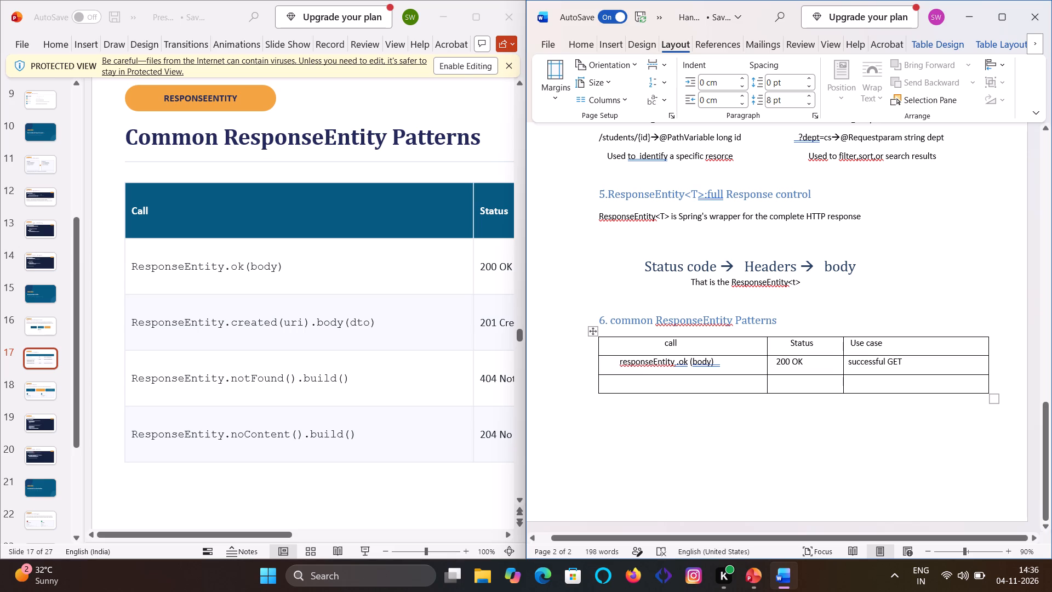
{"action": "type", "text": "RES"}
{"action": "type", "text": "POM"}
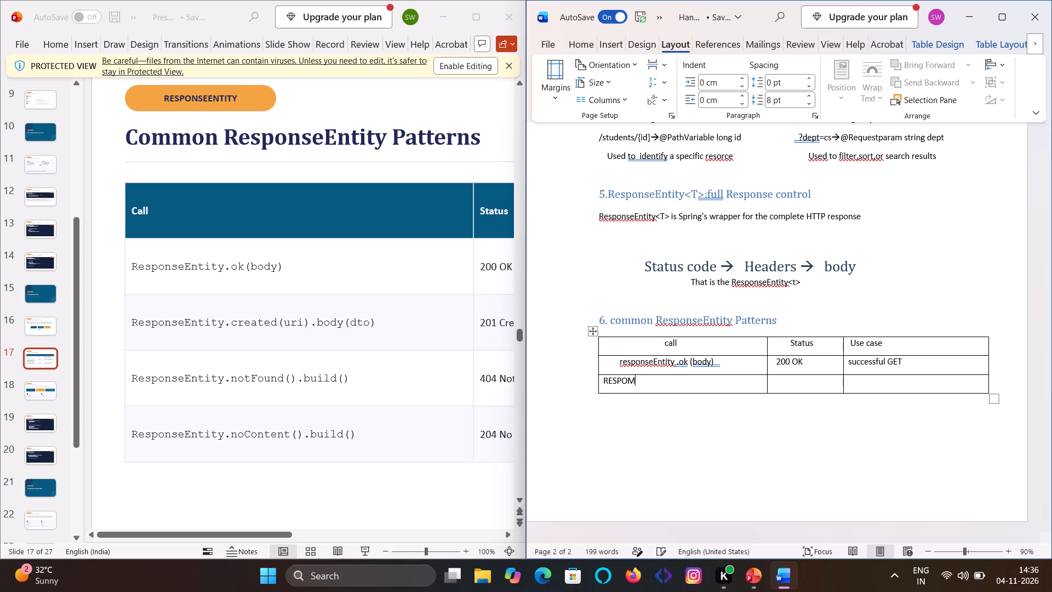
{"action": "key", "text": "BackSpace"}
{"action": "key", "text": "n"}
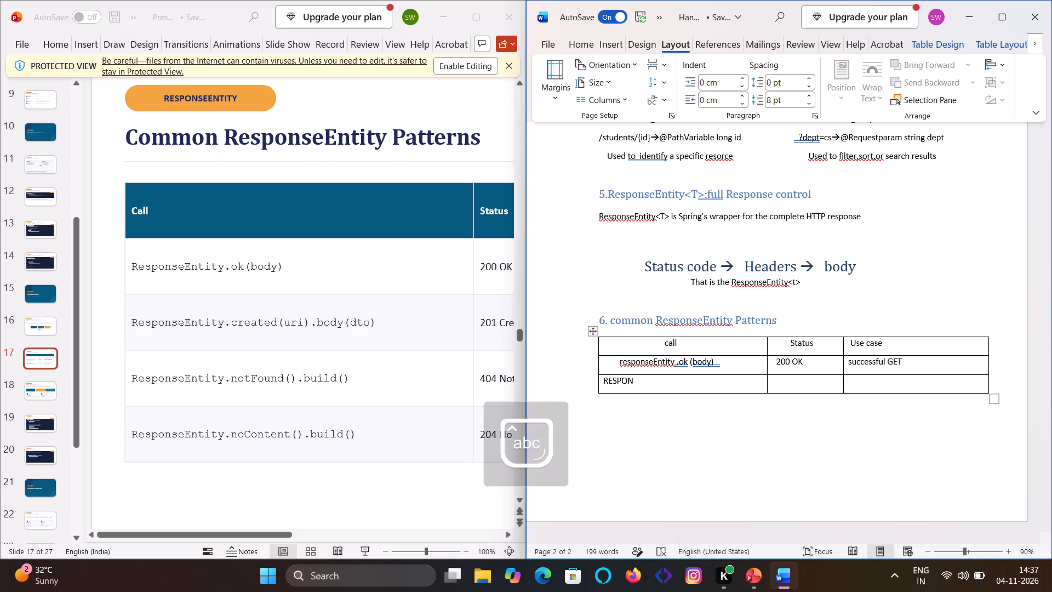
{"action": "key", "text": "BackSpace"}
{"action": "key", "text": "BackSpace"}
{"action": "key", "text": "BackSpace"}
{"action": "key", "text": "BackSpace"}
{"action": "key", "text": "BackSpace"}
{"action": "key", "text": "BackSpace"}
Enter "responseEntity.created(uri).body(dto)" in the call cell of the empty row beneath the "200 OK" row.
{"action": "type", "text": "re"}
{"action": "type", "text": "spon"}
{"action": "type", "text": "se"}
{"action": "key", "text": "e"}
{"action": "type", "text": "ntity"}
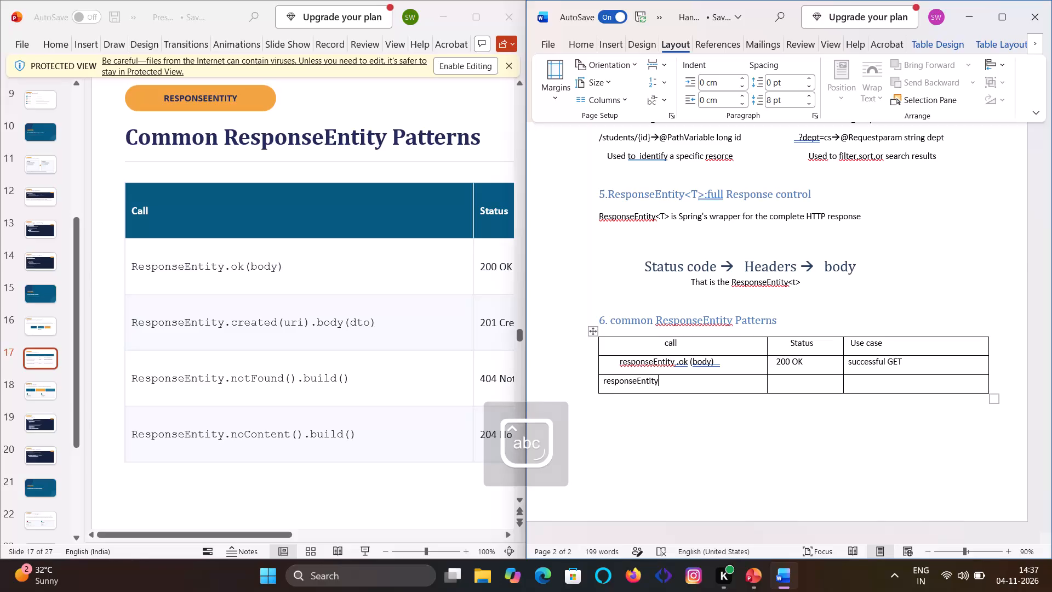
{"action": "key", "text": "period"}
{"action": "type", "text": "cre"}
{"action": "type", "text": "ated"}
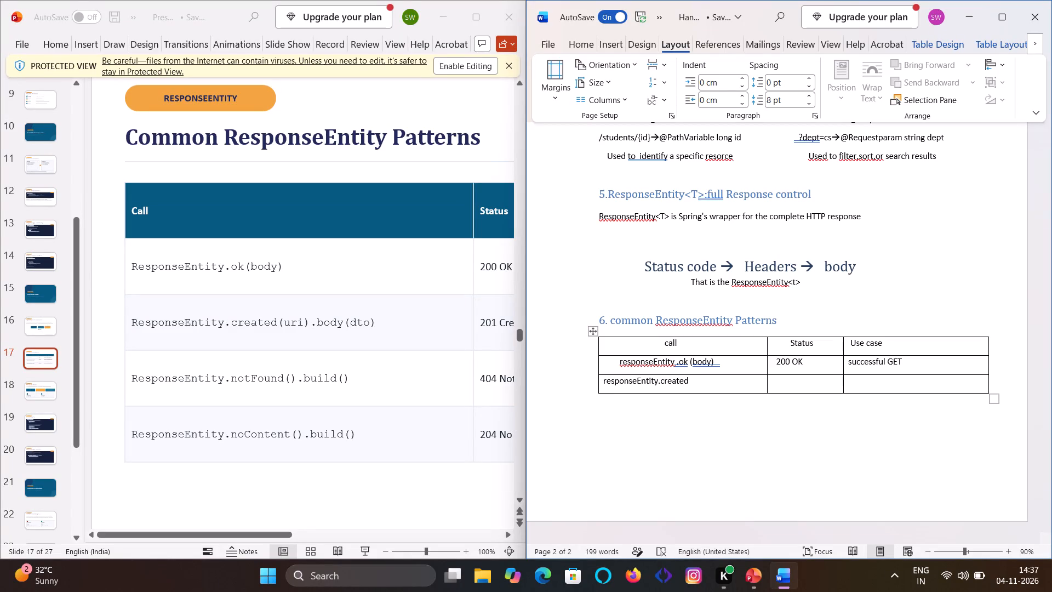
{"action": "key", "text": "shift+parenleft"}
{"action": "type", "text": "uri"}
{"action": "key", "text": "shift+parenright"}
{"action": "type", "text": ".bod"}
{"action": "key", "text": "y"}
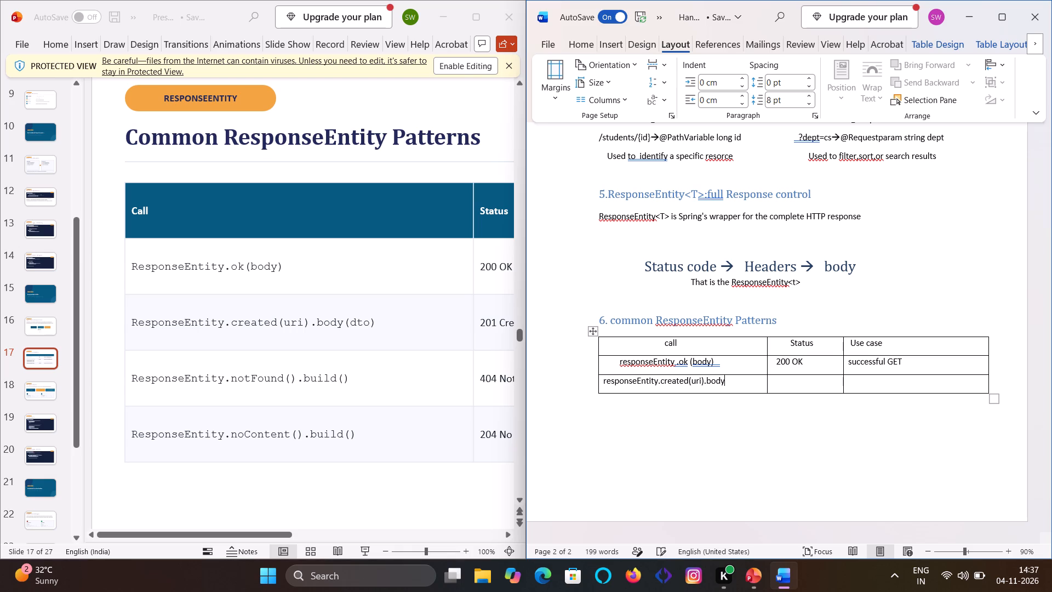
{"action": "key", "text": "shift+parenleft"}
{"action": "type", "text": "dto"}
{"action": "key", "text": "shift+parenright"}
Enter "201 created" in the Status cell of the responseEntity.created row, following the slide's Status column.
{"action": "scroll", "coordinate": [316, 378], "scroll_direction": "left", "scroll_amount": 1}
{"action": "scroll", "coordinate": [316, 378], "scroll_direction": "right", "scroll_amount": 3}
{"action": "scroll", "coordinate": [316, 378], "scroll_direction": "left", "scroll_amount": 8}
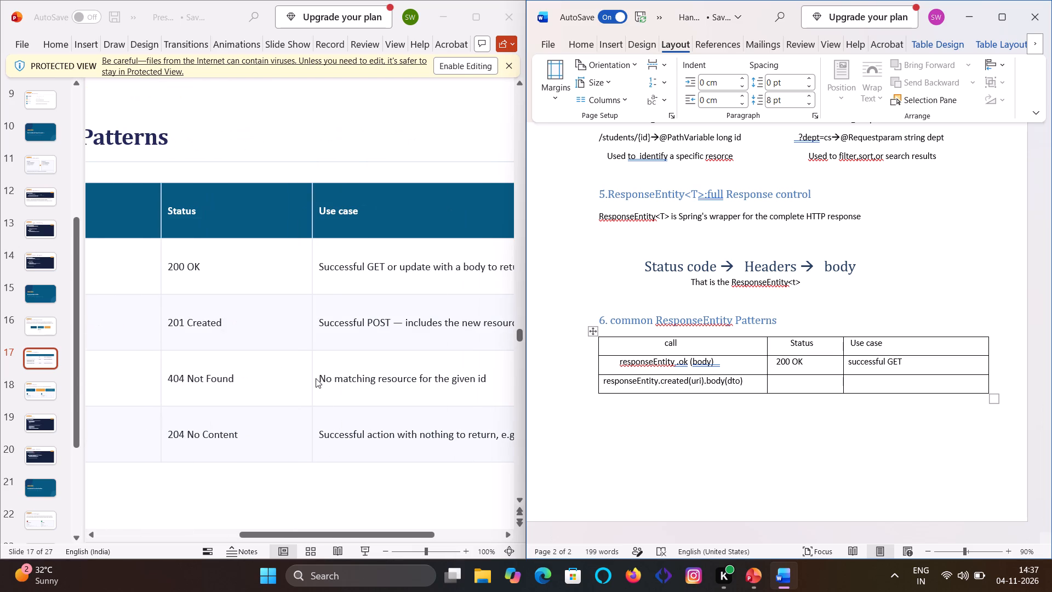
{"action": "left_click", "coordinate": [781, 383]}
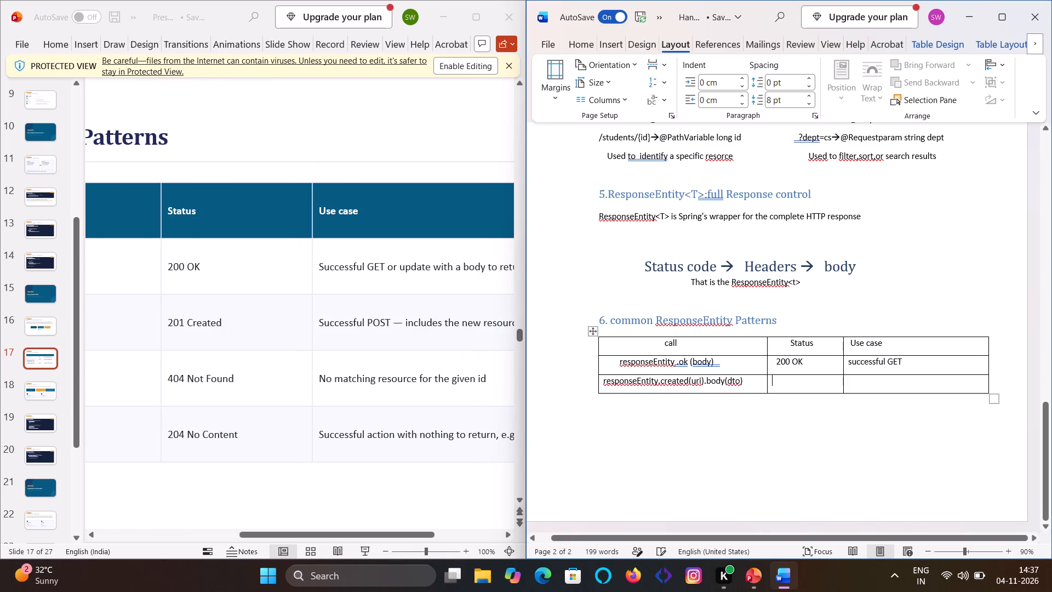
{"action": "type", "text": "201"}
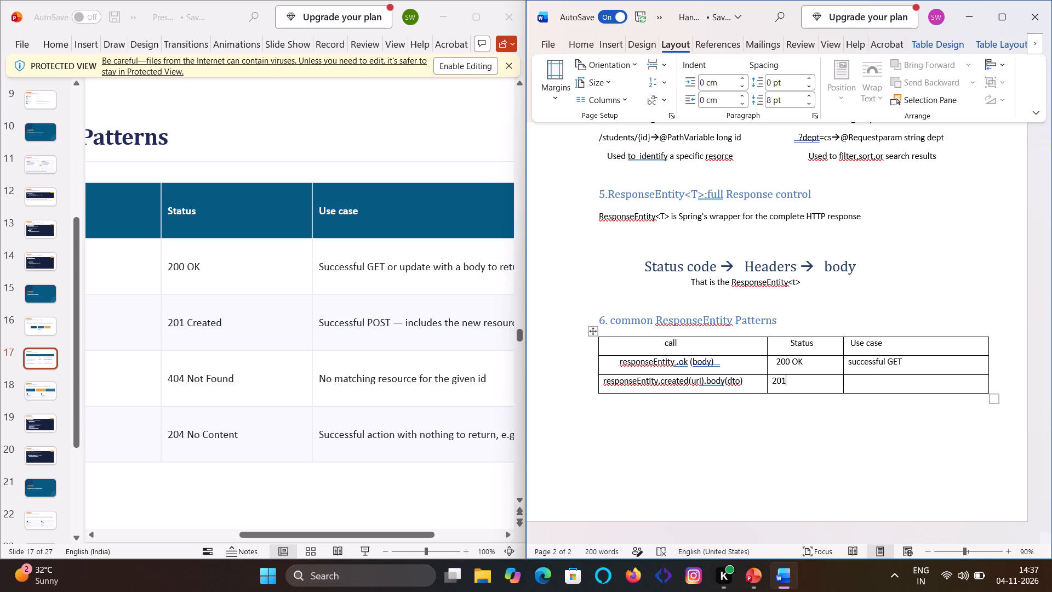
{"action": "key", "text": "space"}
{"action": "type", "text": "cre"}
{"action": "type", "text": "ated"}
Enter "Successful post" in the Use case cell of the "201 created" row.
{"action": "left_click", "coordinate": [872, 383]}
{"action": "type", "text": "su"}
{"action": "type", "text": "cc"}
{"action": "type", "text": "ess"}
{"action": "type", "text": "ful"}
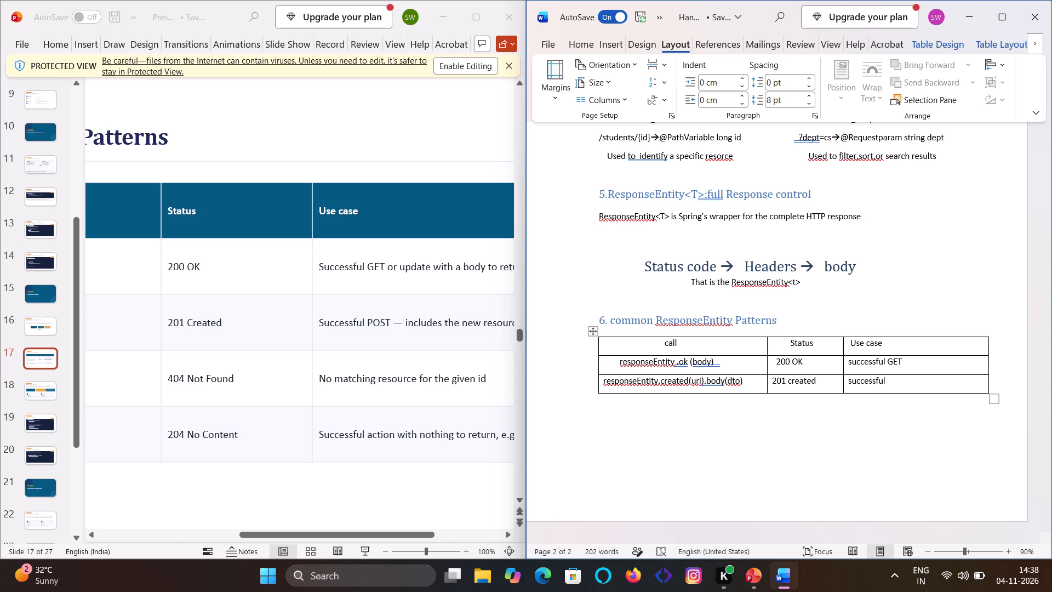
{"action": "key", "text": "space"}
{"action": "type", "text": "post"}
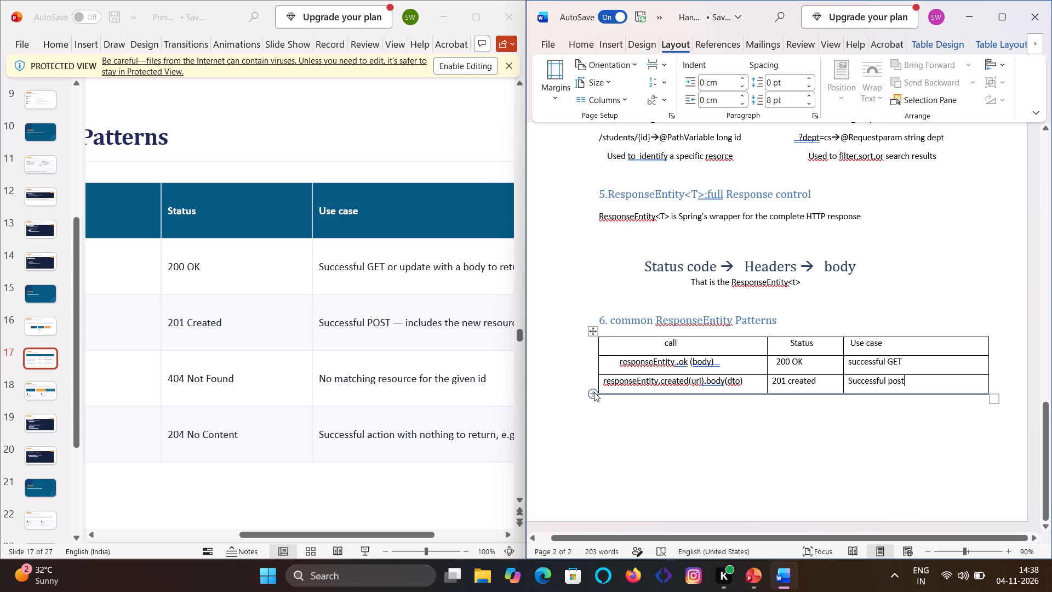
Add an empty row beneath the "201 created" row of section 6's table.
{"action": "left_click", "coordinate": [594, 392]}
{"action": "left_click", "coordinate": [613, 484]}
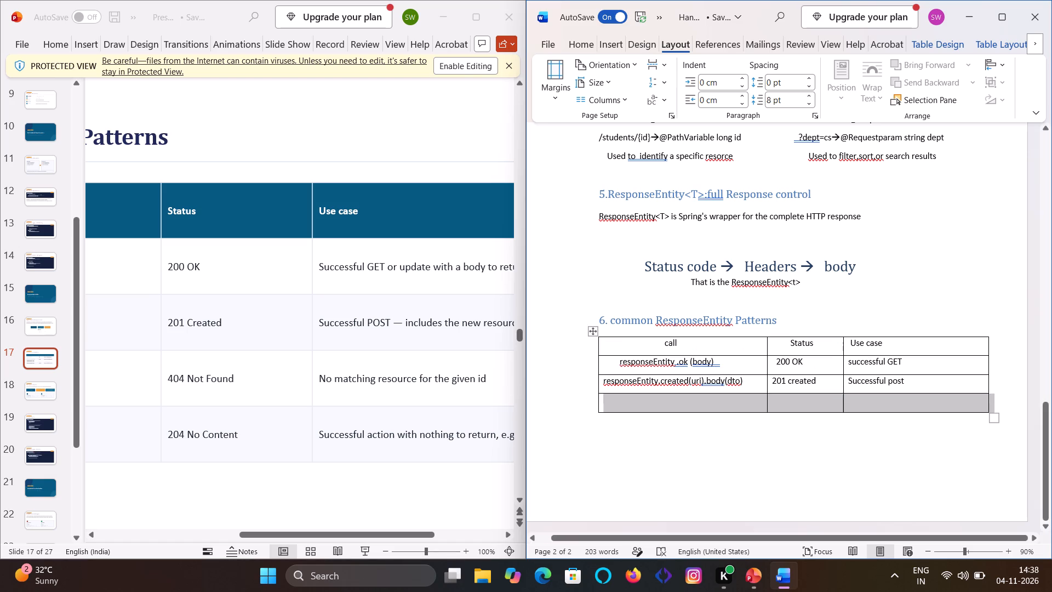
Review the ResponseEntity patterns slide and the presentation's remaining slides on DTOs, building the API and exception handling.
{"action": "scroll", "coordinate": [315, 402], "scroll_direction": "left", "scroll_amount": 3}
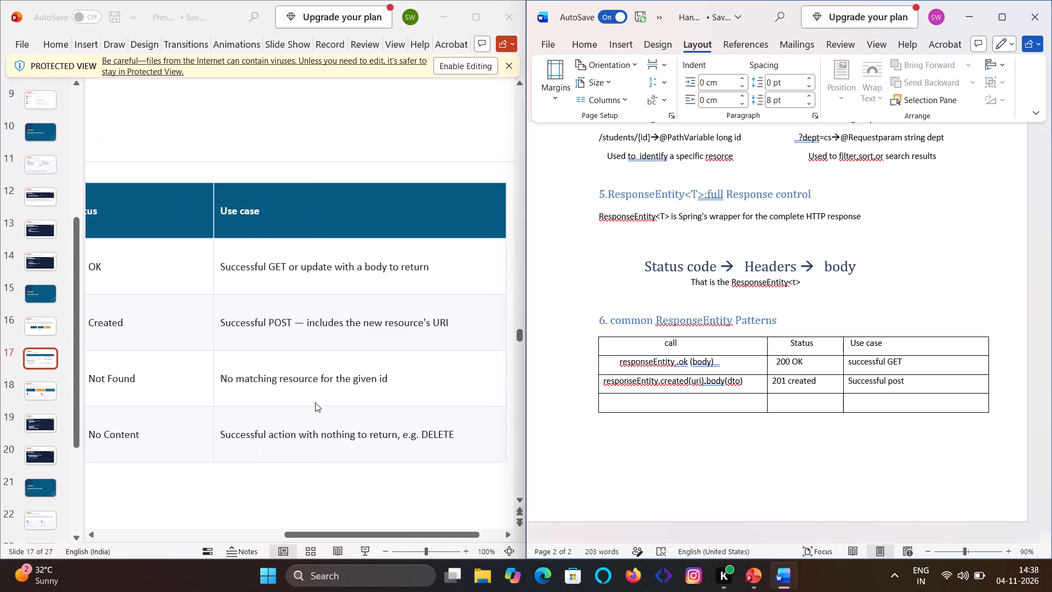
{"action": "scroll", "coordinate": [315, 402], "scroll_direction": "right", "scroll_amount": 4}
{"action": "scroll", "coordinate": [315, 402], "scroll_direction": "left", "scroll_amount": 3}
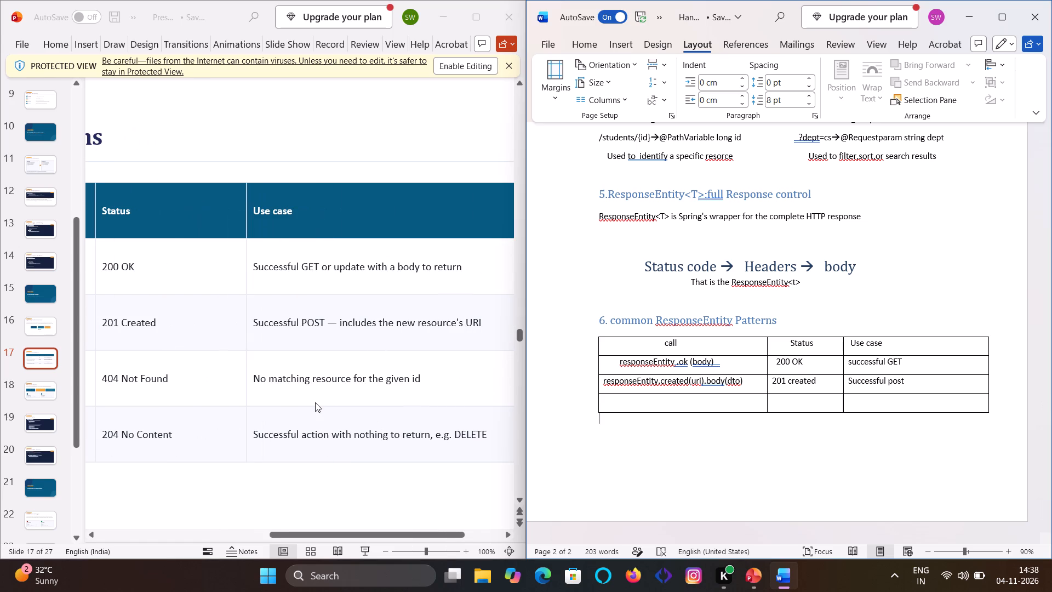
{"action": "scroll", "coordinate": [315, 402], "scroll_direction": "right", "scroll_amount": 2}
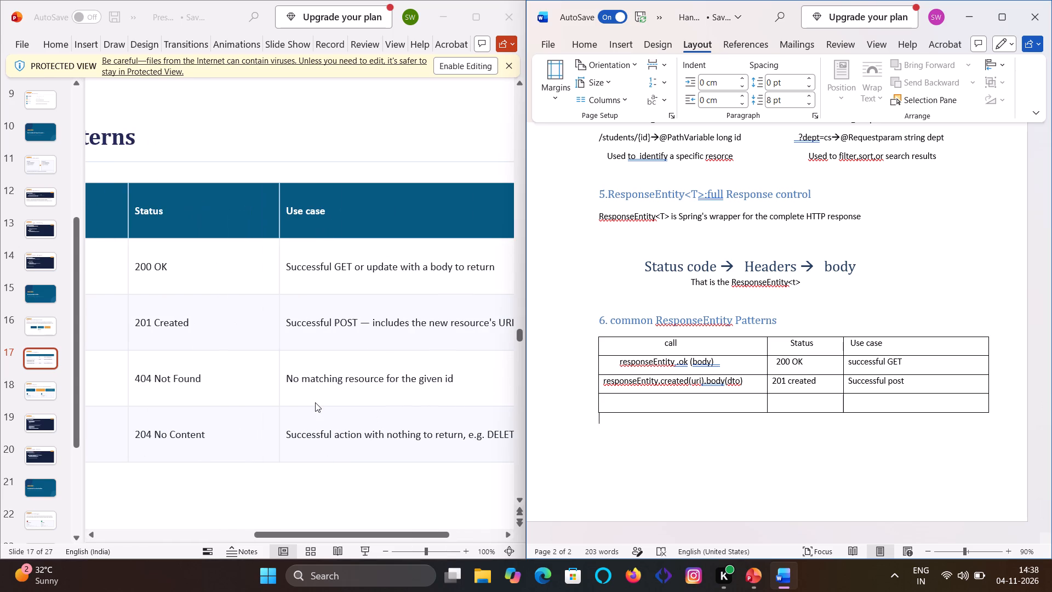
{"action": "scroll", "coordinate": [315, 402], "scroll_direction": "right", "scroll_amount": 10}
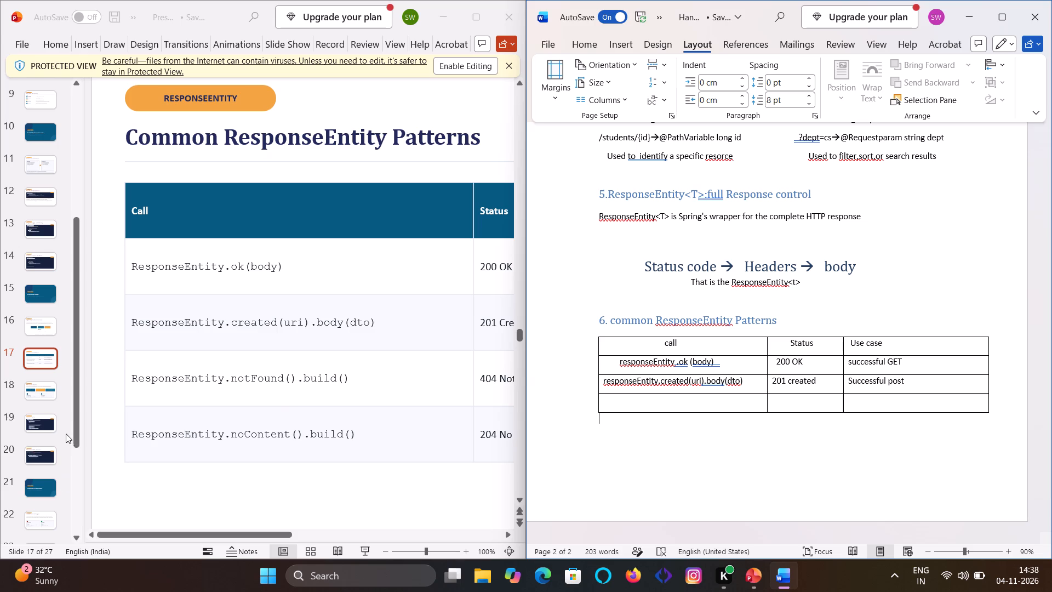
{"action": "left_click_drag", "start_coordinate": [77, 428], "coordinate": [77, 510]}
{"action": "left_click", "coordinate": [77, 510]}
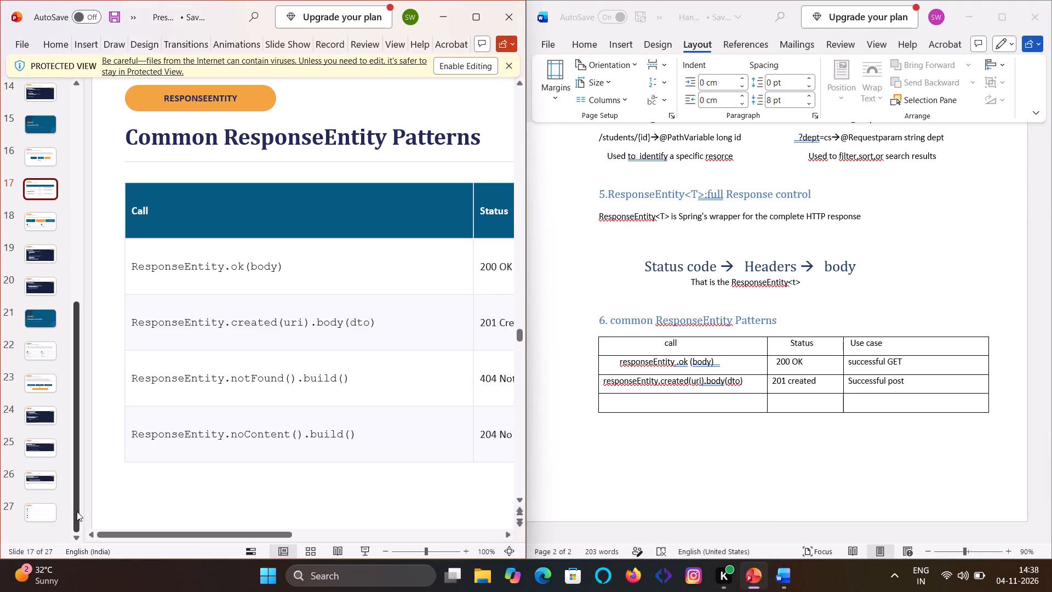
{"action": "left_click_drag", "start_coordinate": [77, 511], "coordinate": [76, 524]}
{"action": "left_click", "coordinate": [45, 479]}
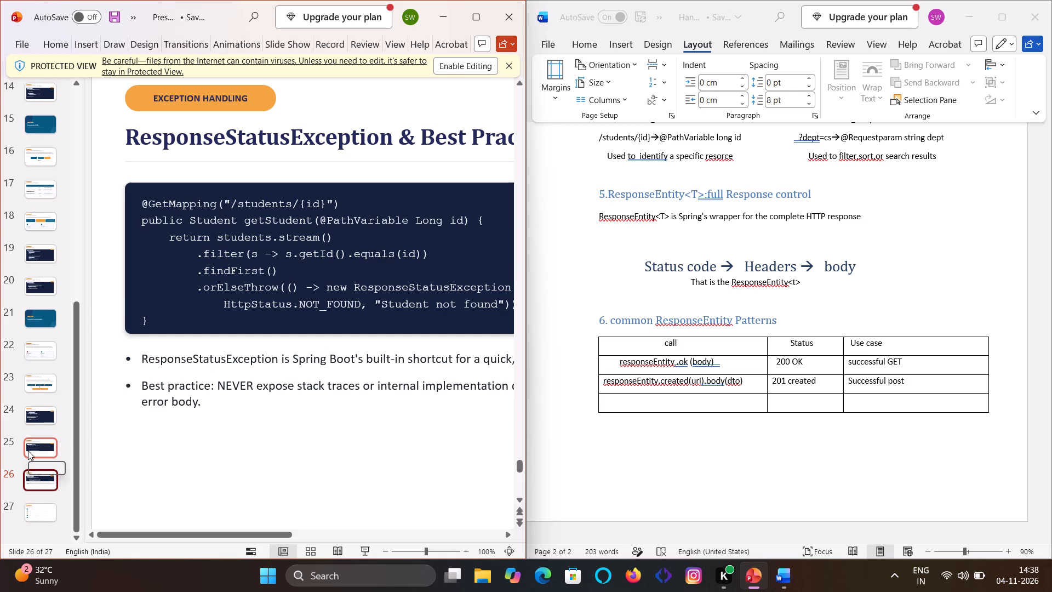
{"action": "left_click", "coordinate": [28, 451]}
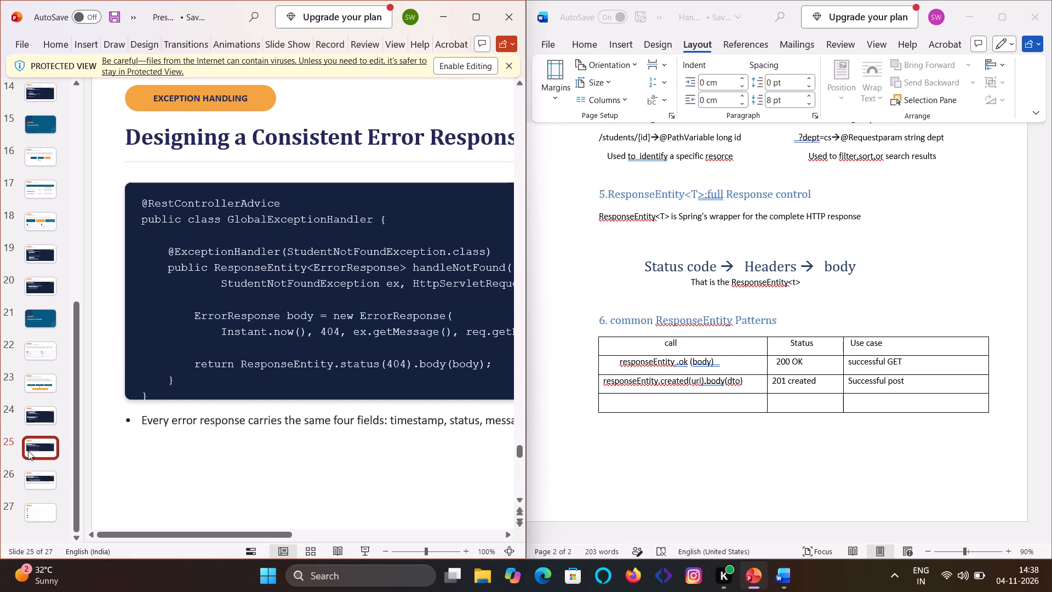
{"action": "left_click", "coordinate": [33, 413]}
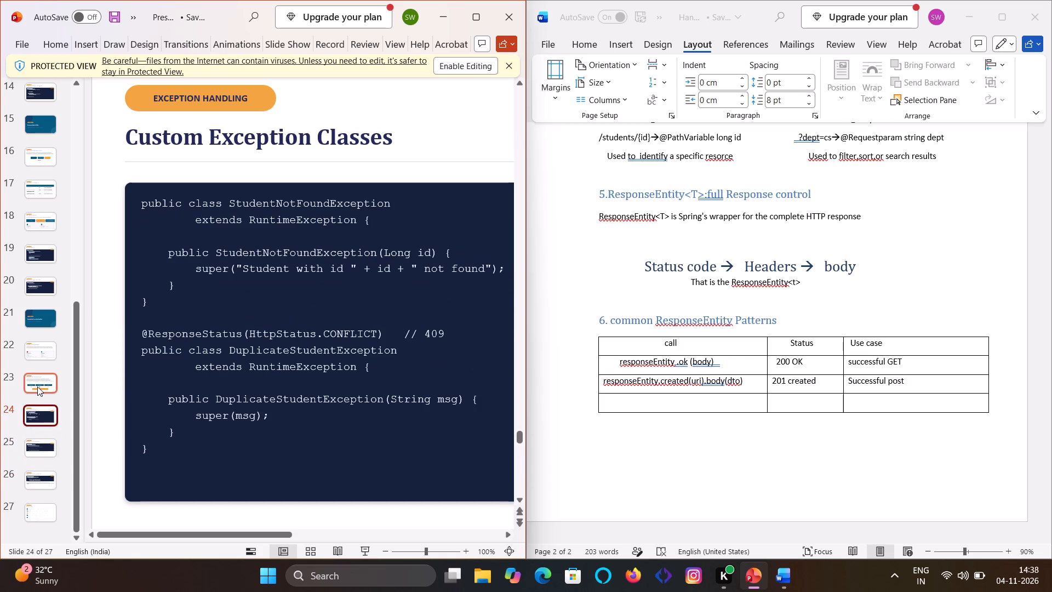
{"action": "left_click", "coordinate": [37, 385]}
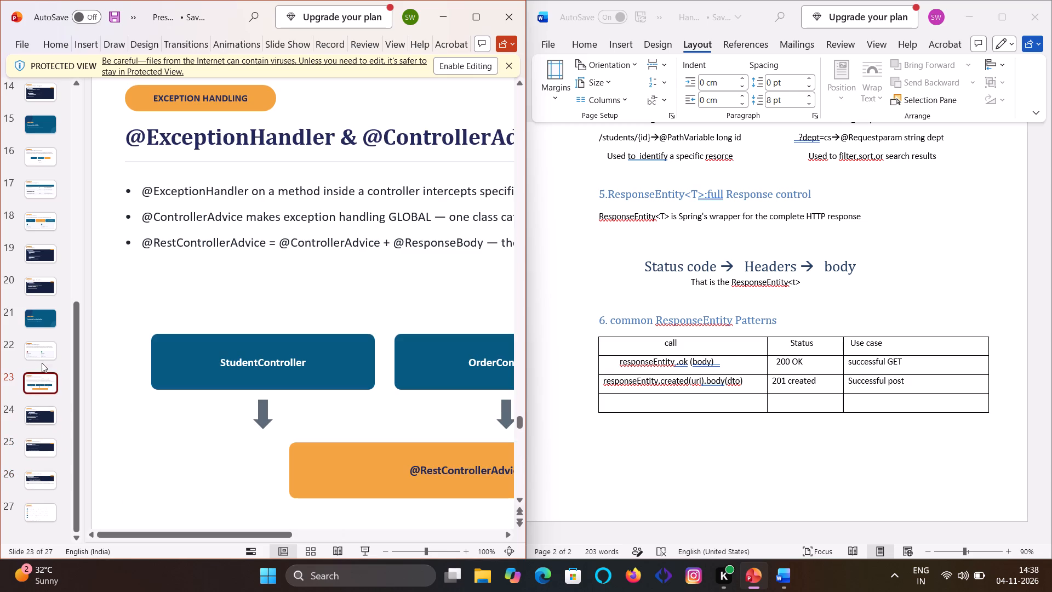
{"action": "left_click", "coordinate": [43, 352]}
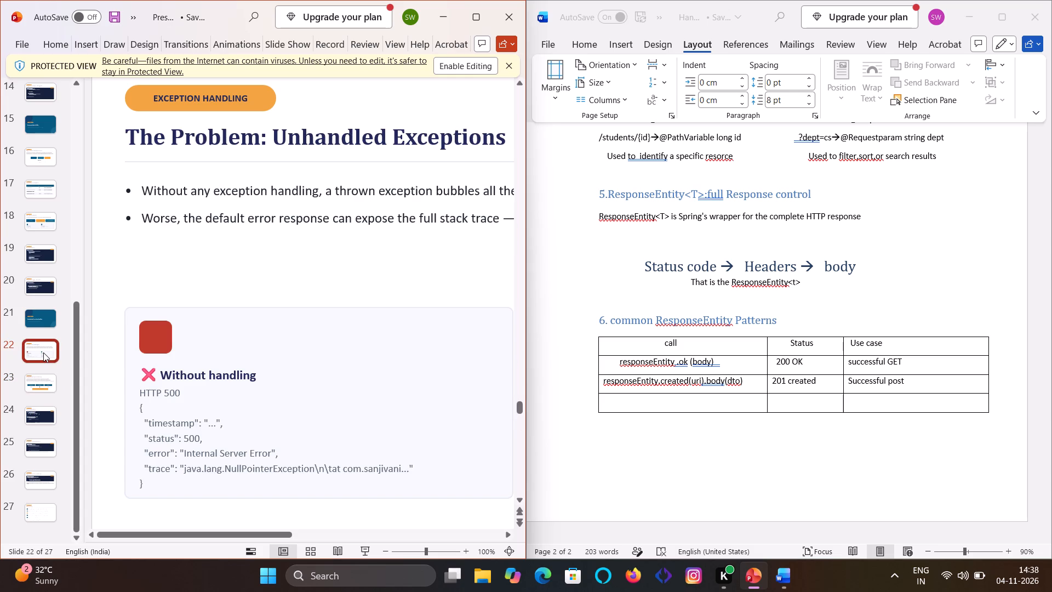
{"action": "left_click", "coordinate": [43, 323]}
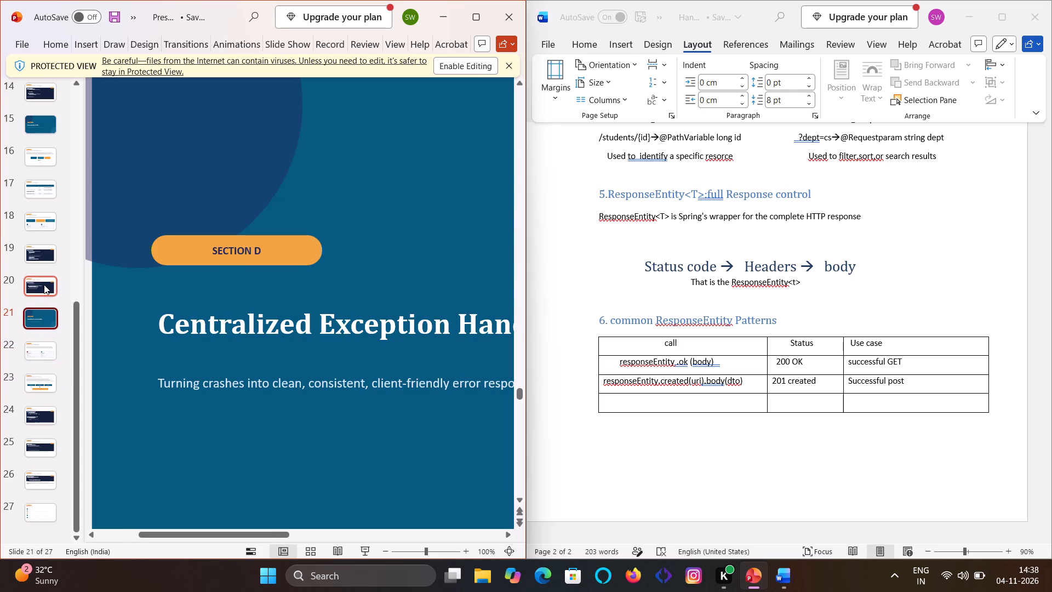
{"action": "left_click", "coordinate": [44, 284]}
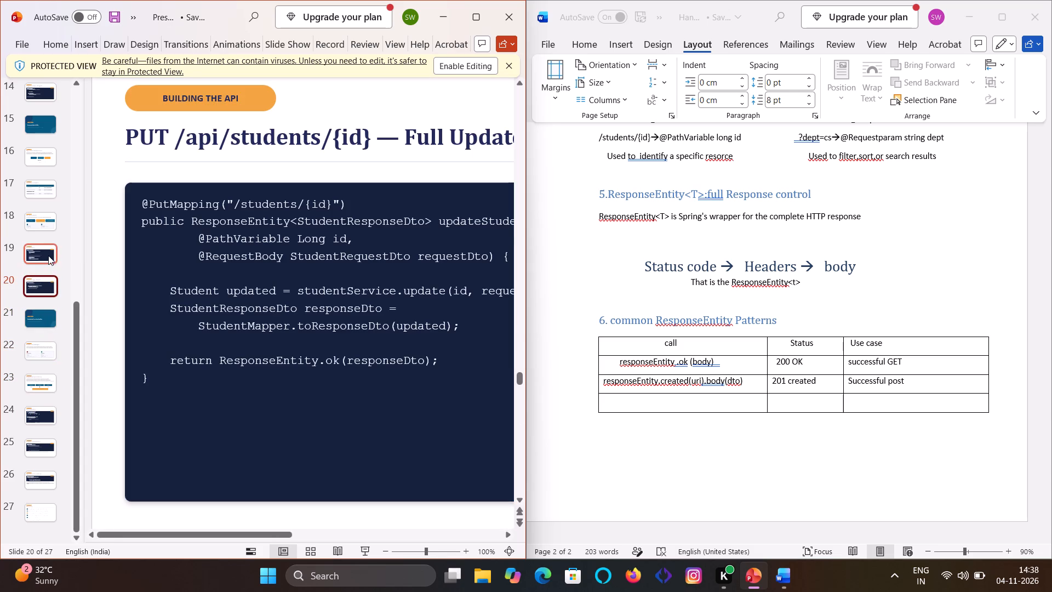
{"action": "left_click", "coordinate": [48, 255]}
{"action": "left_click", "coordinate": [37, 203]}
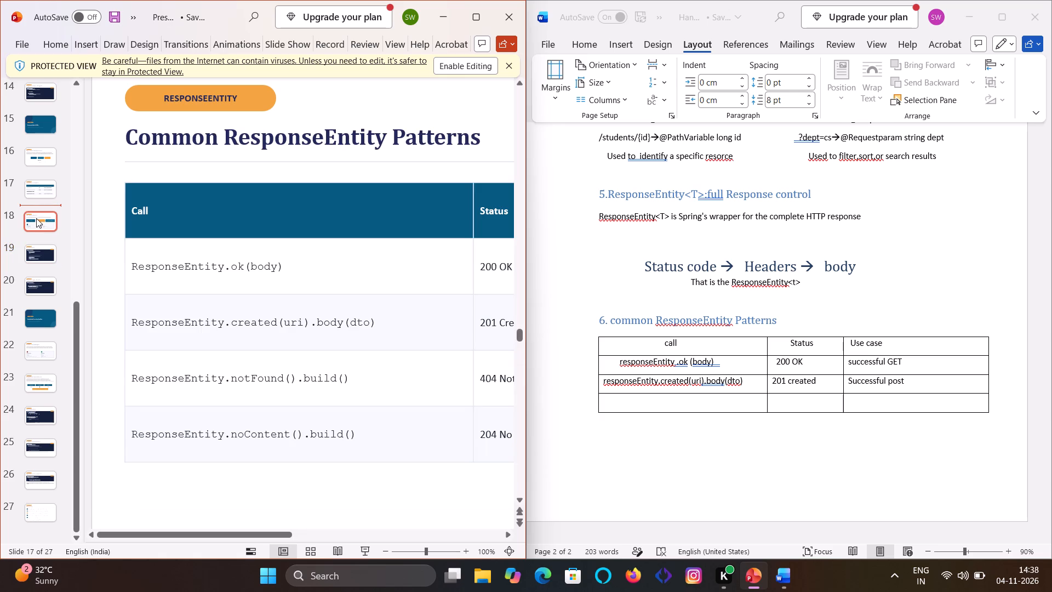
{"action": "left_click", "coordinate": [36, 221]}
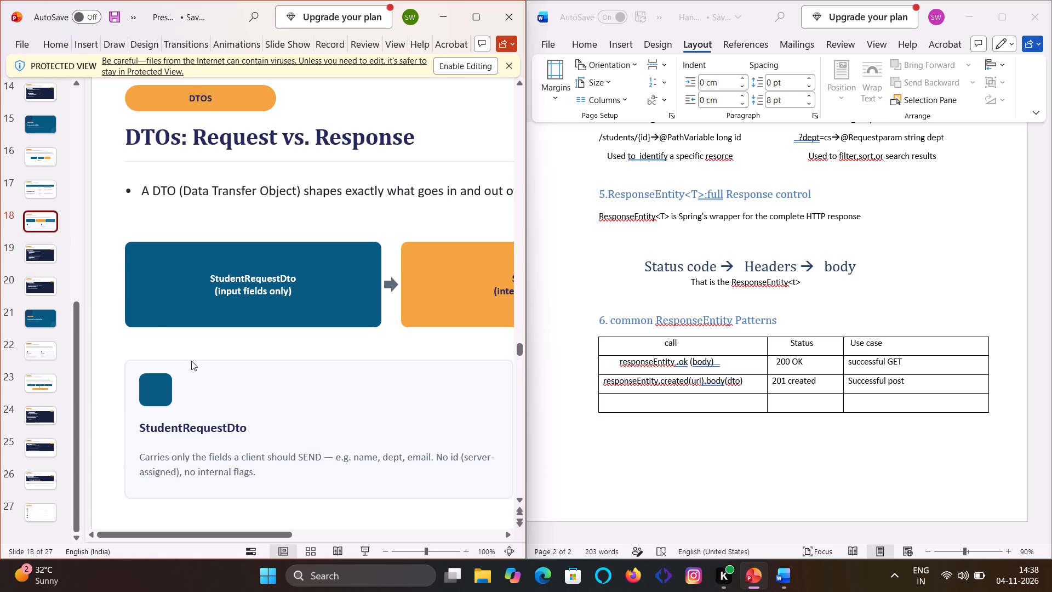
{"action": "scroll", "coordinate": [191, 361], "scroll_direction": "down", "scroll_amount": 1, "text": "ctrl"}
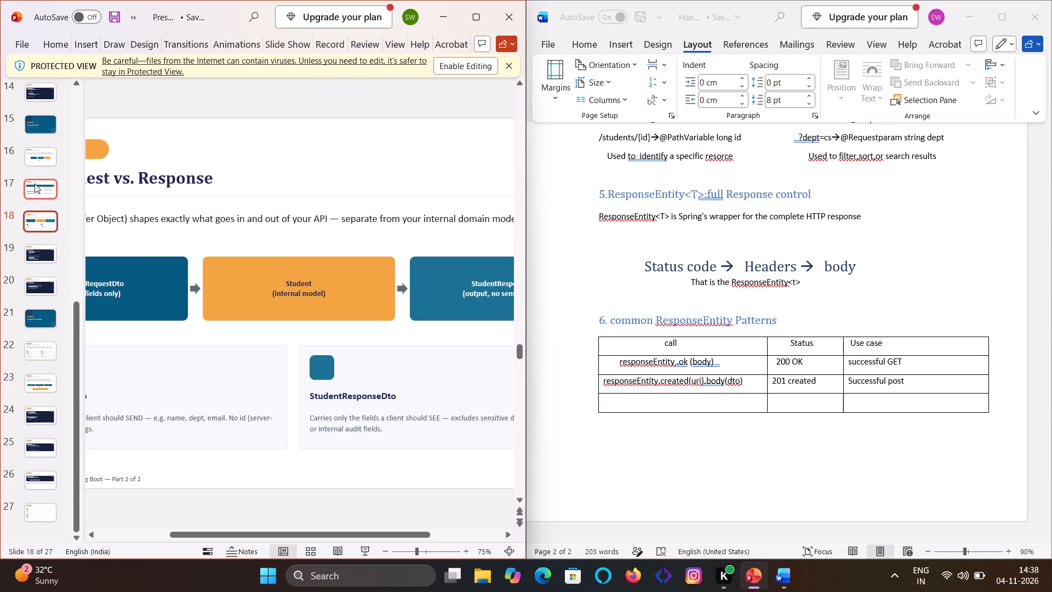
Enter "responseEntity.notFound().build()" in the call cell of the empty row in section 6's table, following the ResponseEntity patterns slide.
{"action": "left_click", "coordinate": [35, 184]}
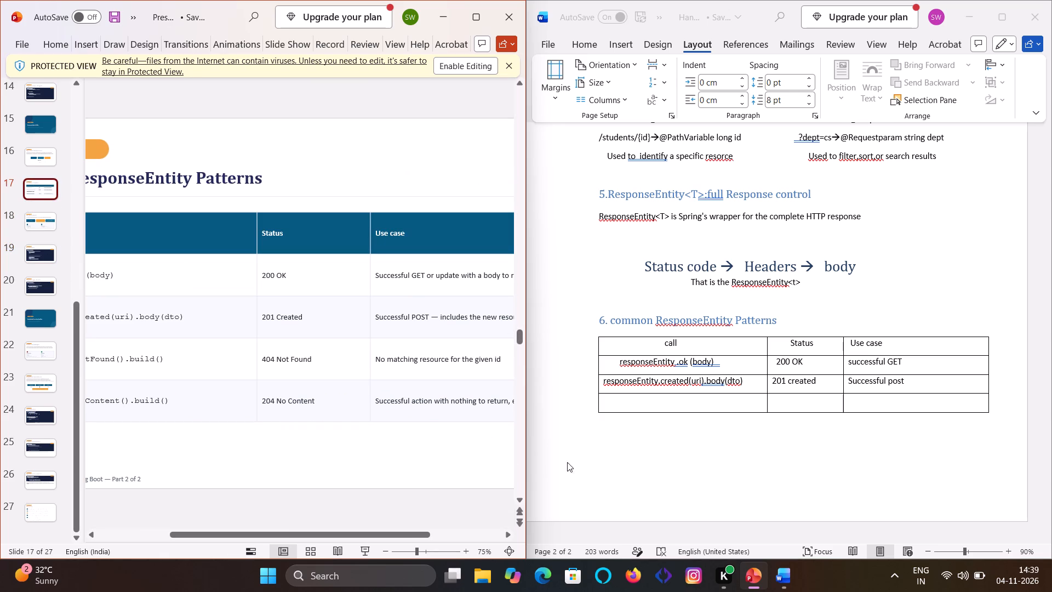
{"action": "left_click", "coordinate": [665, 399]}
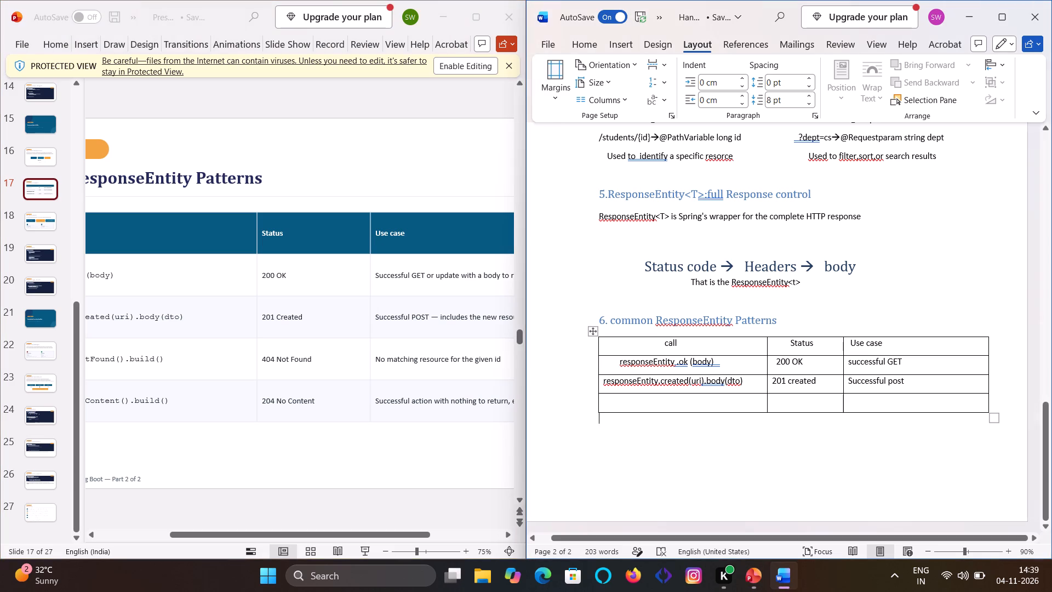
{"action": "left_click", "coordinate": [618, 400]}
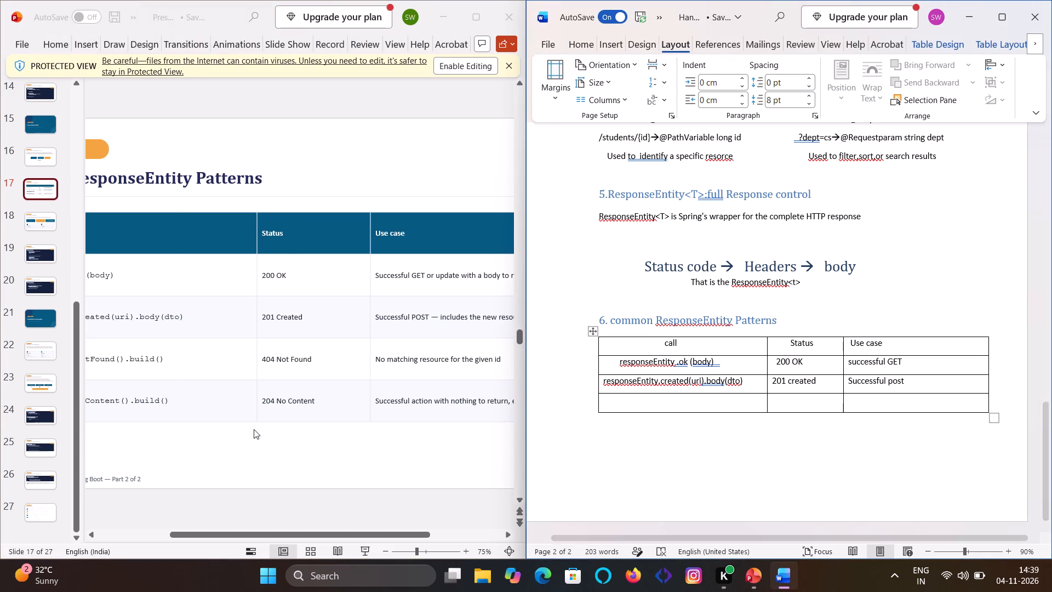
{"action": "scroll", "coordinate": [254, 429], "scroll_direction": "left", "scroll_amount": 2}
{"action": "scroll", "coordinate": [254, 429], "scroll_direction": "right", "scroll_amount": 6}
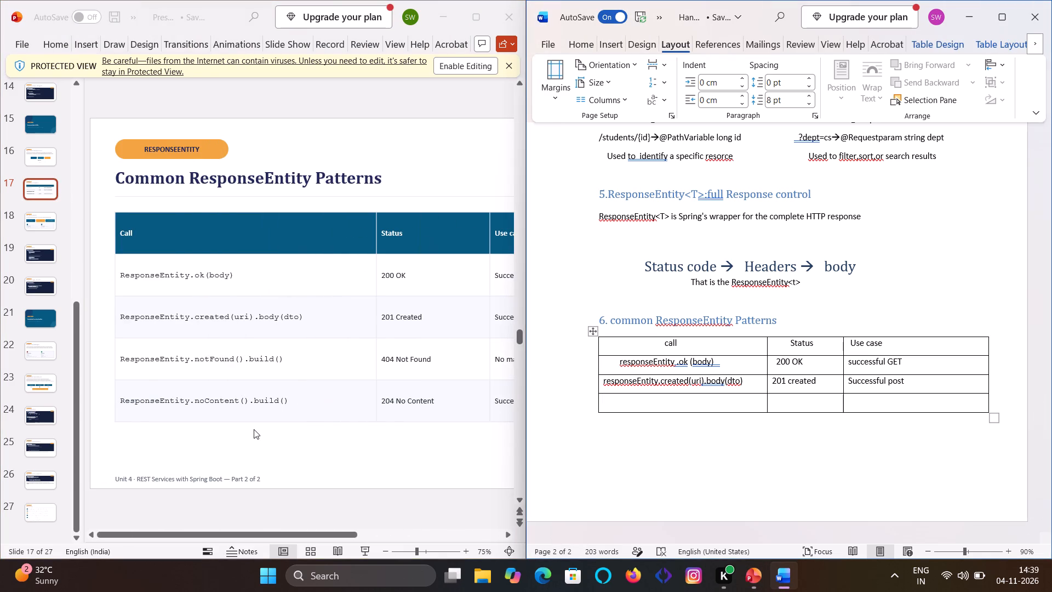
{"action": "type", "text": "respo"}
{"action": "type", "text": "nse"}
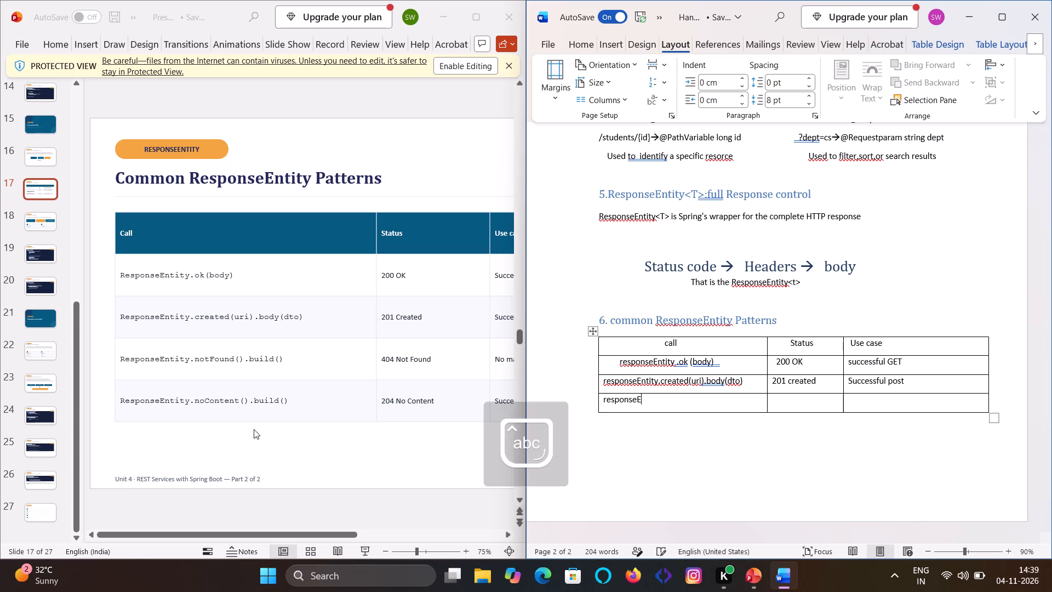
{"action": "type", "text": "ntity"}
{"action": "key", "text": "period"}
{"action": "type", "text": "not"}
{"action": "key", "text": "f"}
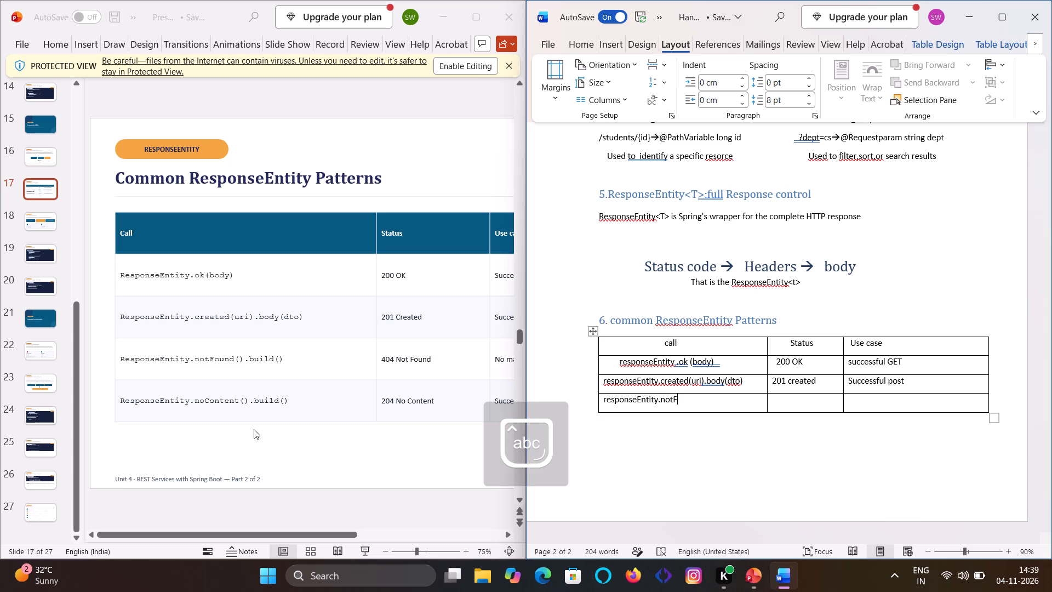
{"action": "key", "text": "o"}
{"action": "type", "text": "unf"}
{"action": "key", "text": "BackSpace"}
{"action": "key", "text": "d"}
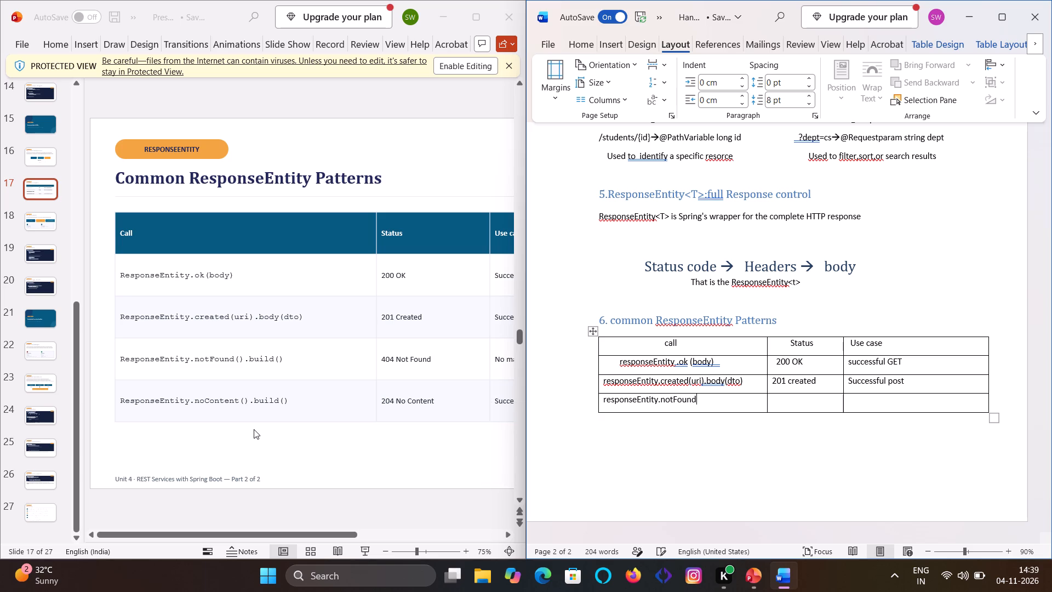
{"action": "type", "text": "()"}
{"action": "type", "text": ".b"}
{"action": "type", "text": "uild"}
{"action": "type", "text": "()"}
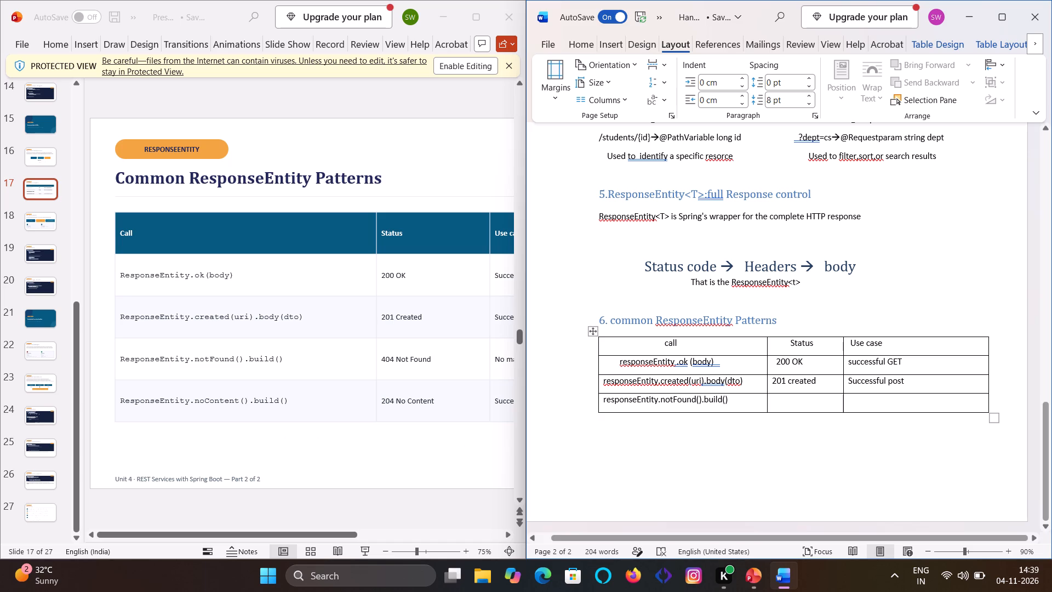
Enter "404 not found" in the Status cell of the responseEntity.notFound row.
{"action": "left_click", "coordinate": [780, 405]}
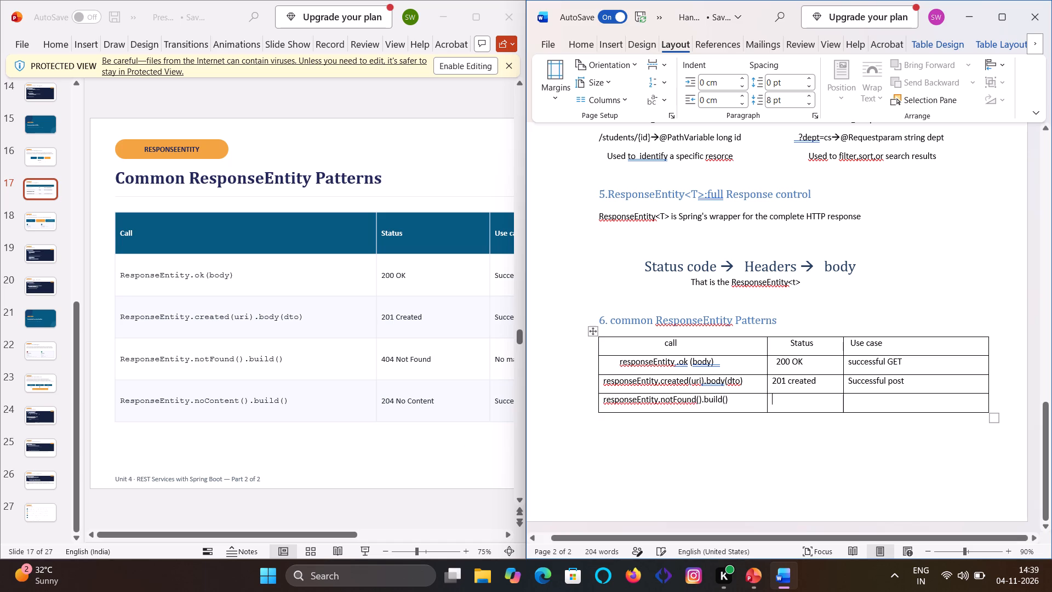
{"action": "type", "text": "404 not g"}
{"action": "key", "text": "BackSpace"}
{"action": "type", "text": "found"}
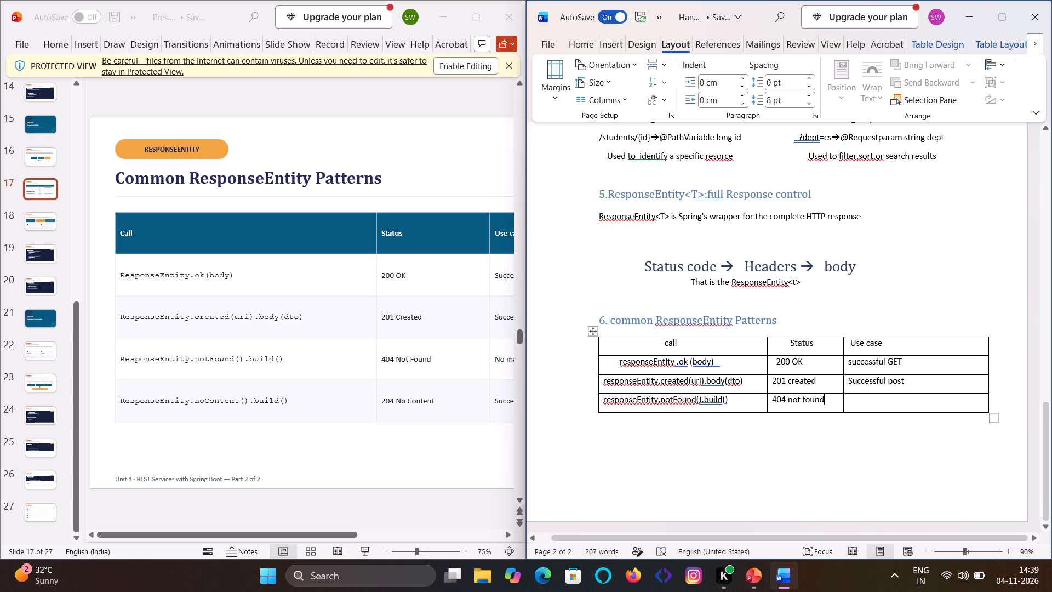
Enter "Not matching resource given id" in the Use case cell of the "404 not found" row, based on the slide's Use case column.
{"action": "left_click", "coordinate": [855, 406]}
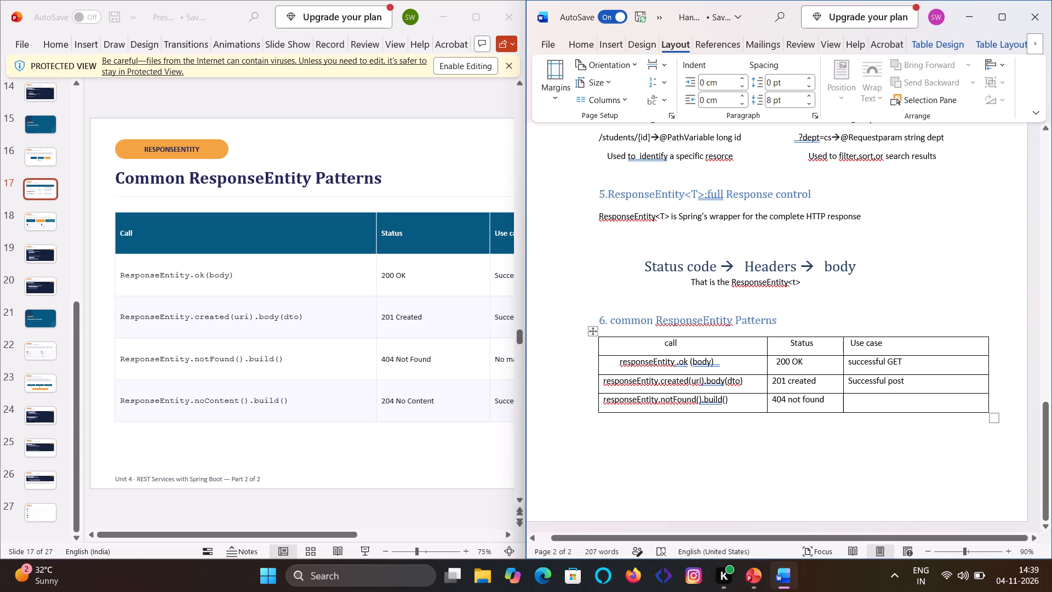
{"action": "scroll", "coordinate": [505, 412], "scroll_direction": "right", "scroll_amount": 1}
{"action": "scroll", "coordinate": [505, 412], "scroll_direction": "left", "scroll_amount": 4}
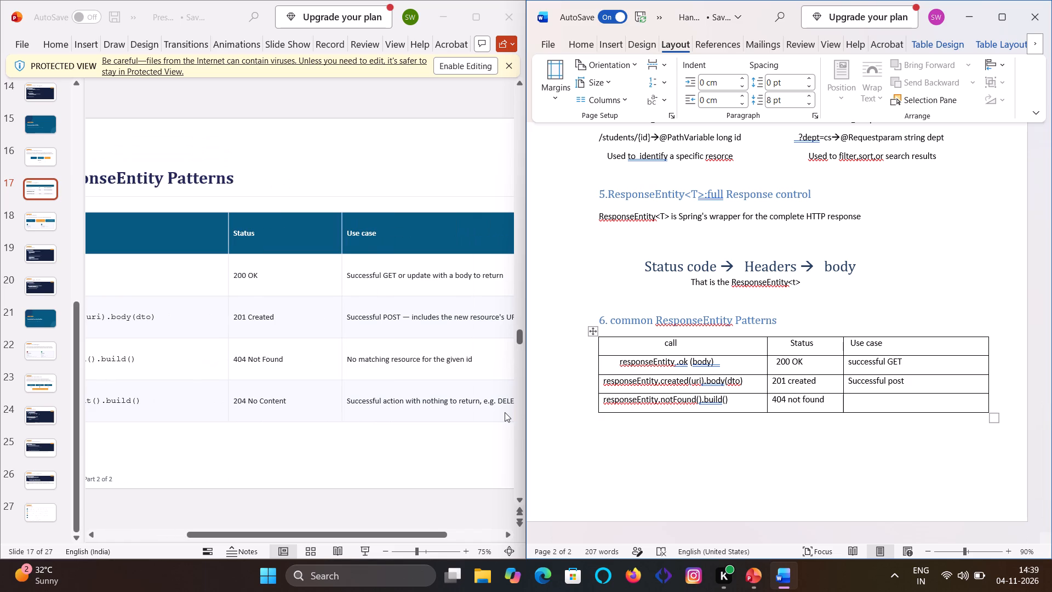
{"action": "scroll", "coordinate": [505, 412], "scroll_direction": "left", "scroll_amount": 1}
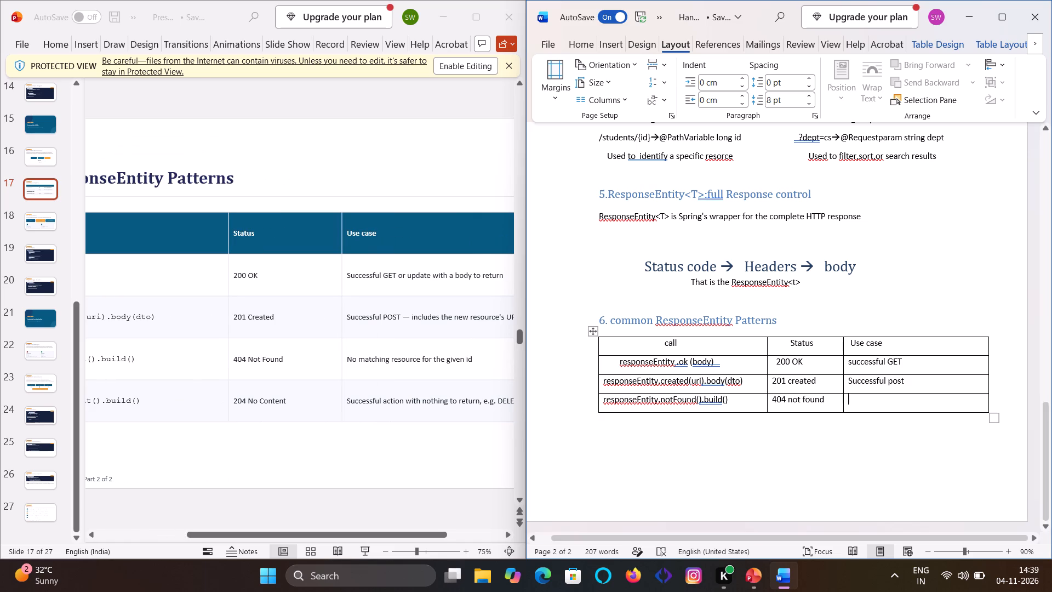
{"action": "type", "text": "not"}
{"action": "key", "text": "space"}
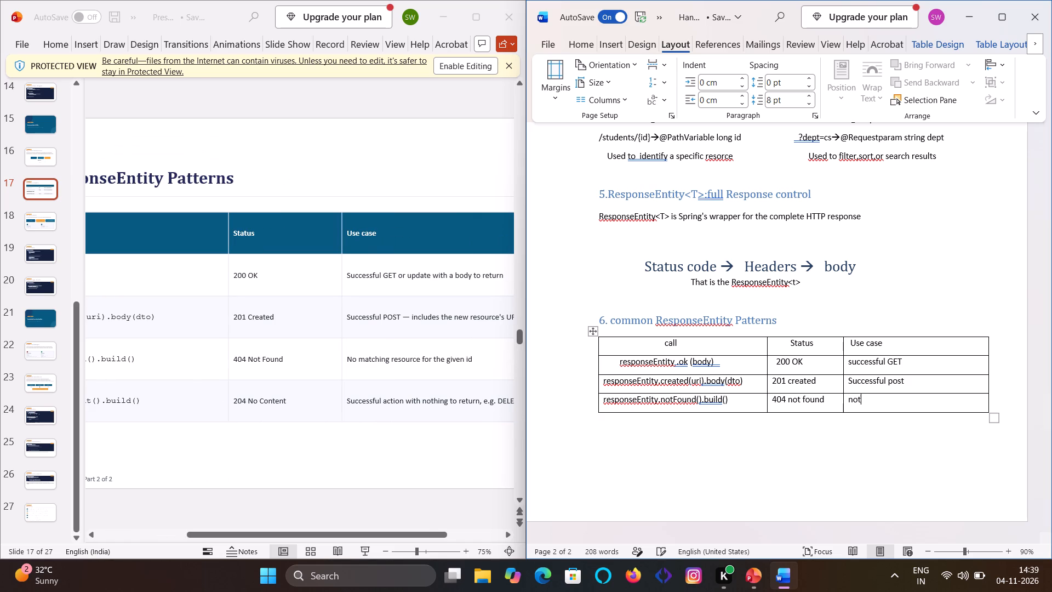
{"action": "type", "text": "matchind"}
{"action": "key", "text": "BackSpace"}
{"action": "type", "text": "g"}
{"action": "key", "text": "space"}
{"action": "type", "text": "re"}
{"action": "type", "text": "sour"}
{"action": "type", "text": "ce"}
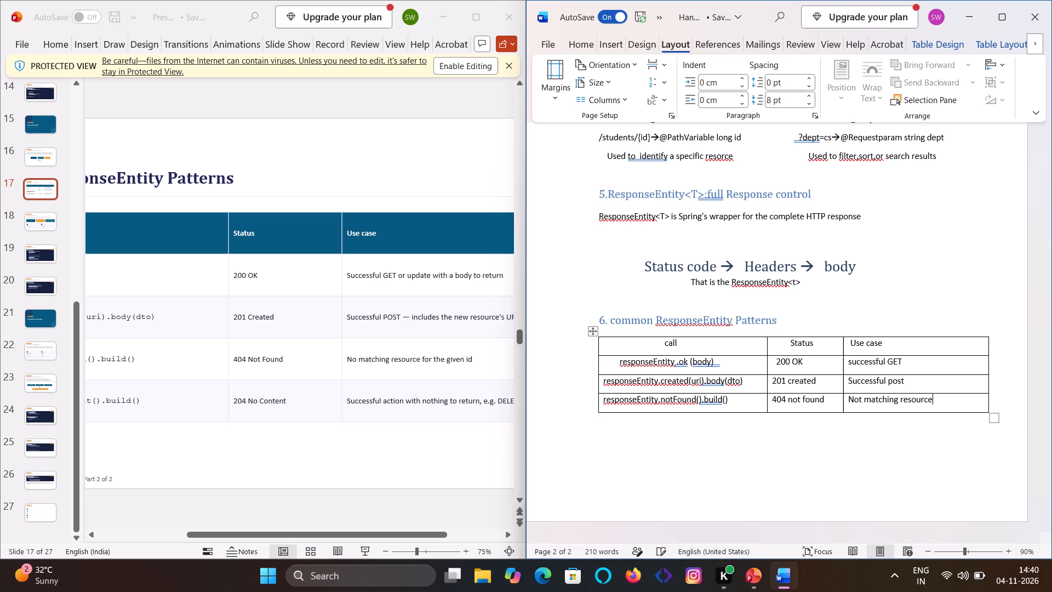
{"action": "key", "text": "space"}
{"action": "type", "text": "given"}
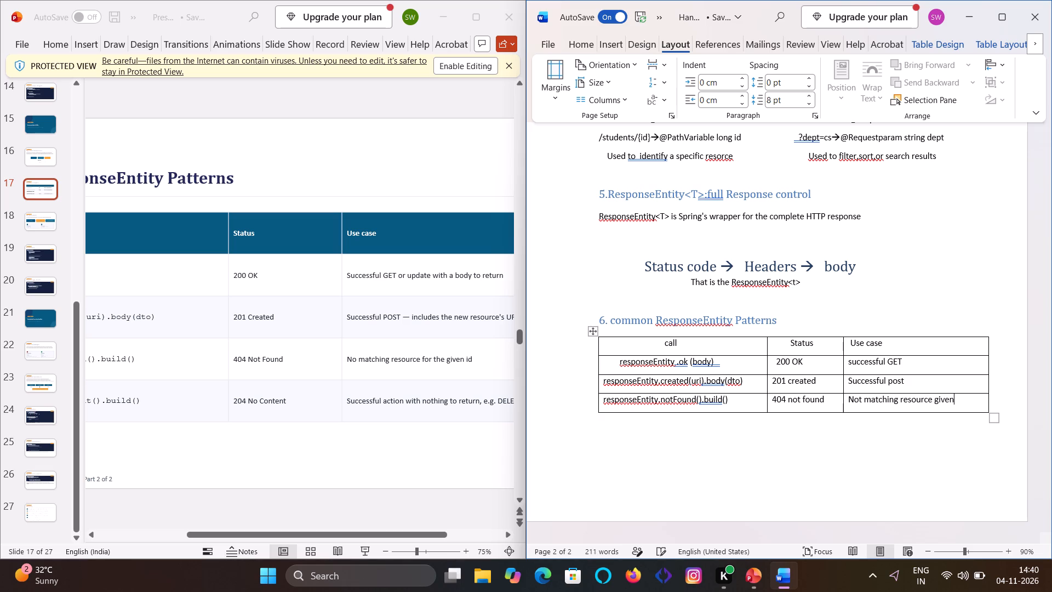
{"action": "key", "text": "space"}
{"action": "type", "text": "id"}
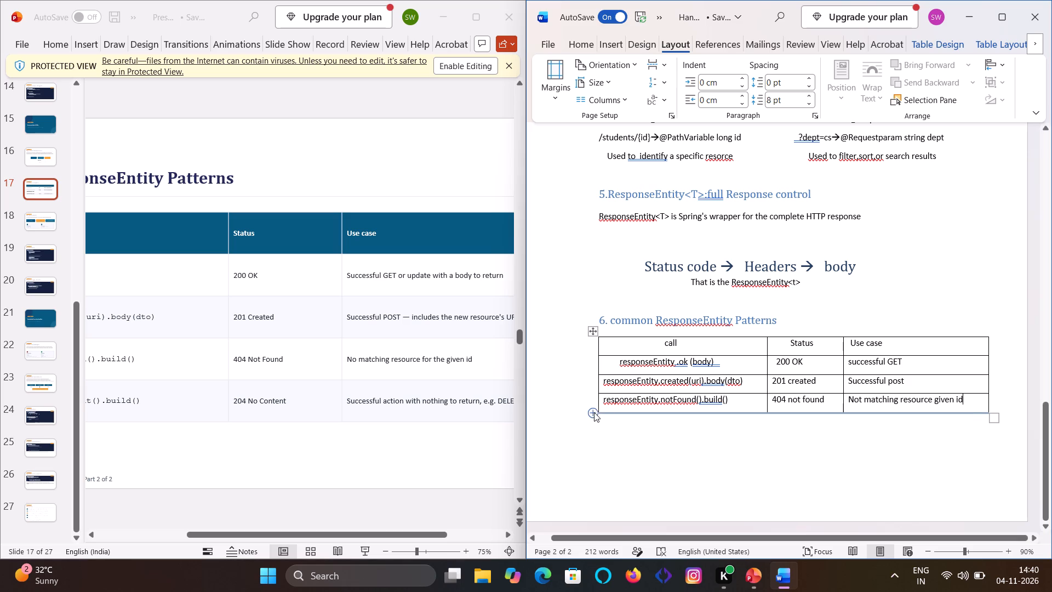
Add an empty row beneath the "404 not found" row of section 6's table.
{"action": "left_click", "coordinate": [594, 412]}
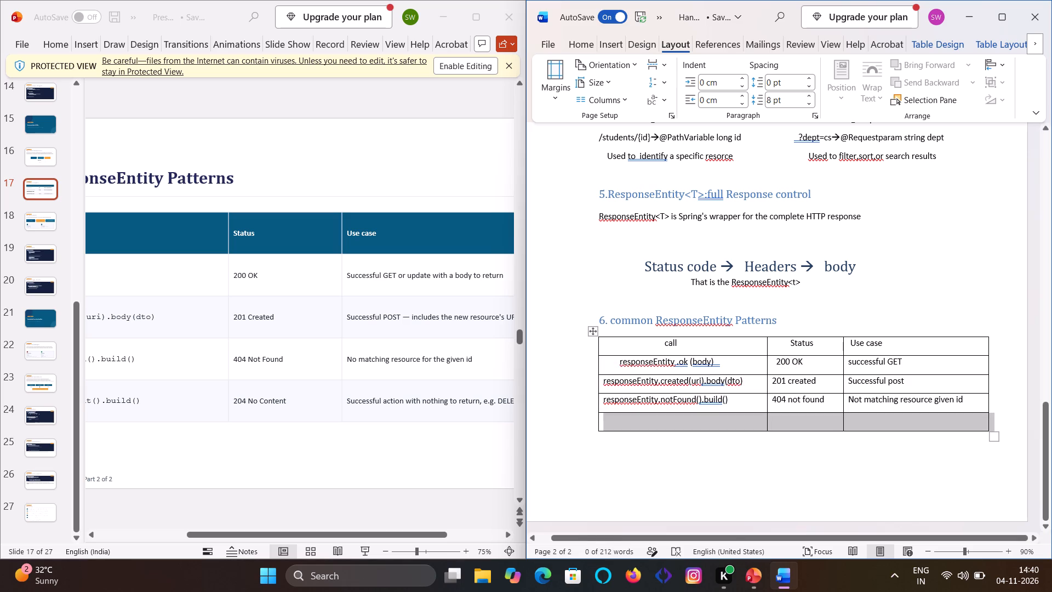
Insert two line breaks beneath section 6's table to continue the notes on a new page.
{"action": "left_click", "coordinate": [591, 471]}
{"action": "scroll", "coordinate": [591, 471], "scroll_direction": "up", "scroll_amount": 7}
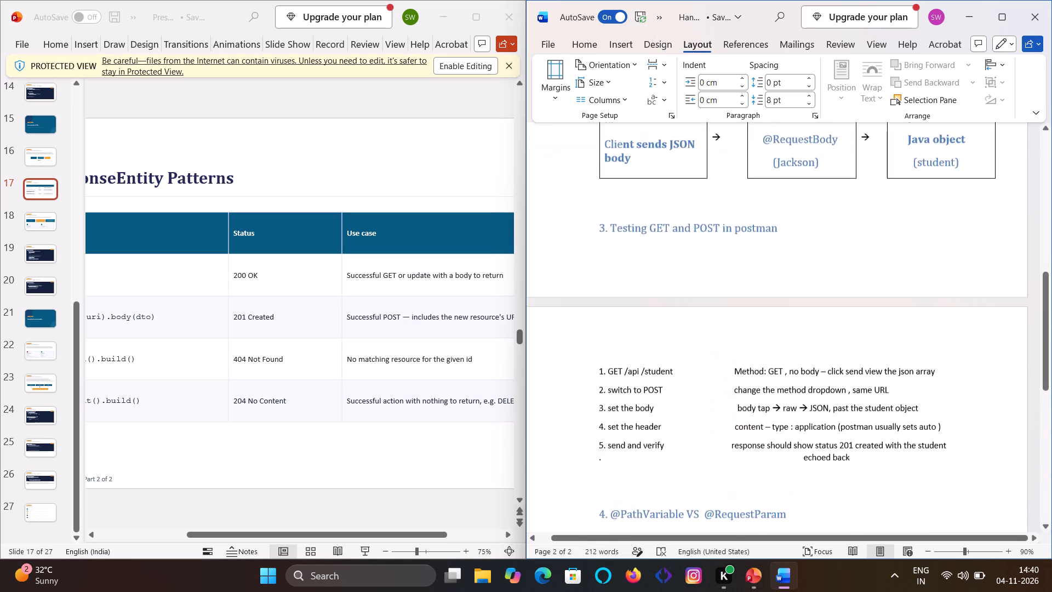
{"action": "scroll", "coordinate": [591, 471], "scroll_direction": "up", "scroll_amount": 10}
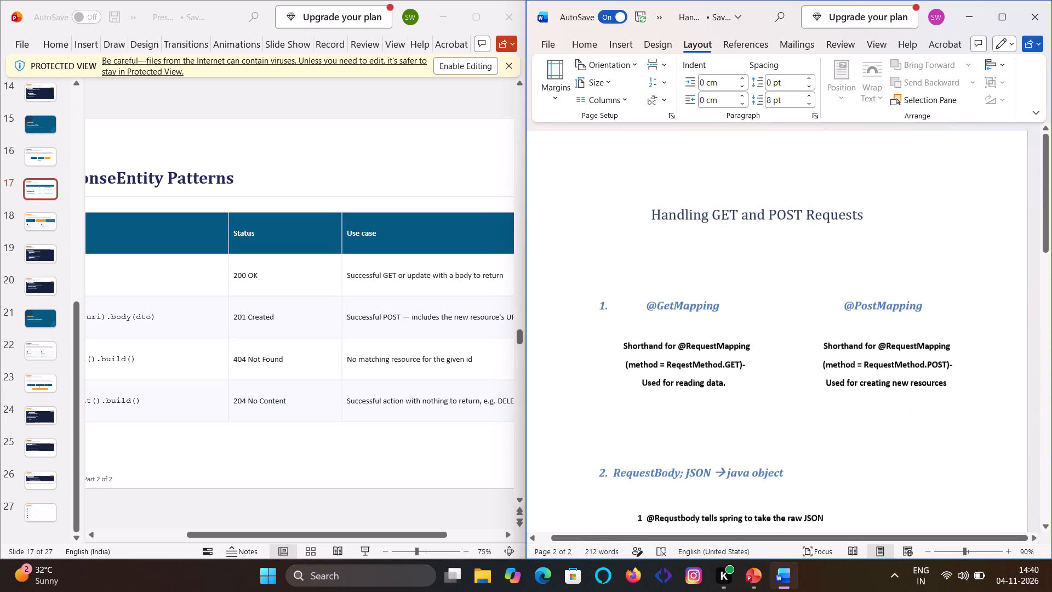
{"action": "scroll", "coordinate": [591, 471], "scroll_direction": "up", "scroll_amount": 2}
{"action": "scroll", "coordinate": [591, 471], "scroll_direction": "down", "scroll_amount": 10}
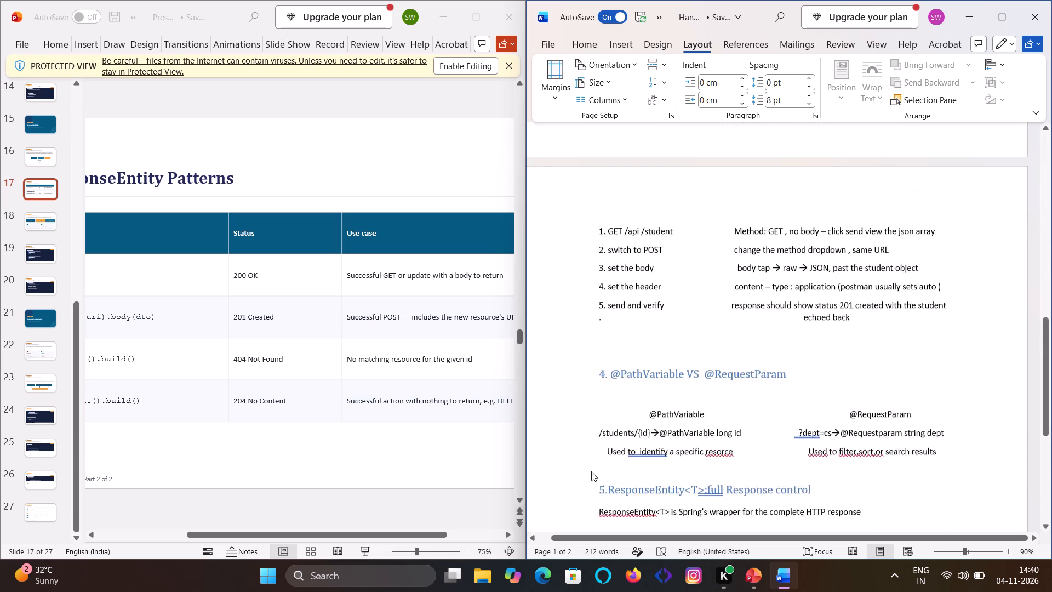
{"action": "scroll", "coordinate": [591, 471], "scroll_direction": "down", "scroll_amount": 11}
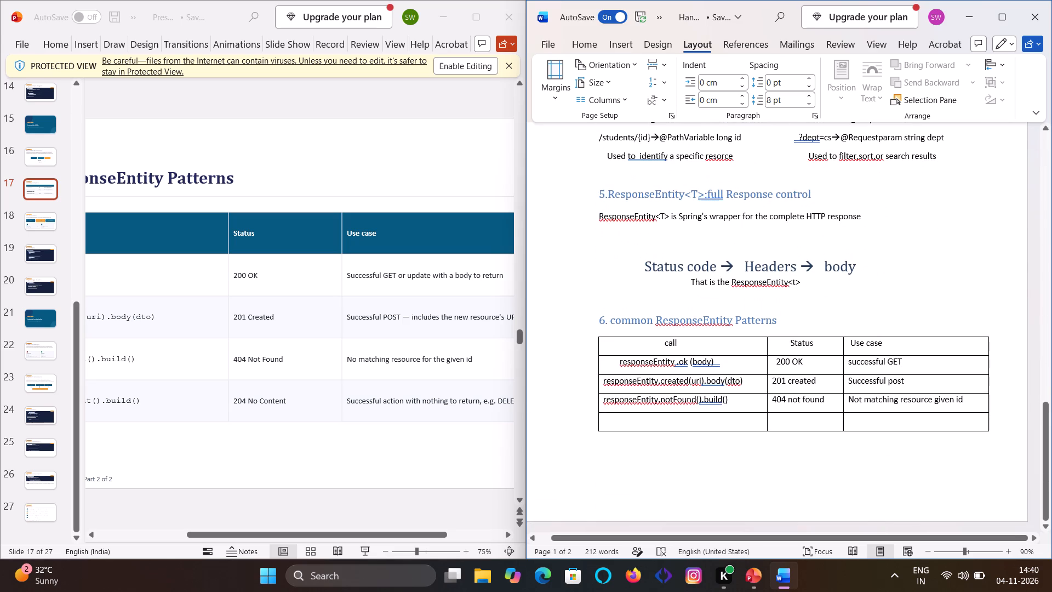
{"action": "key", "text": "Return"}
{"action": "key", "text": "Return"}
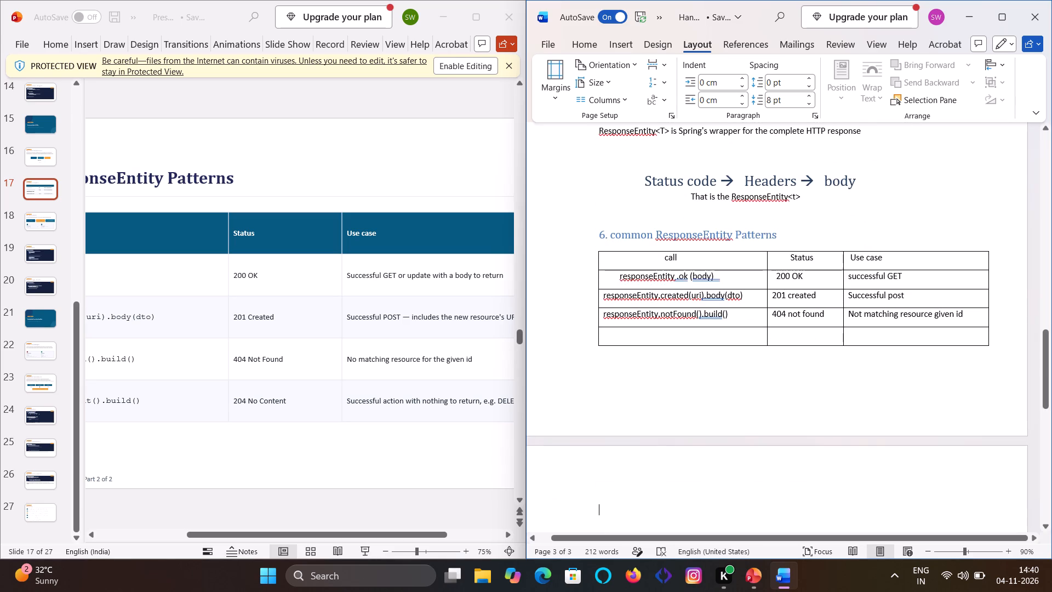
Look through the presentation's slides and examine slide 22, "The Problem: Unhandled Exceptions", including its without-handling and with-handling examples.
{"action": "scroll", "coordinate": [626, 371], "scroll_direction": "left", "scroll_amount": 2}
{"action": "scroll", "coordinate": [290, 440], "scroll_direction": "up", "scroll_amount": 1}
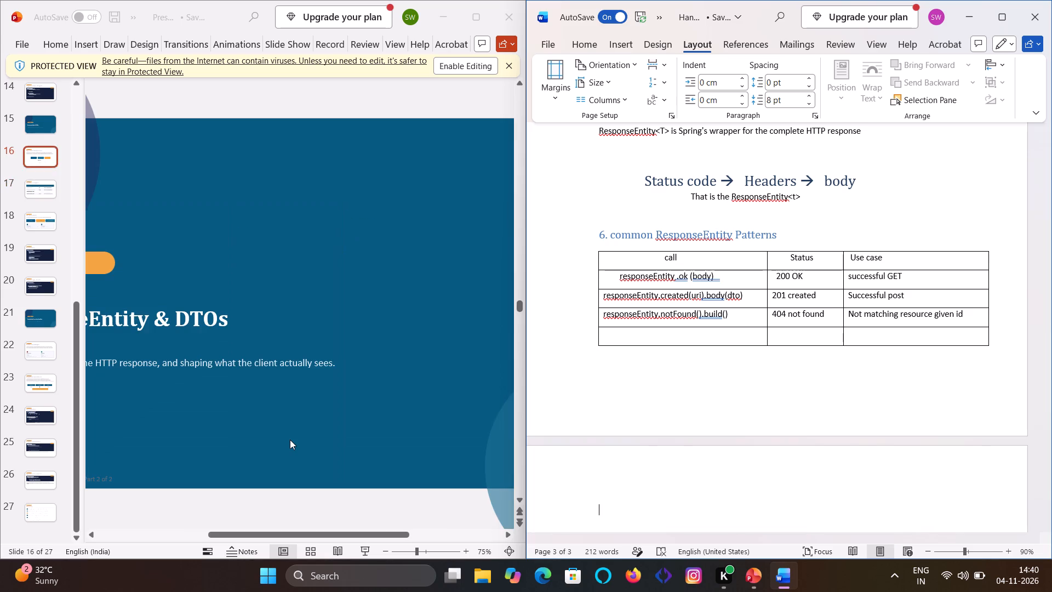
{"action": "scroll", "coordinate": [290, 440], "scroll_direction": "down", "scroll_amount": 4}
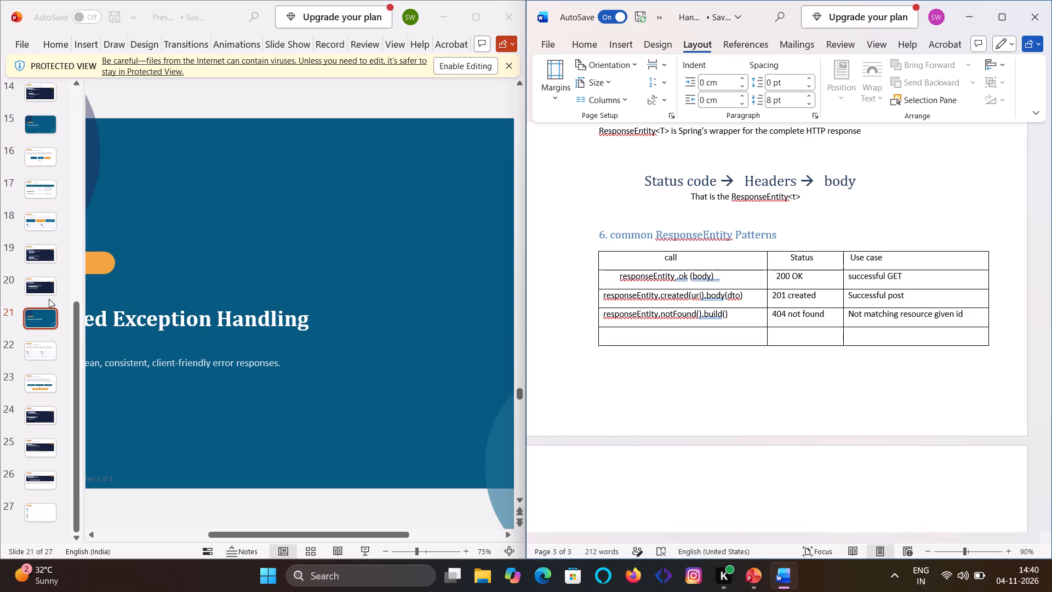
{"action": "left_click", "coordinate": [38, 351]}
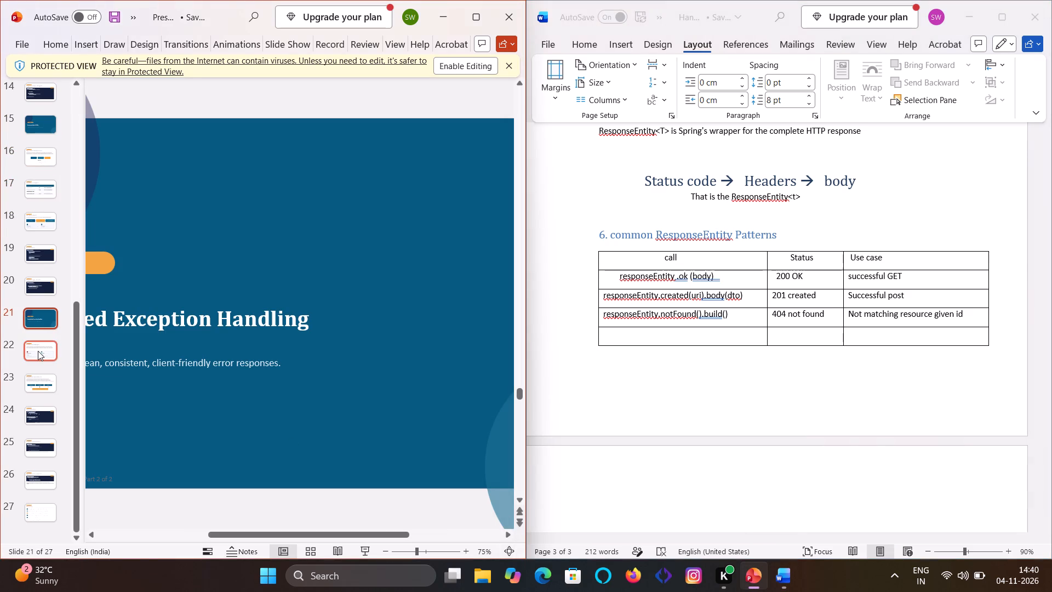
{"action": "left_click", "coordinate": [38, 351]}
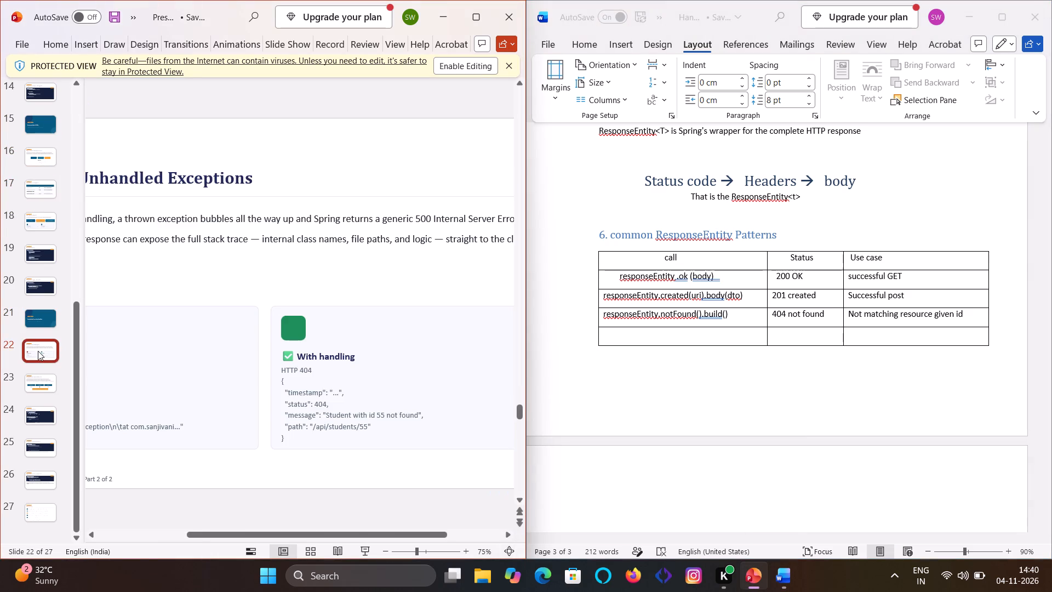
{"action": "scroll", "coordinate": [369, 365], "scroll_direction": "left", "scroll_amount": 1}
{"action": "scroll", "coordinate": [369, 365], "scroll_direction": "right", "scroll_amount": 6}
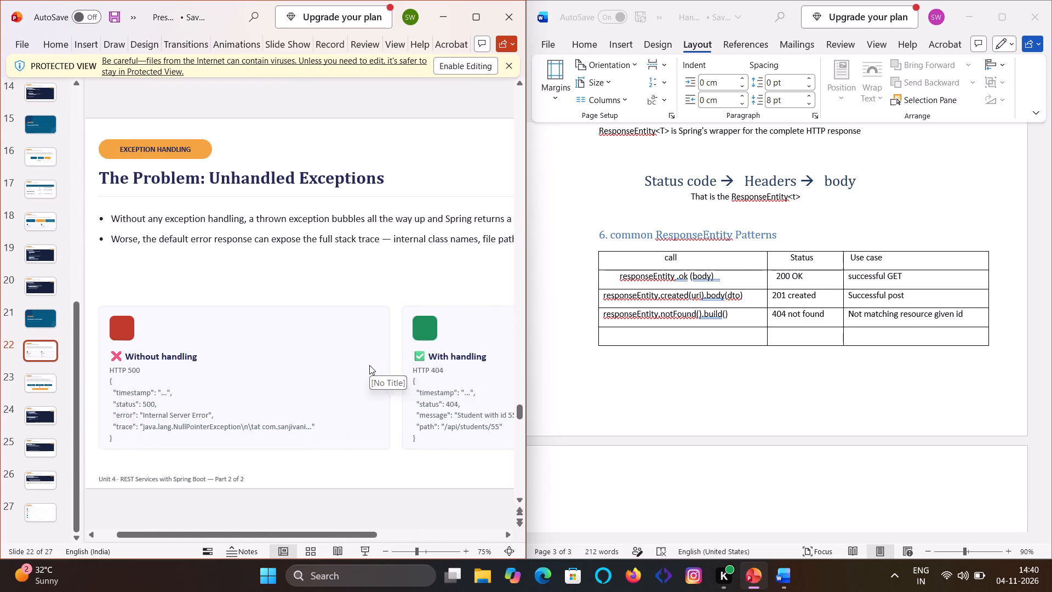
{"action": "scroll", "coordinate": [369, 365], "scroll_direction": "right", "scroll_amount": 1}
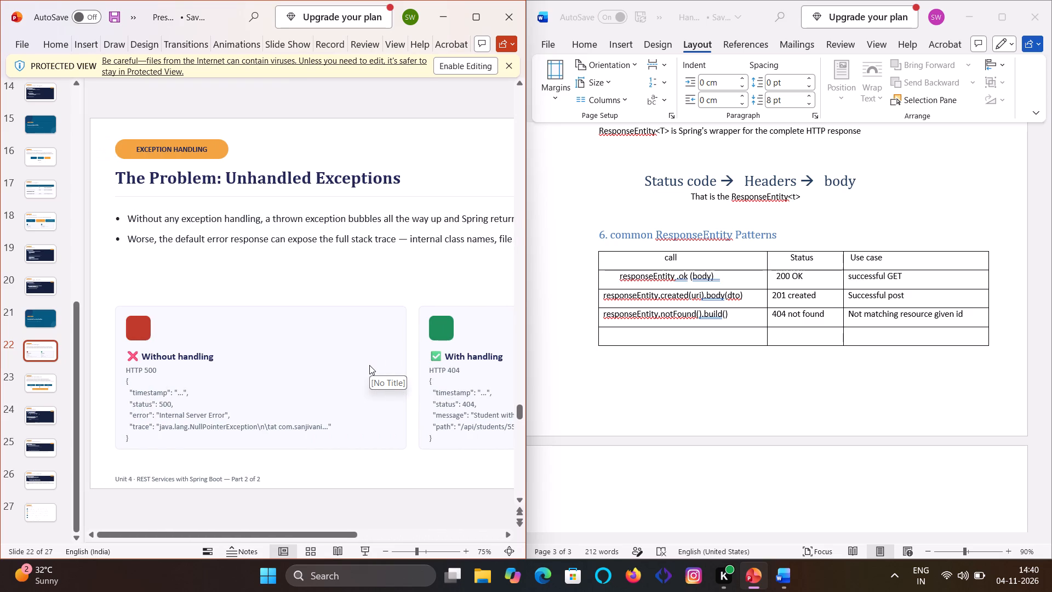
{"action": "scroll", "coordinate": [369, 365], "scroll_direction": "left", "scroll_amount": 1}
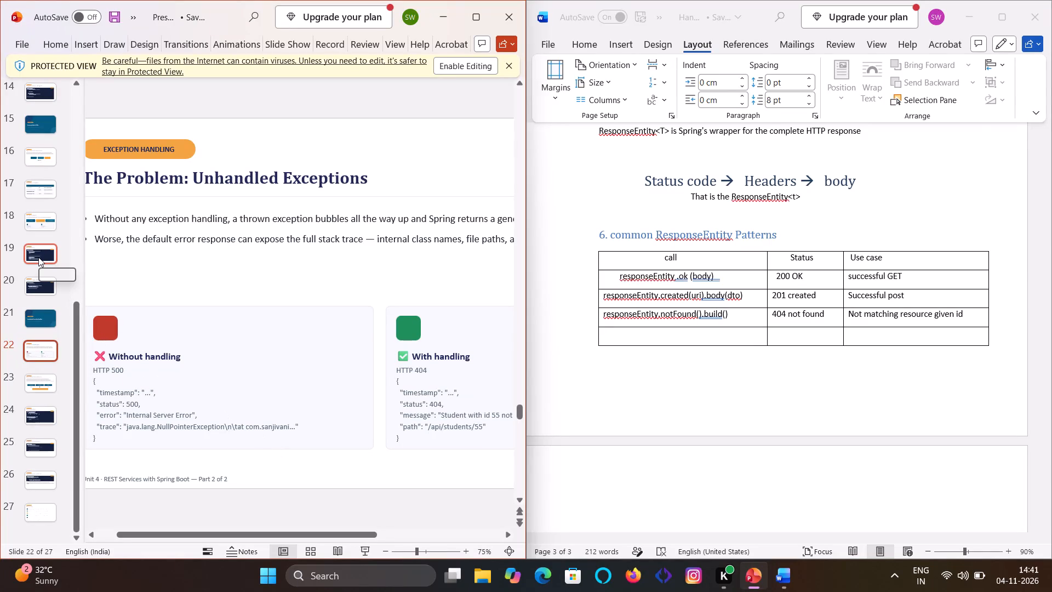
Return to slide 17 and enter "responseEntity.nocontent().build()" in the Call cell of the empty last row of section 6's Word table.
{"action": "left_click", "coordinate": [41, 190]}
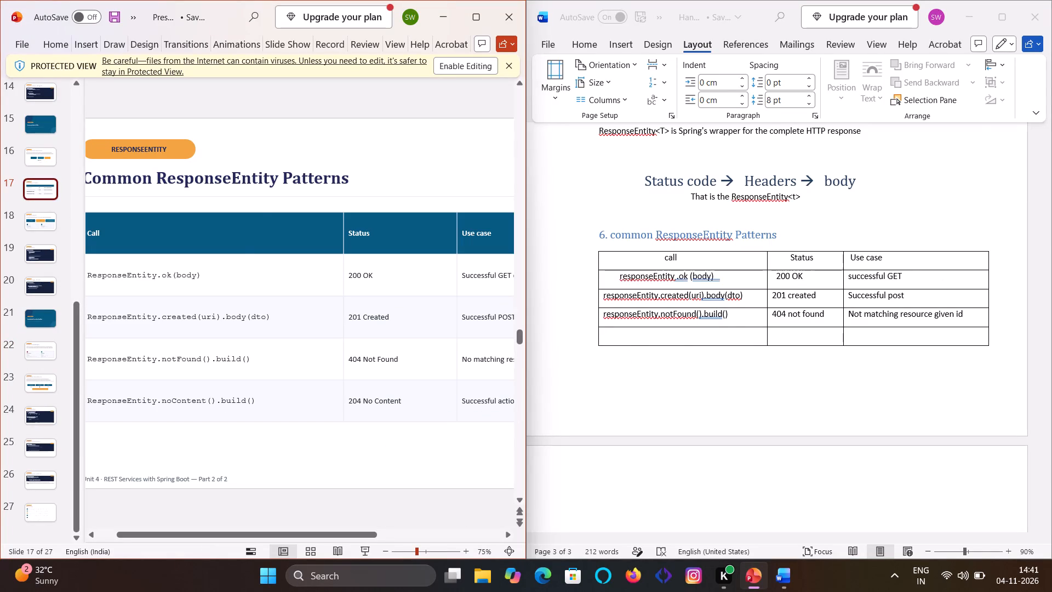
{"action": "scroll", "coordinate": [224, 453], "scroll_direction": "left", "scroll_amount": 2}
{"action": "scroll", "coordinate": [224, 453], "scroll_direction": "right", "scroll_amount": 3}
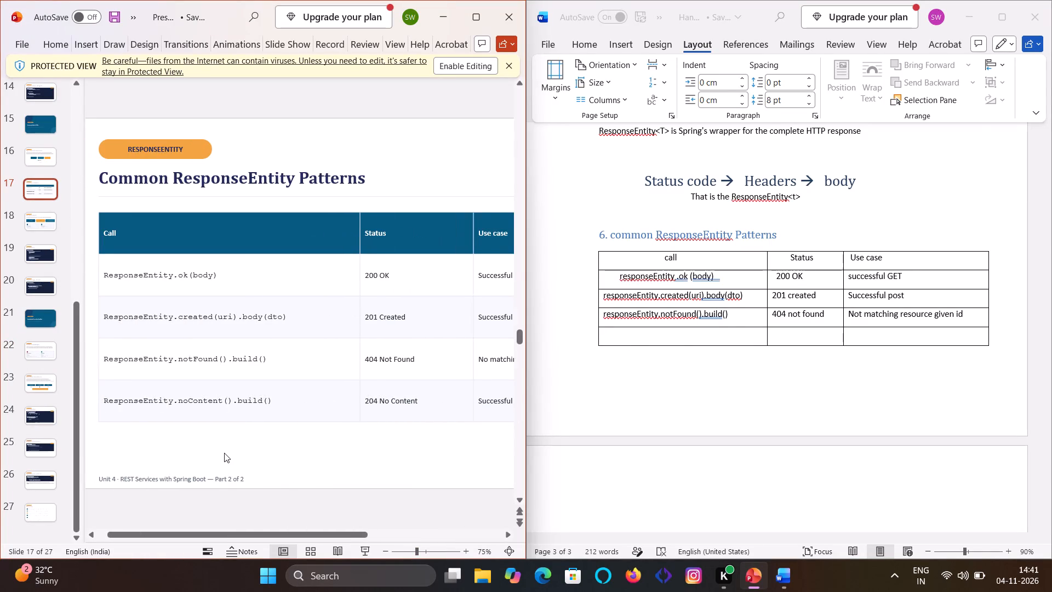
{"action": "scroll", "coordinate": [224, 453], "scroll_direction": "right", "scroll_amount": 1}
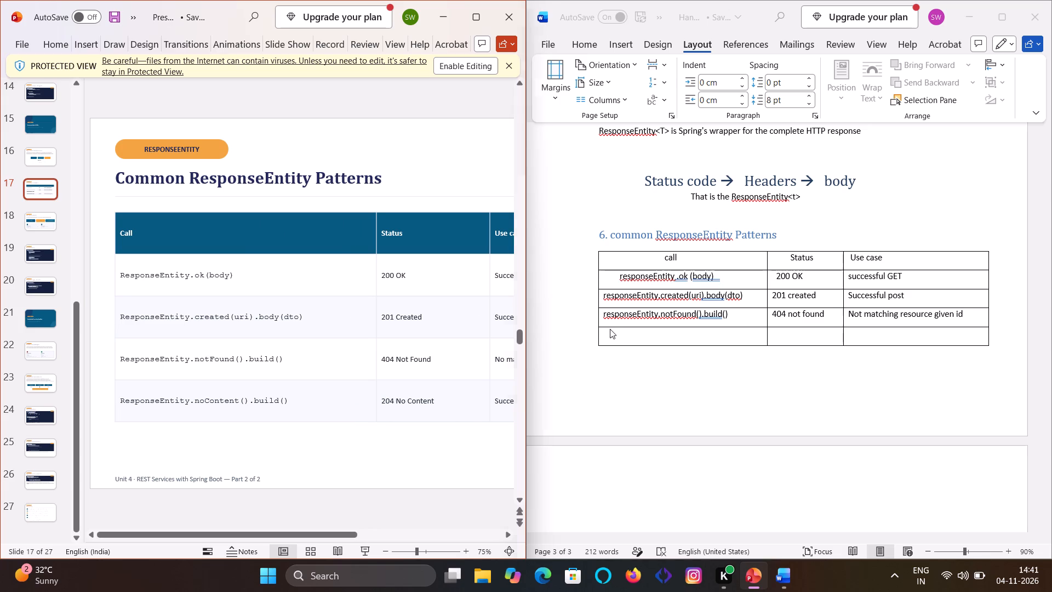
{"action": "left_click", "coordinate": [610, 329]}
{"action": "left_click", "coordinate": [608, 341]}
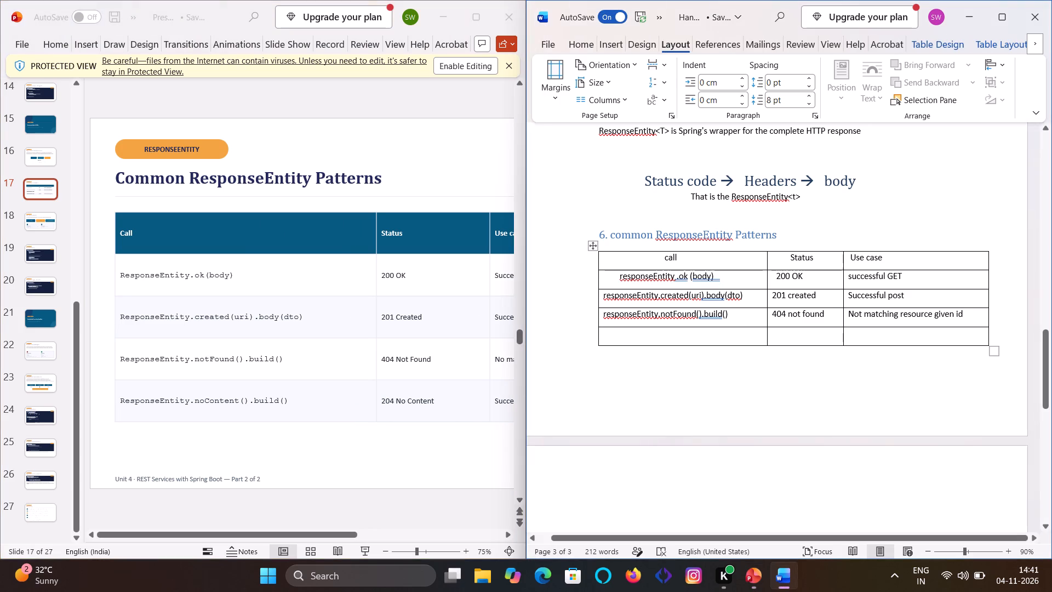
{"action": "type", "text": "res"}
{"action": "type", "text": "ponse"}
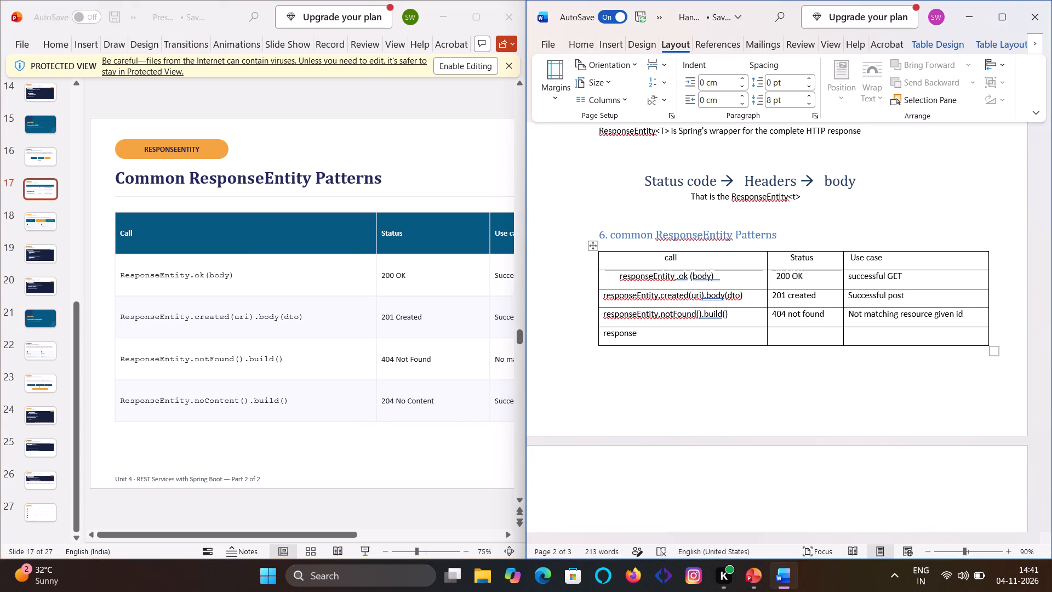
{"action": "type", "text": "ntity"}
{"action": "key", "text": "space"}
{"action": "key", "text": "BackSpace"}
{"action": "key", "text": "comma"}
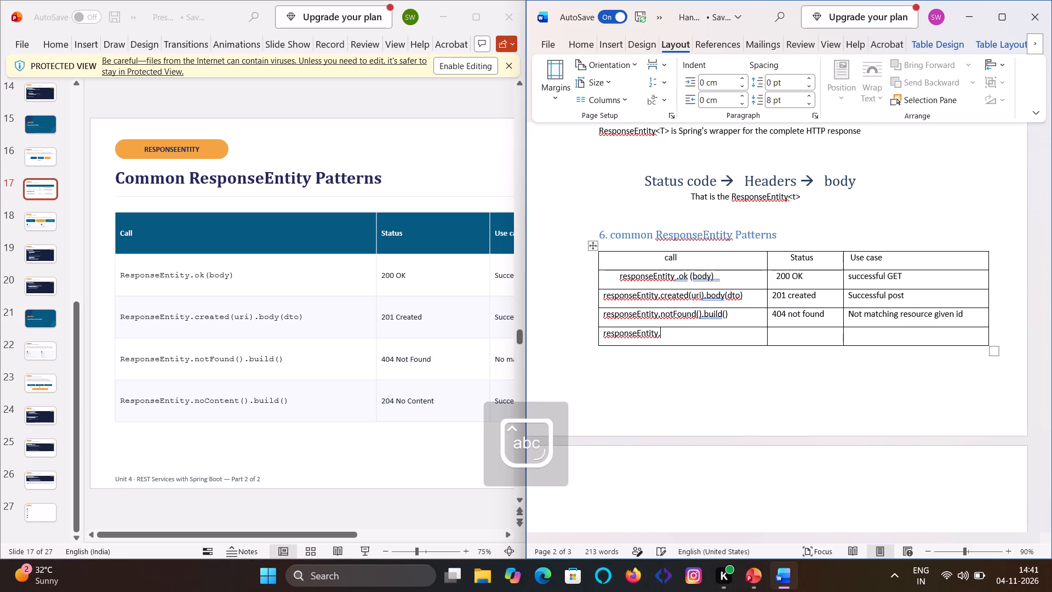
{"action": "key", "text": "BackSpace"}
{"action": "key", "text": "period"}
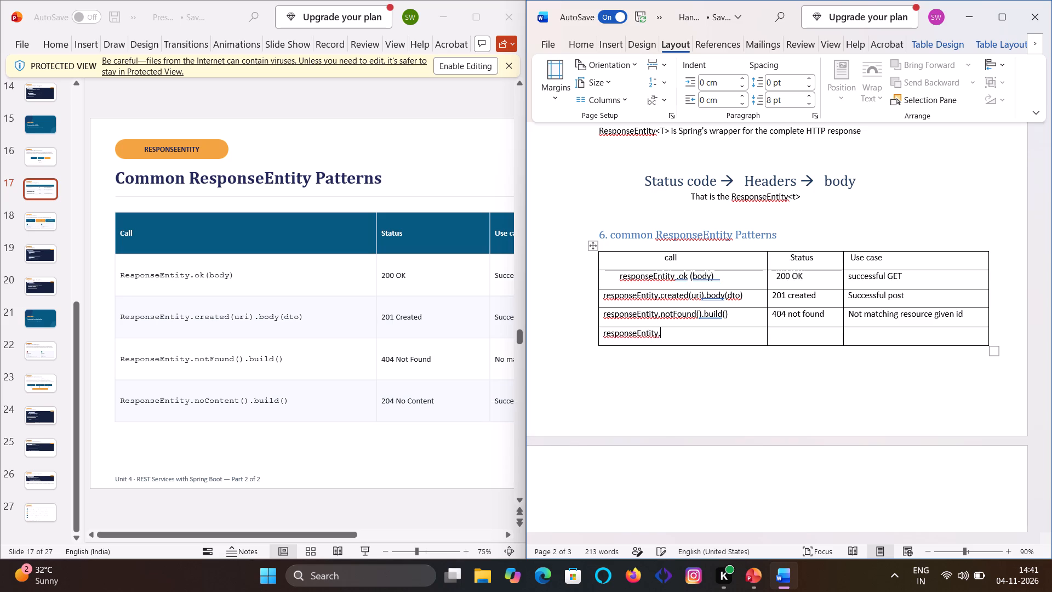
{"action": "key", "text": "BackSpace"}
{"action": "key", "text": "period"}
{"action": "type", "text": "no"}
{"action": "key", "text": "c"}
{"action": "key", "text": "o"}
{"action": "type", "text": "ntent"}
{"action": "key", "text": "shift+parenleft"}
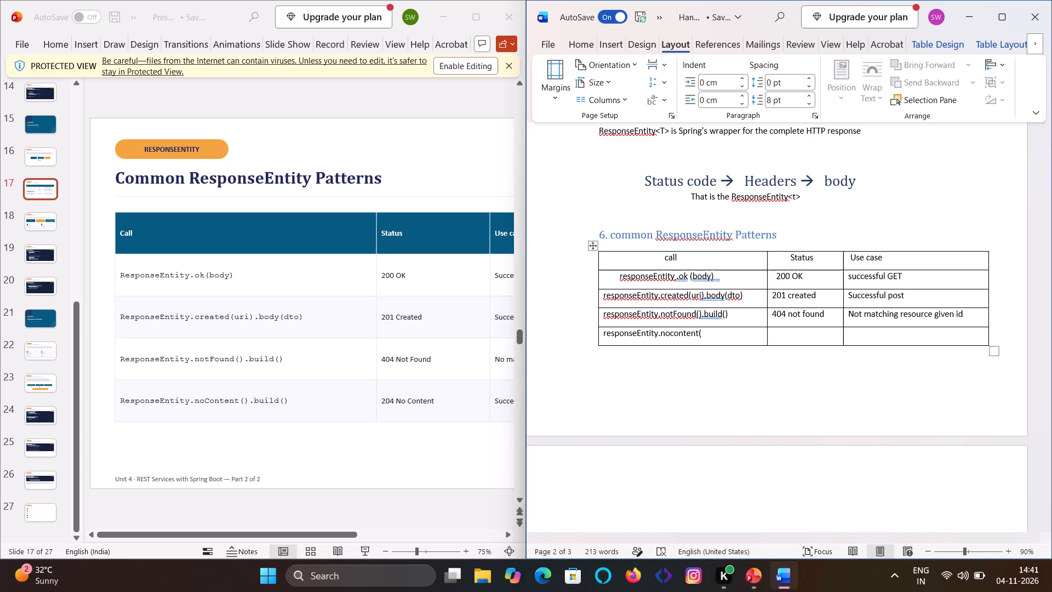
{"action": "key", "text": "shift+parenright"}
{"action": "key", "text": "period"}
{"action": "type", "text": "bu"}
{"action": "type", "text": "ild"}
{"action": "type", "text": "()"}
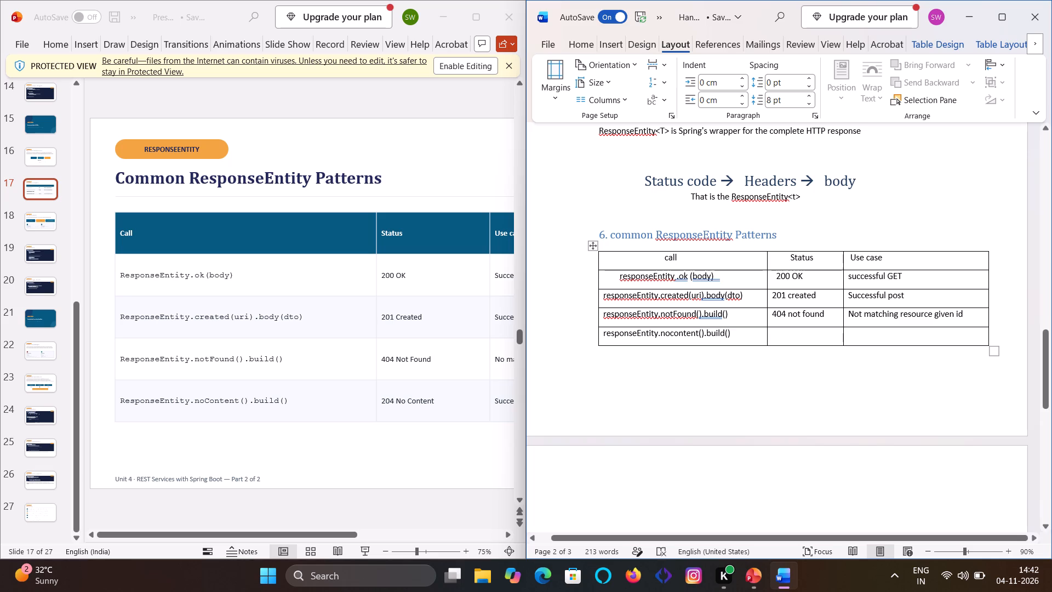
Enter "204 no content" in the Status cell of the responseEntity.nocontent row.
{"action": "left_click", "coordinate": [782, 333]}
{"action": "type", "text": "204"}
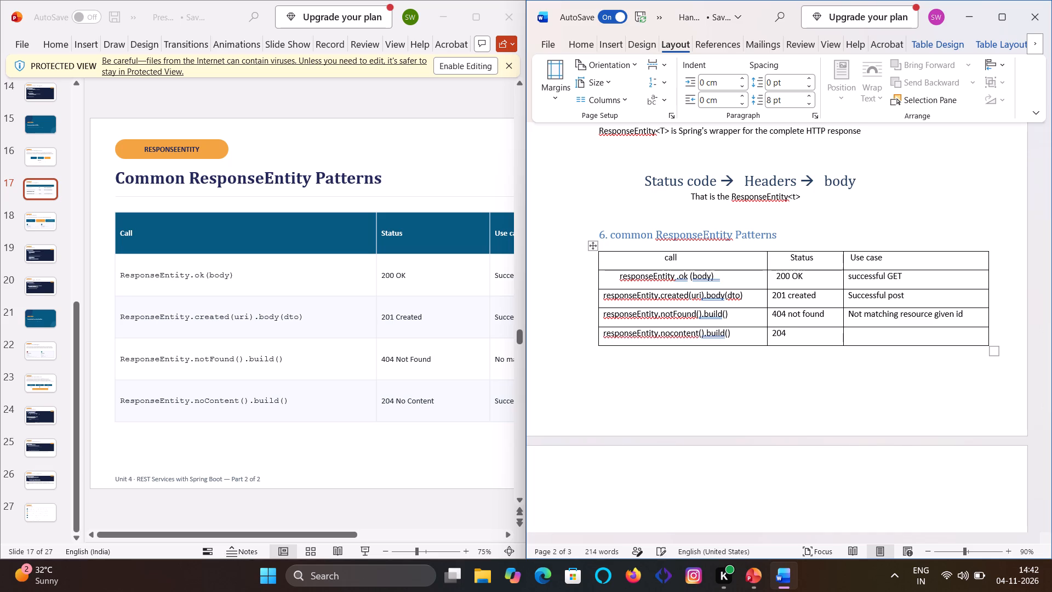
{"action": "key", "text": "space"}
{"action": "type", "text": "n"}
{"action": "key", "text": "0"}
{"action": "key", "text": "space"}
{"action": "key", "text": "BackSpace"}
{"action": "key", "text": "BackSpace"}
{"action": "key", "text": "o"}
{"action": "key", "text": "space"}
{"action": "type", "text": "conte"}
{"action": "type", "text": "nt"}
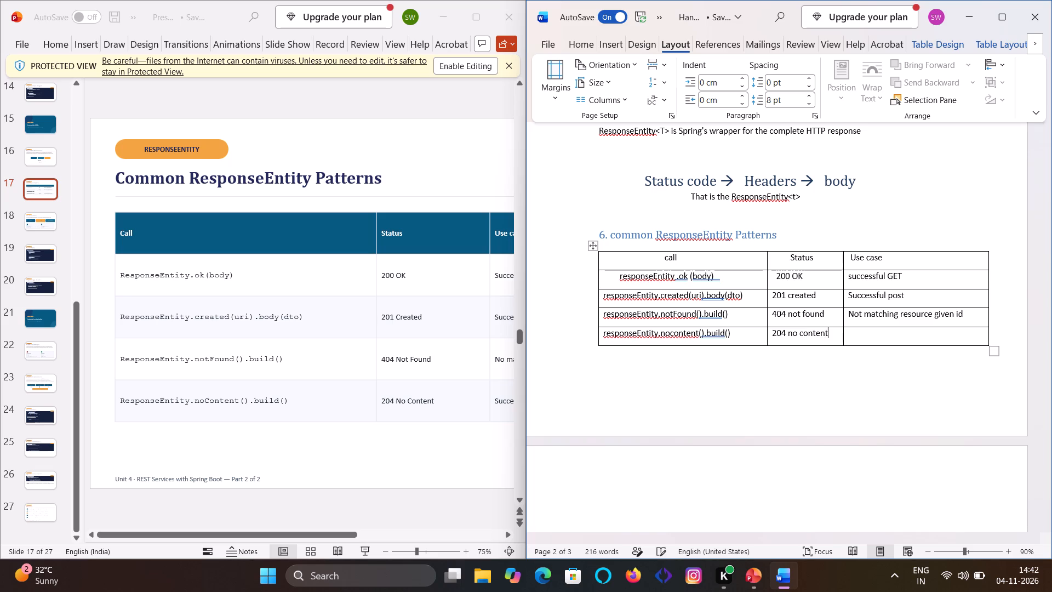
Enter "Successful action e.g. DELETE" in the Use case cell of the responseEntity.nocontent row, following slide 17.
{"action": "scroll", "coordinate": [442, 409], "scroll_direction": "left", "scroll_amount": 1}
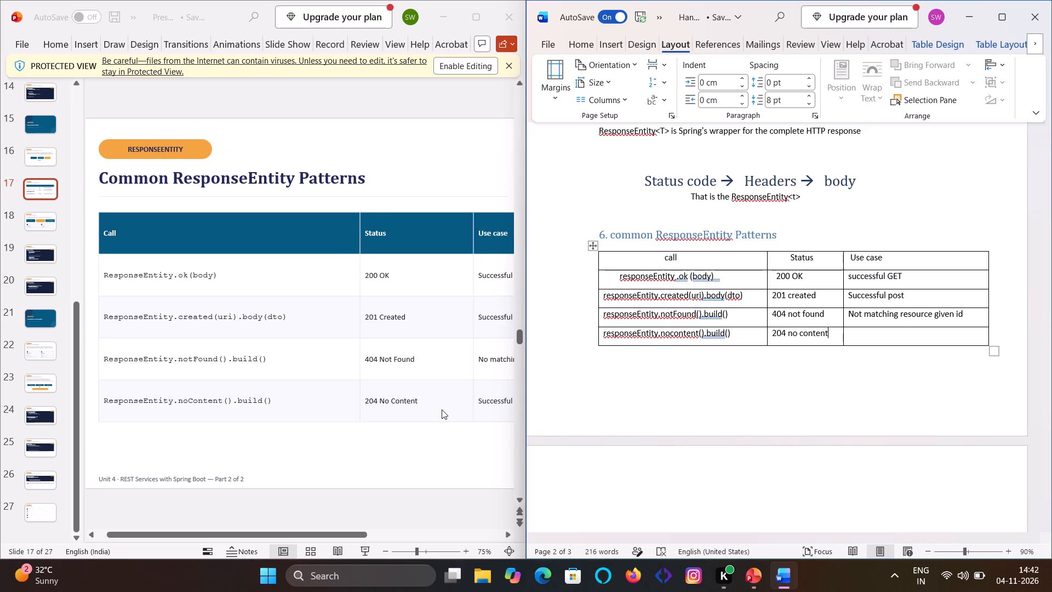
{"action": "scroll", "coordinate": [442, 409], "scroll_direction": "left", "scroll_amount": 6}
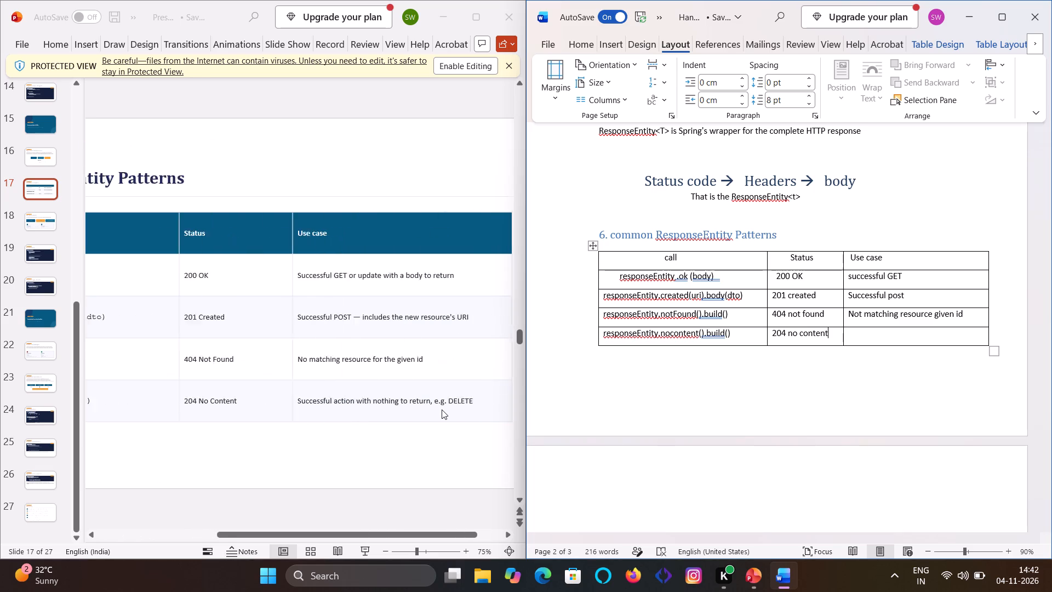
{"action": "scroll", "coordinate": [442, 409], "scroll_direction": "left", "scroll_amount": 2}
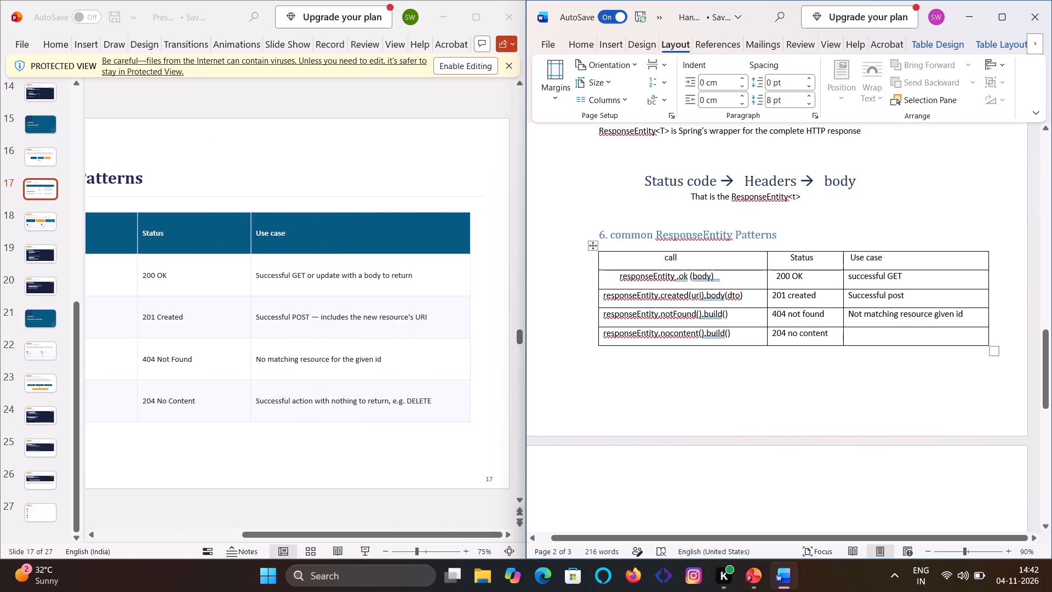
{"action": "left_click", "coordinate": [856, 335]}
{"action": "type", "text": "succ"}
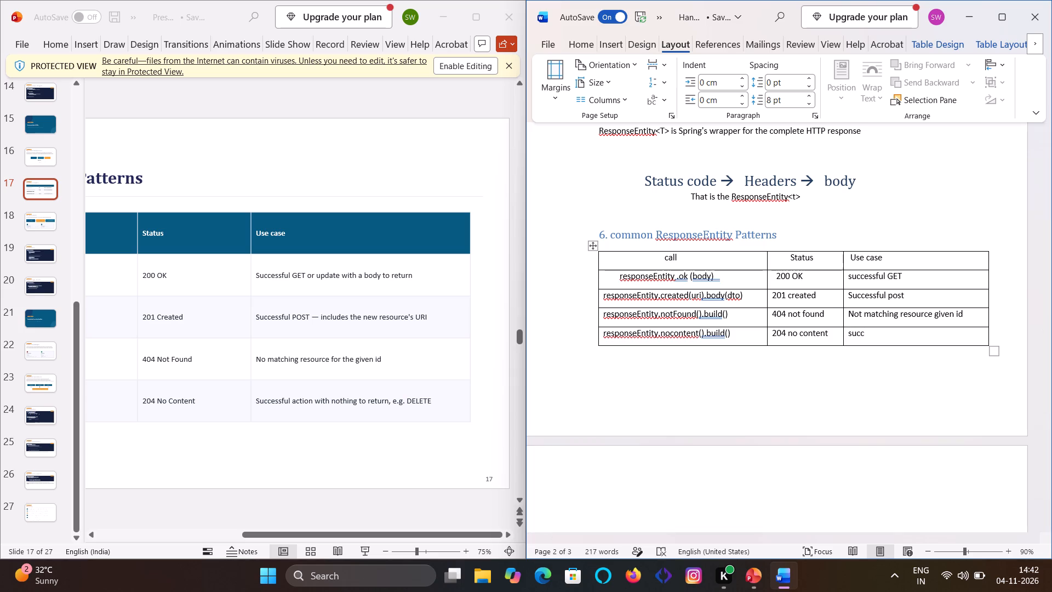
{"action": "type", "text": "ess"}
{"action": "type", "text": "ful action"}
{"action": "key", "text": "space"}
{"action": "key", "text": "e"}
{"action": "key", "text": "period"}
{"action": "type", "text": "g."}
{"action": "key", "text": "space"}
{"action": "type", "text": "DE"}
{"action": "type", "text": "LE"}
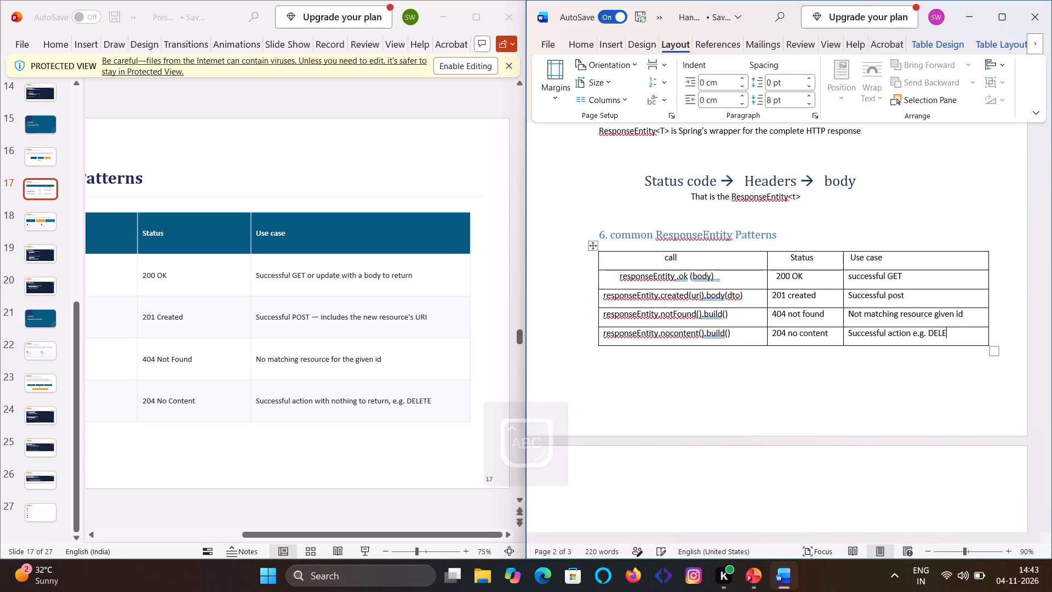
{"action": "type", "text": "TE"}
{"action": "left_click", "coordinate": [846, 378]}
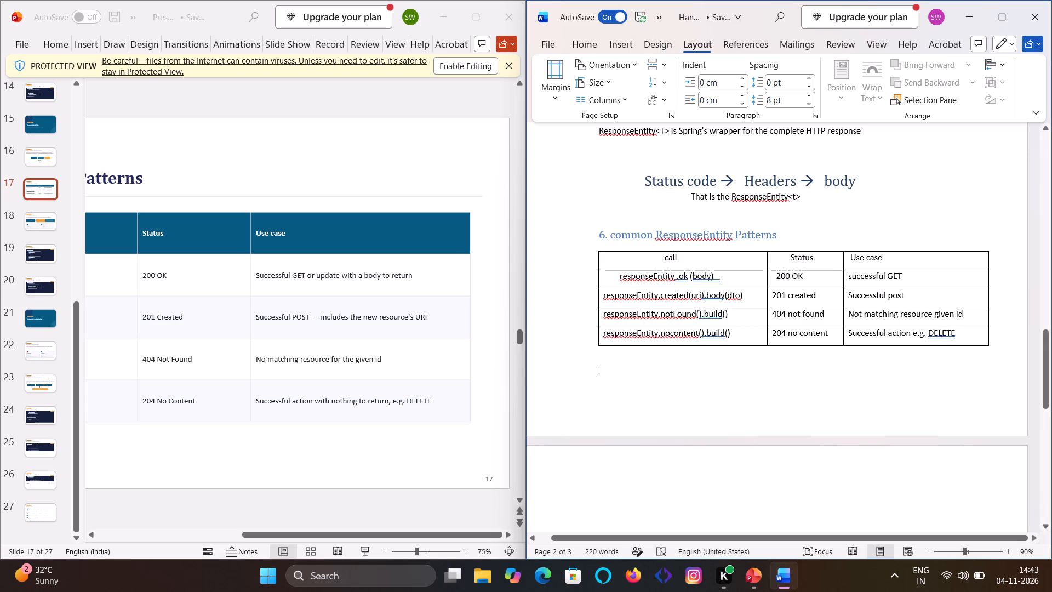
Place the cursor on page 3 of the Word notes and show slide 18, "DTOs: Request vs. Response", in full in PowerPoint.
{"action": "left_click", "coordinate": [653, 467]}
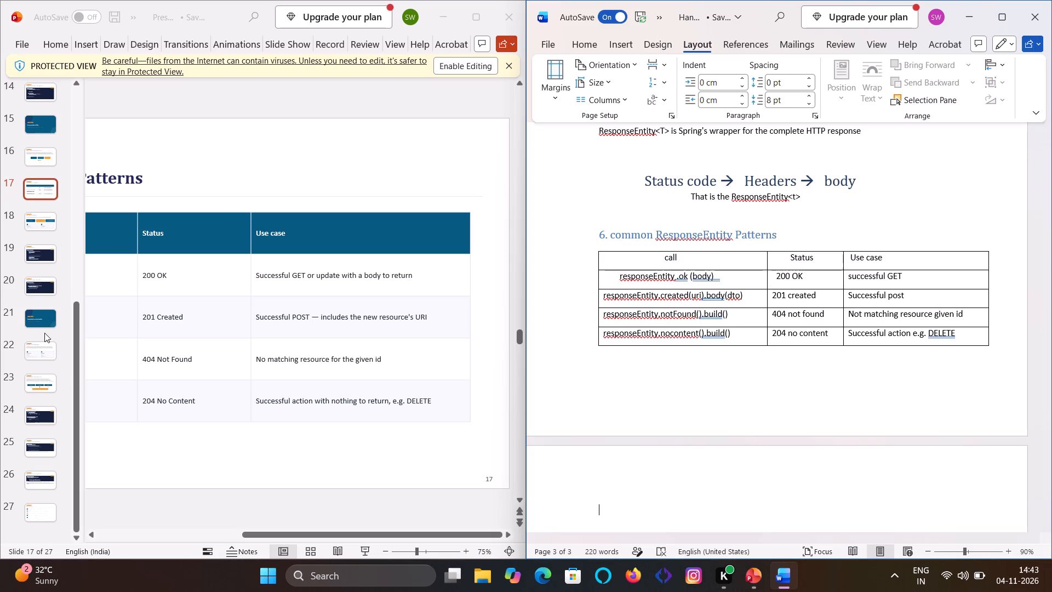
{"action": "left_click", "coordinate": [33, 227]}
{"action": "left_click", "coordinate": [33, 227]}
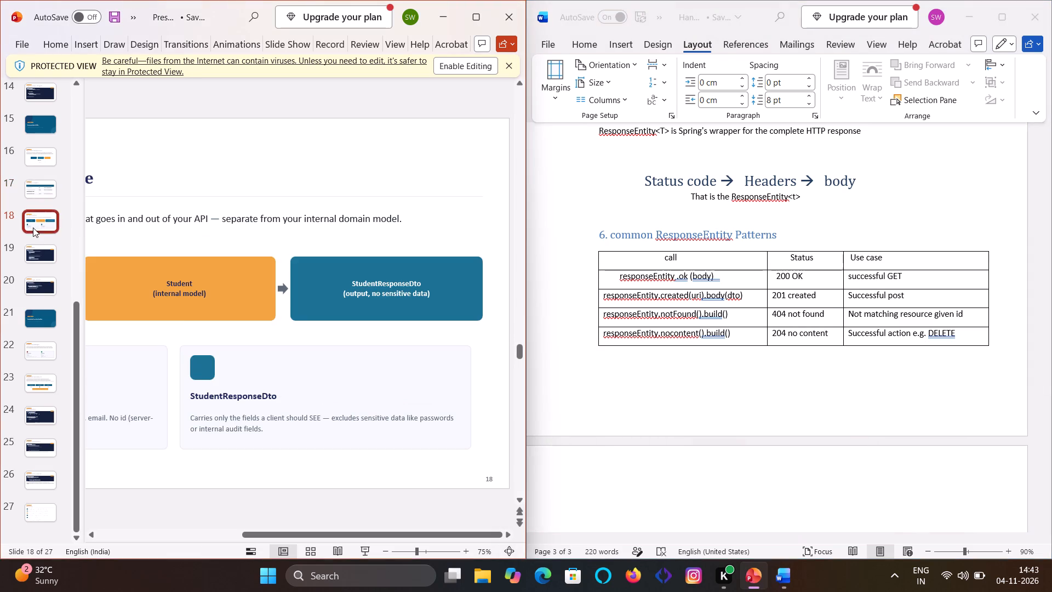
{"action": "scroll", "coordinate": [186, 312], "scroll_direction": "down", "scroll_amount": 2, "text": "ctrl"}
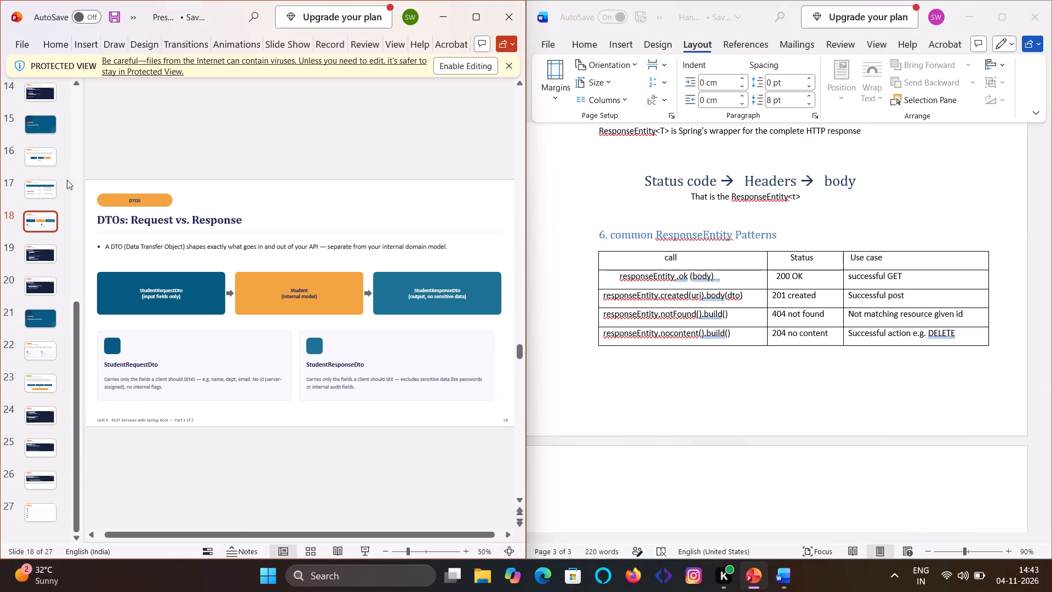
{"action": "left_click", "coordinate": [47, 189]}
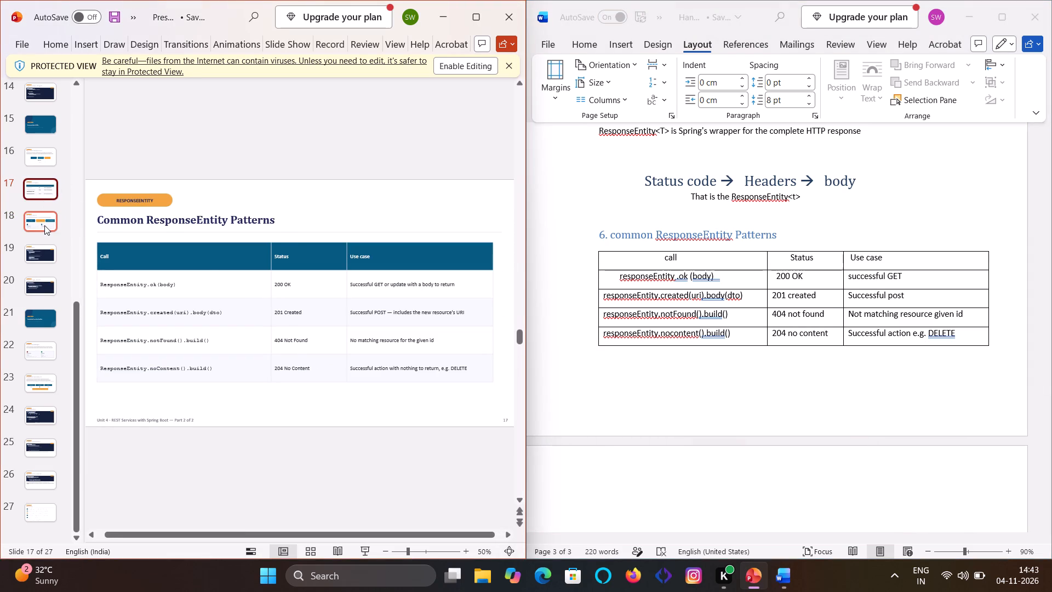
{"action": "left_click", "coordinate": [44, 225]}
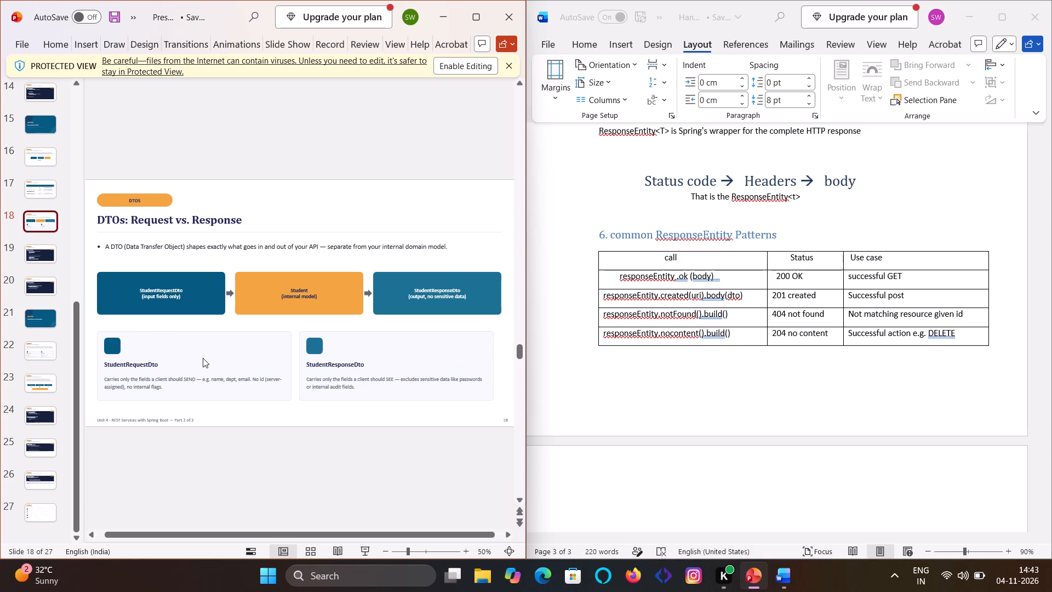
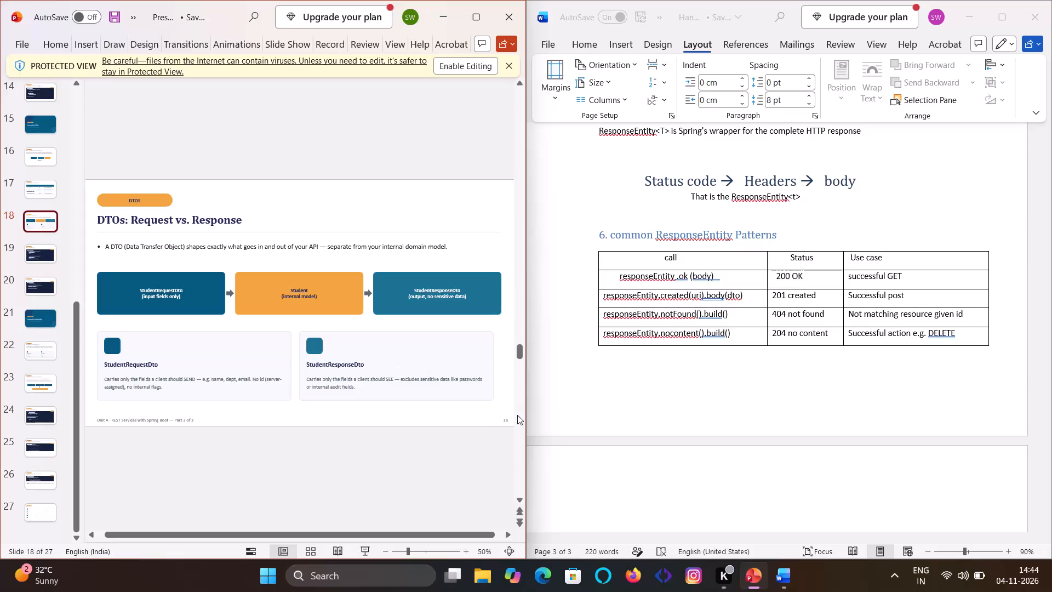
Enter the heading text "DTOs : Request vs response" at the start of page 3 of the Word notes.
{"action": "left_click", "coordinate": [618, 465]}
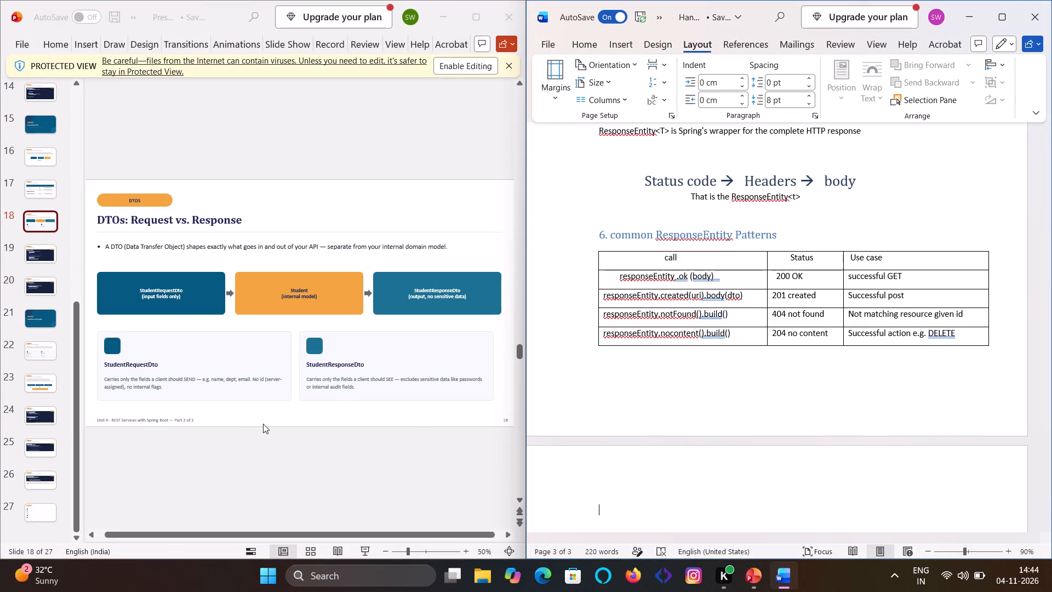
{"action": "key", "text": "d"}
{"action": "type", "text": "TO"}
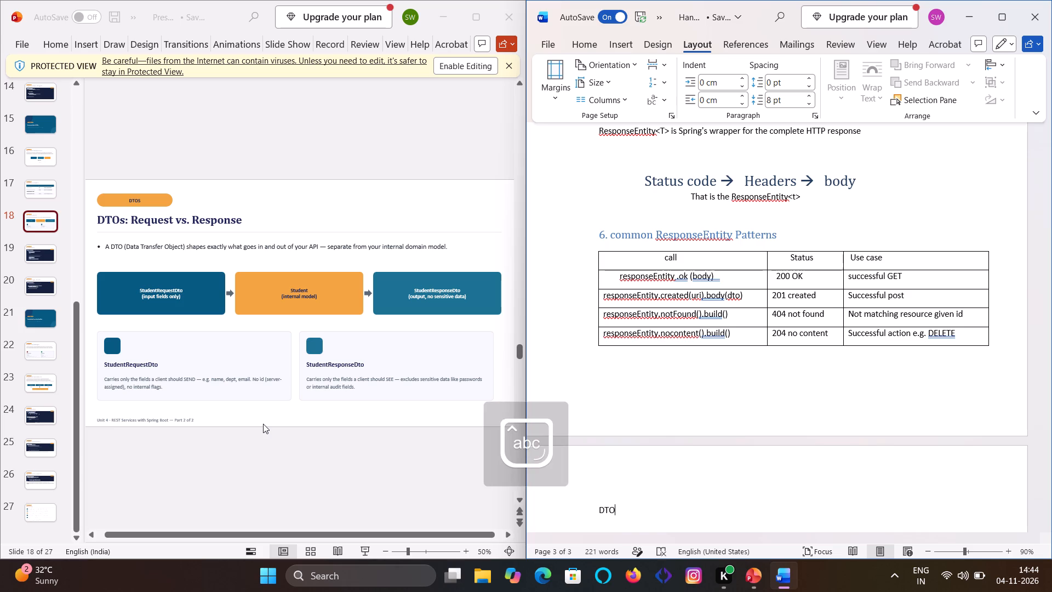
{"action": "type", "text": "s"}
{"action": "key", "text": "space"}
{"action": "key", "text": "semicolon"}
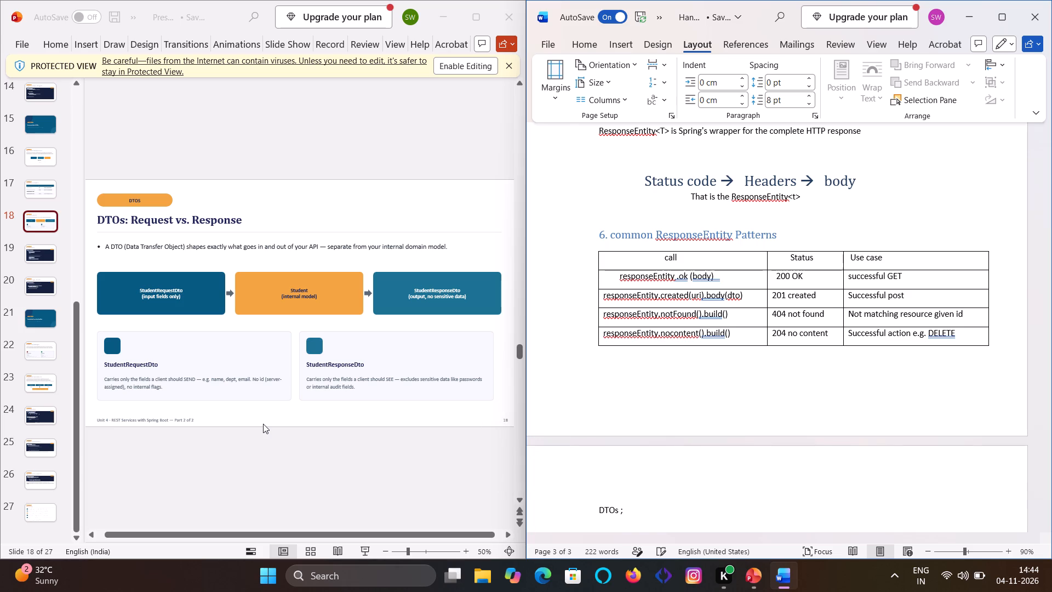
{"action": "key", "text": "BackSpace"}
{"action": "type", "text": ":"}
{"action": "key", "text": "space"}
{"action": "key", "text": "r"}
{"action": "key", "text": "e"}
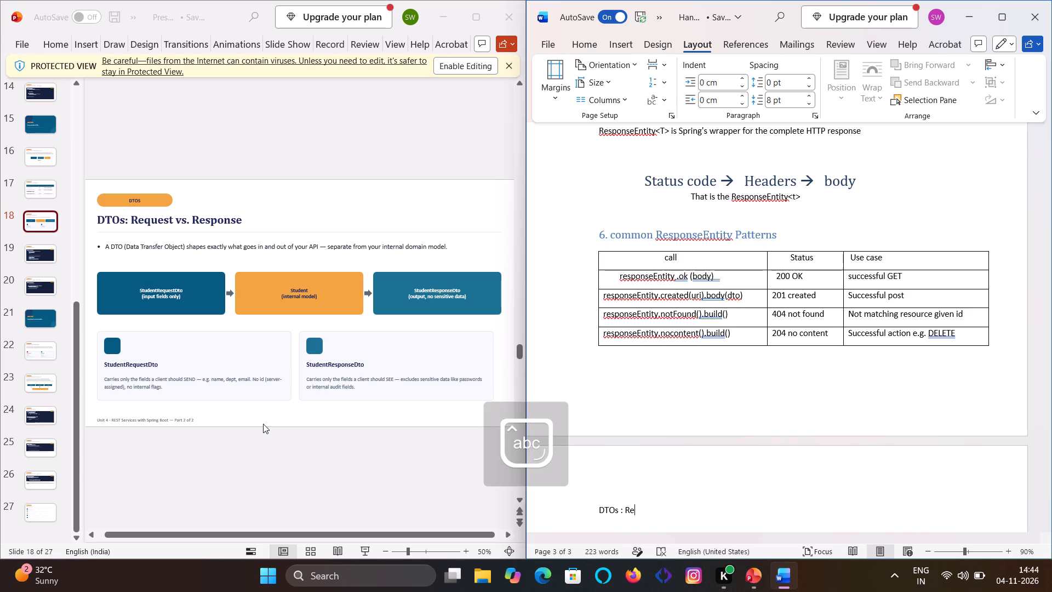
{"action": "type", "text": "quest"}
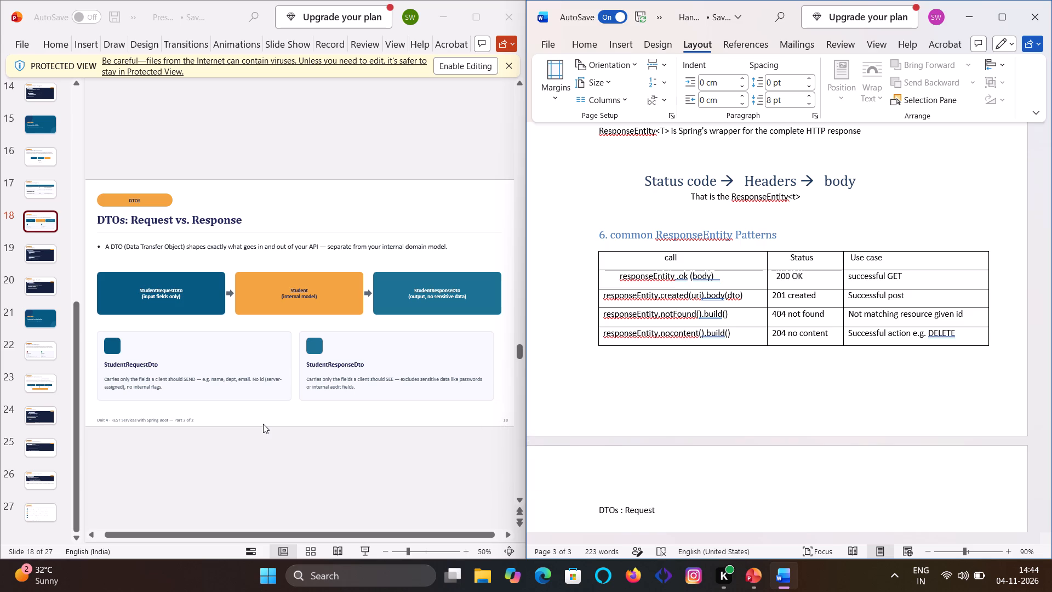
{"action": "key", "text": "space"}
{"action": "type", "text": "vs"}
{"action": "key", "text": "space"}
{"action": "key", "text": "r"}
{"action": "type", "text": "es"}
{"action": "type", "text": "po"}
{"action": "type", "text": "nse"}
Capitalise the last word of the DTOs heading so that it reads "Response".
{"action": "key", "text": "Left"}
{"action": "key", "text": "Left"}
{"action": "key", "text": "Left"}
{"action": "key", "text": "Left"}
{"action": "key", "text": "Left"}
{"action": "key", "text": "Left"}
{"action": "key", "text": "Left"}
{"action": "key", "text": "BackSpace"}
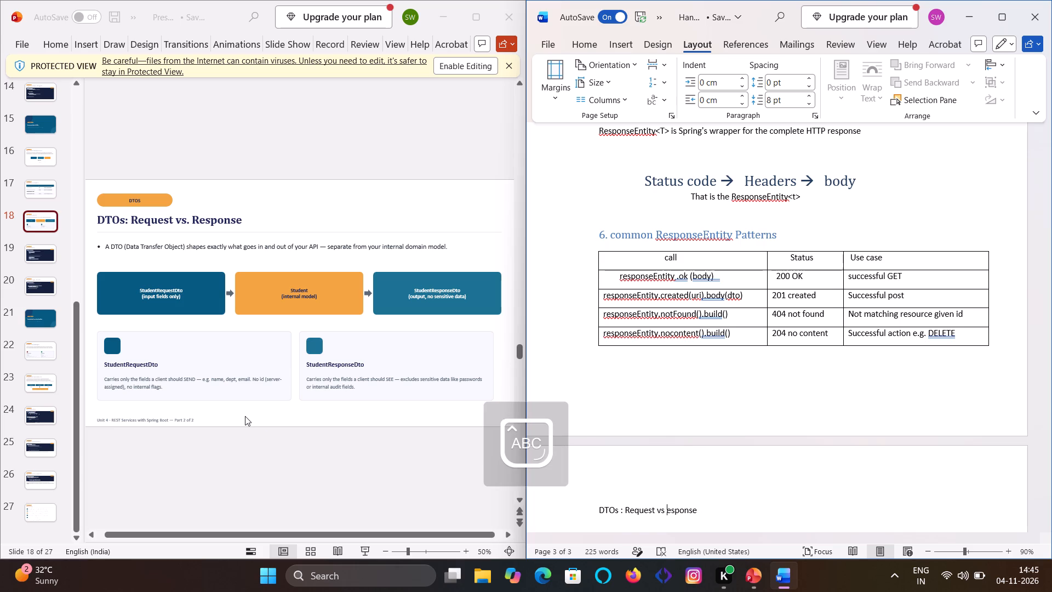
{"action": "key", "text": "r"}
{"action": "key", "text": "Right"}
{"action": "key", "text": "Right"}
{"action": "key", "text": "Right"}
{"action": "key", "text": "Right"}
{"action": "key", "text": "Right"}
{"action": "key", "text": "Right"}
{"action": "key", "text": "Right"}
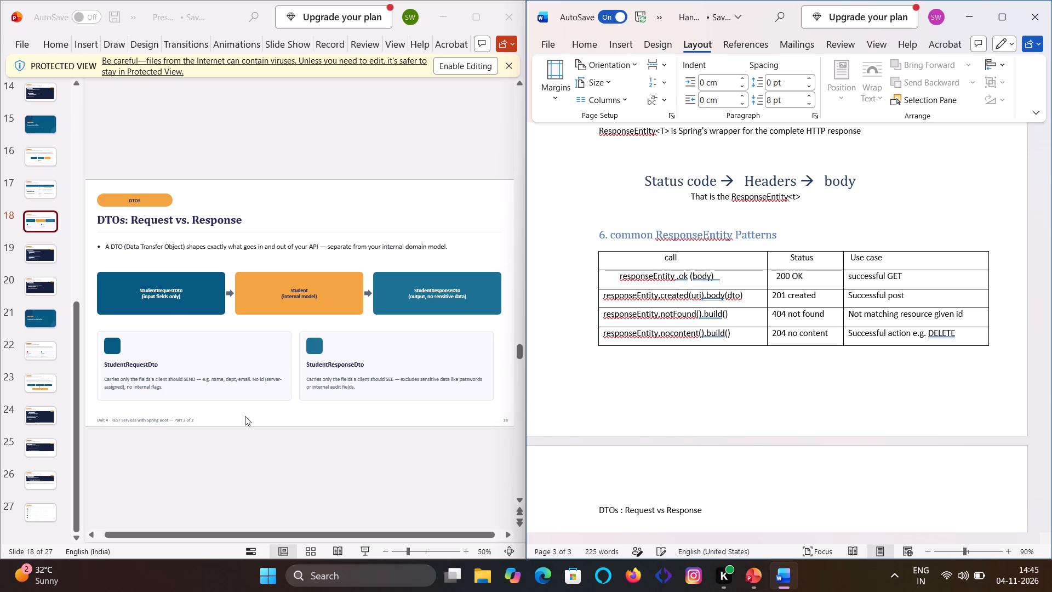
Add the section number "7." in front of the DTOs heading.
{"action": "key", "text": "Left"}
{"action": "key", "text": "Left"}
{"action": "key", "text": "Left"}
{"action": "key", "text": "Left"}
{"action": "key", "text": "Left"}
{"action": "key", "text": "Left"}
{"action": "key", "text": "Left"}
{"action": "key", "text": "Left"}
{"action": "key", "text": "Left"}
{"action": "key", "text": "Left"}
{"action": "key", "text": "Left"}
{"action": "key", "text": "Left"}
{"action": "key", "text": "Left"}
{"action": "key", "text": "Left"}
{"action": "key", "text": "Left"}
{"action": "key", "text": "Left"}
{"action": "key", "text": "Left"}
{"action": "key", "text": "Left"}
{"action": "key", "text": "Left"}
{"action": "key", "text": "Left"}
{"action": "key", "text": "Left"}
{"action": "key", "text": "Left"}
{"action": "type", "text": "7."}
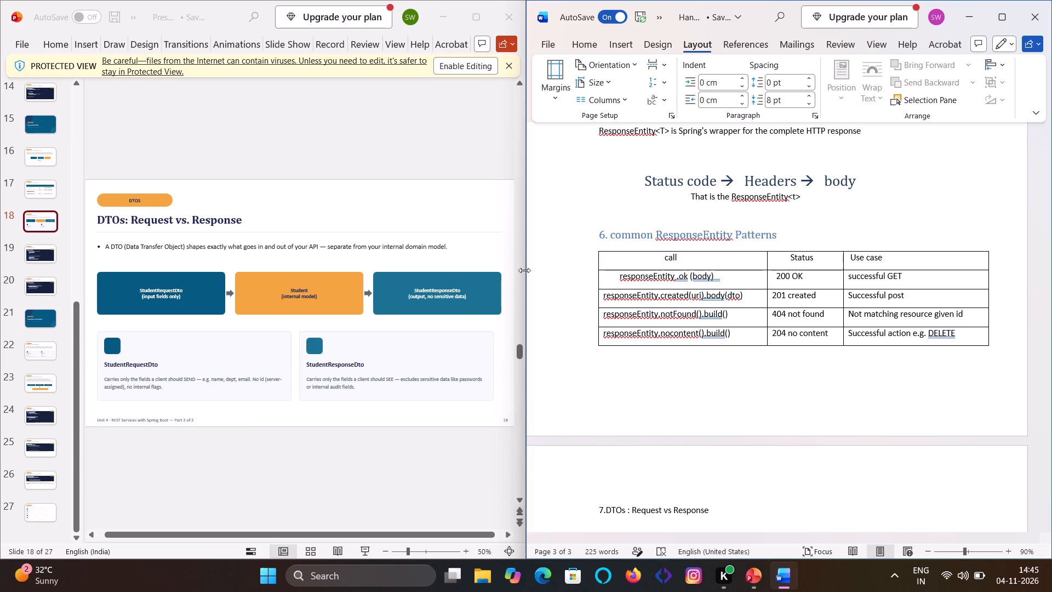
Apply the Subtitle style to the "7.DTOs : Request vs Response" heading.
{"action": "left_click", "coordinate": [588, 36]}
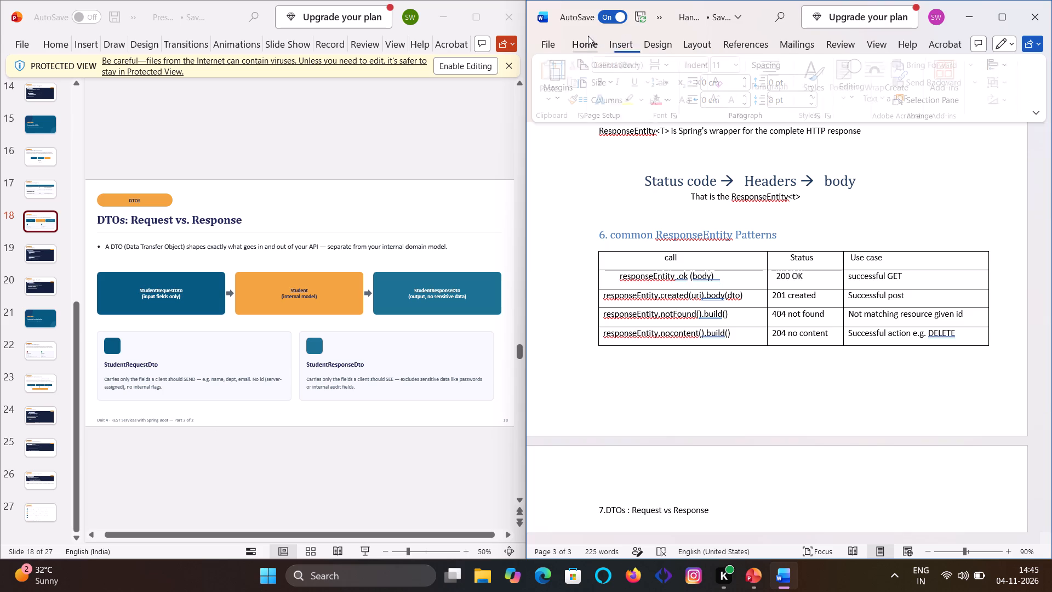
{"action": "left_click", "coordinate": [825, 87]}
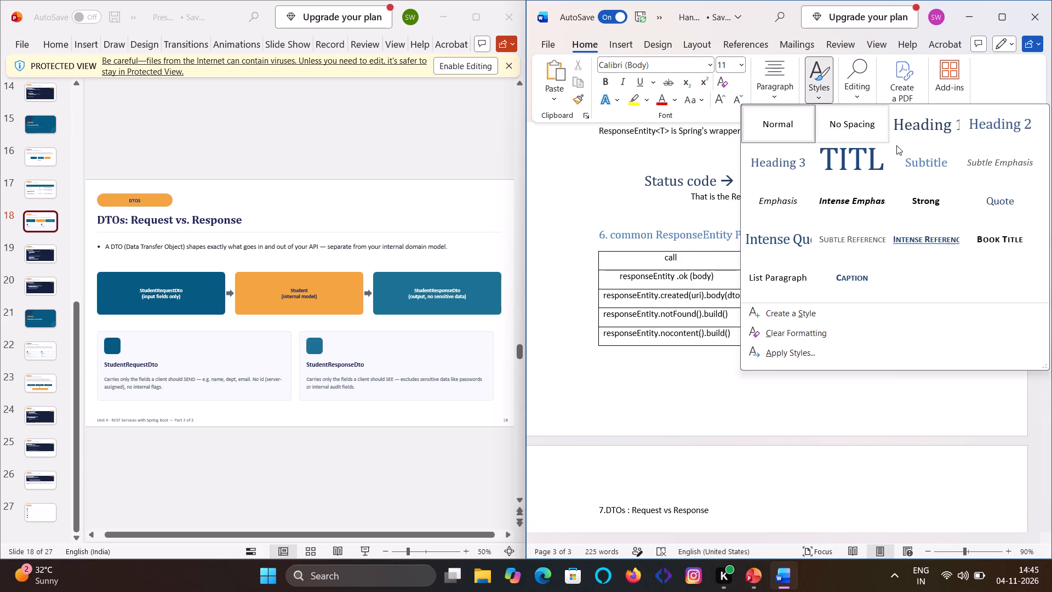
{"action": "left_click", "coordinate": [909, 153]}
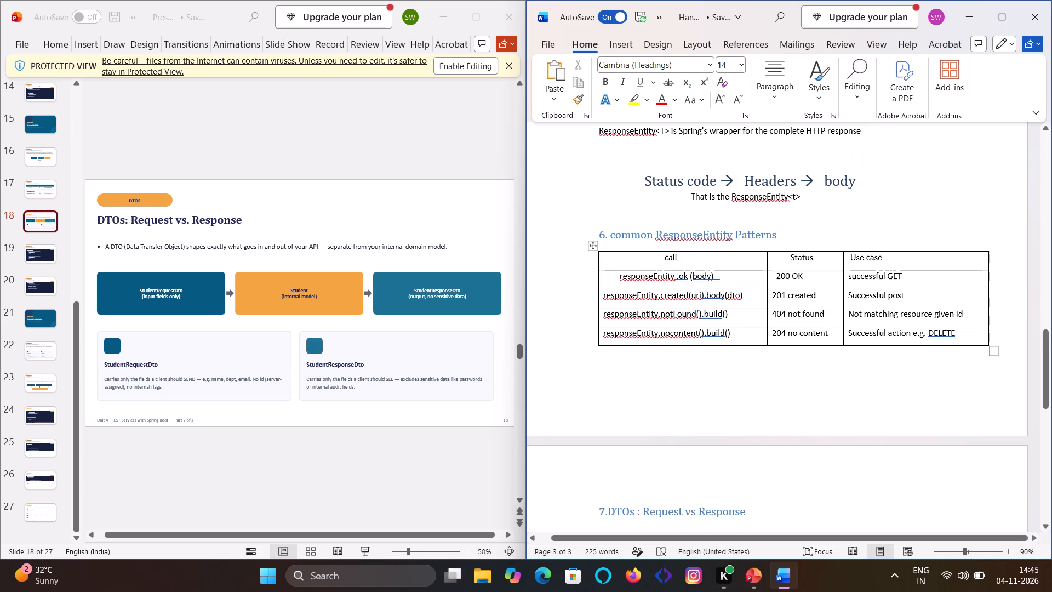
Start a new body line beneath the section 7 heading, leaving only a leading space on it.
{"action": "scroll", "coordinate": [763, 405], "scroll_direction": "down", "scroll_amount": 3}
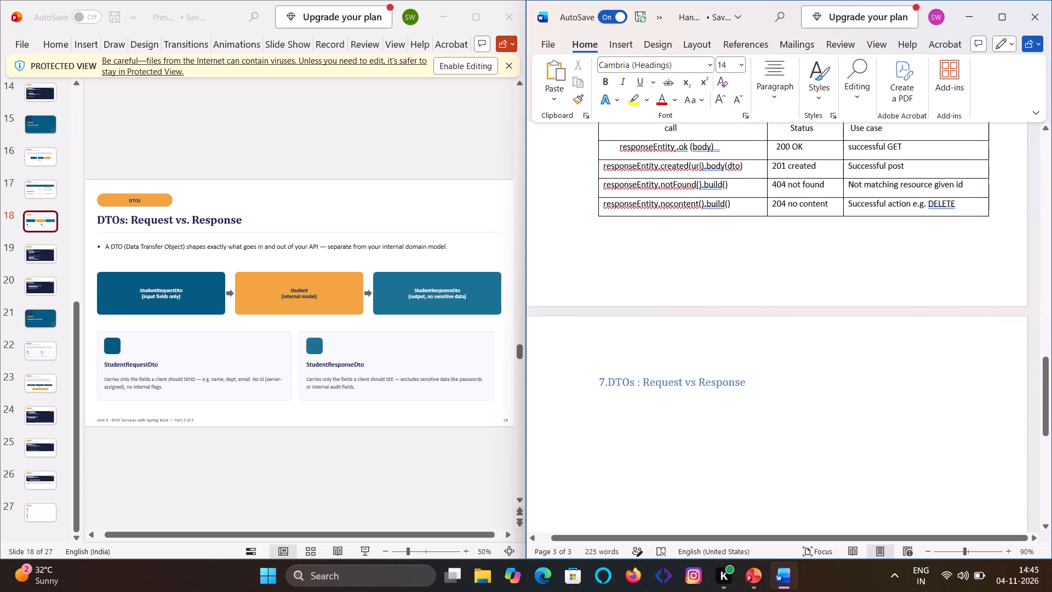
{"action": "left_click", "coordinate": [752, 371]}
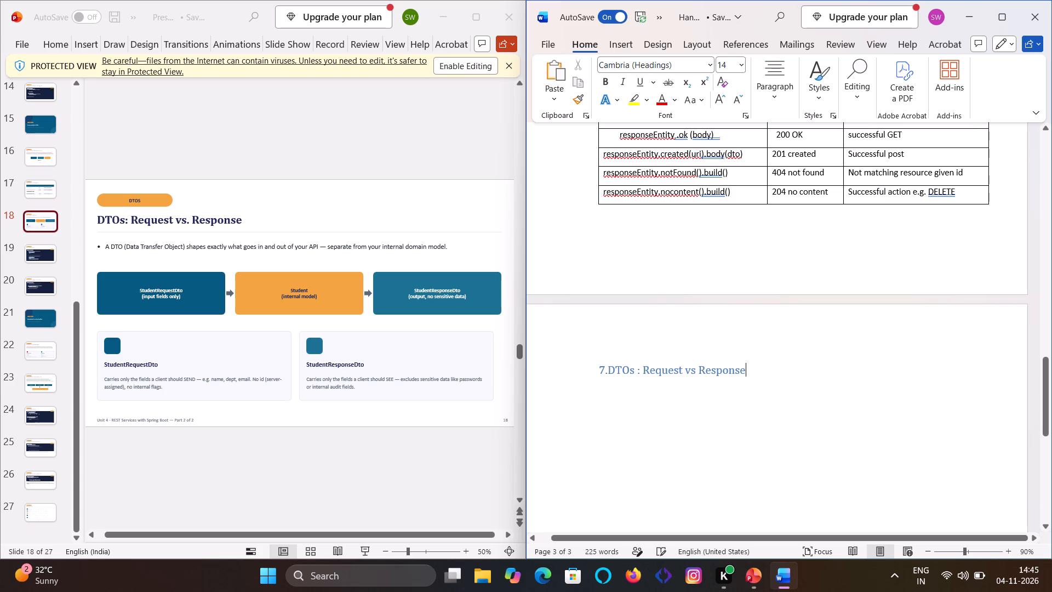
{"action": "key", "text": "Return"}
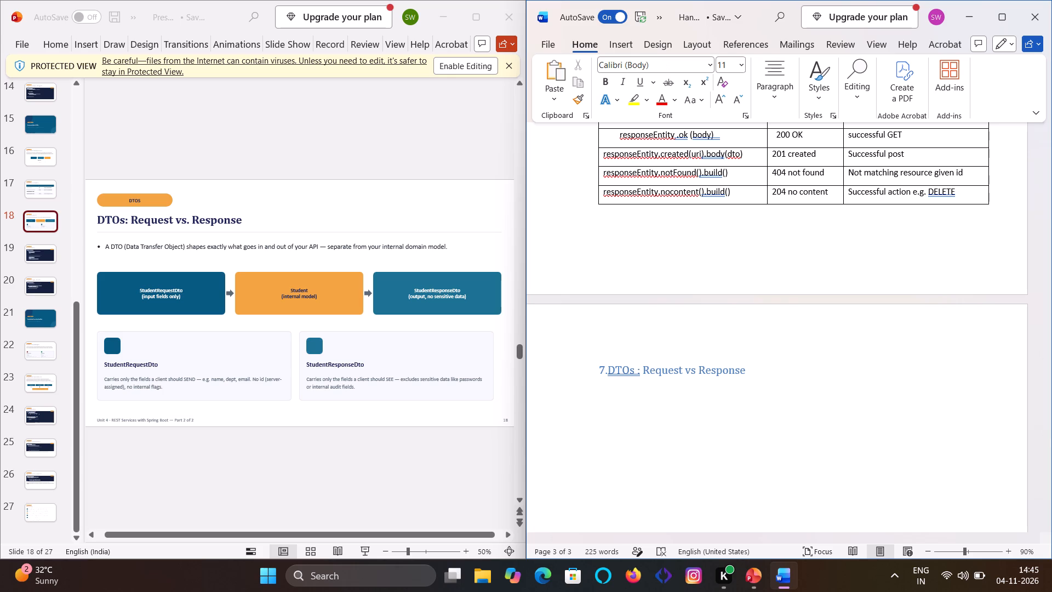
{"action": "scroll", "coordinate": [752, 371], "scroll_direction": "down", "scroll_amount": 2}
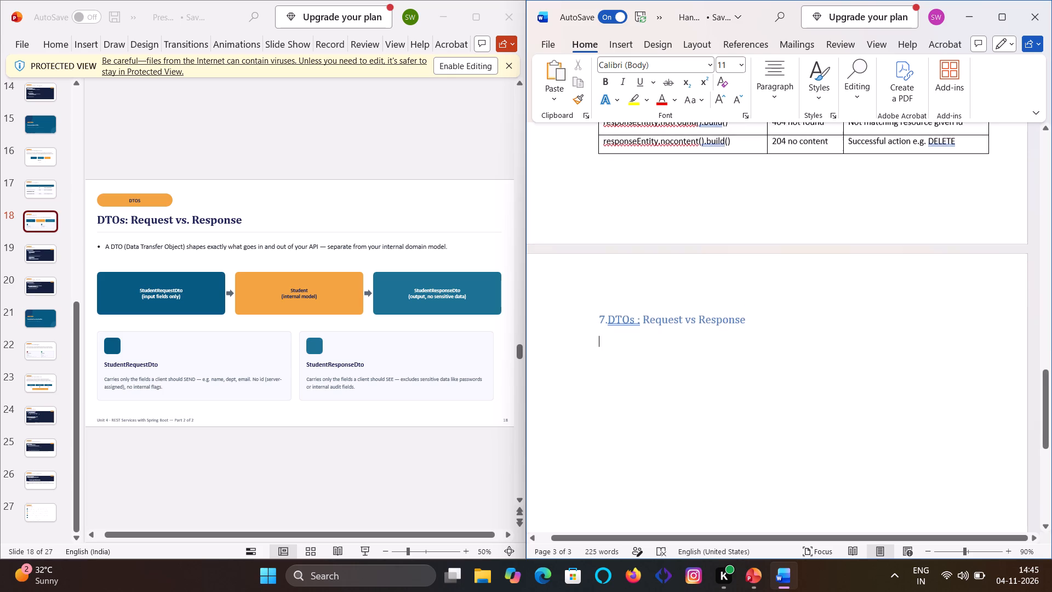
{"action": "scroll", "coordinate": [752, 371], "scroll_direction": "down", "scroll_amount": 1}
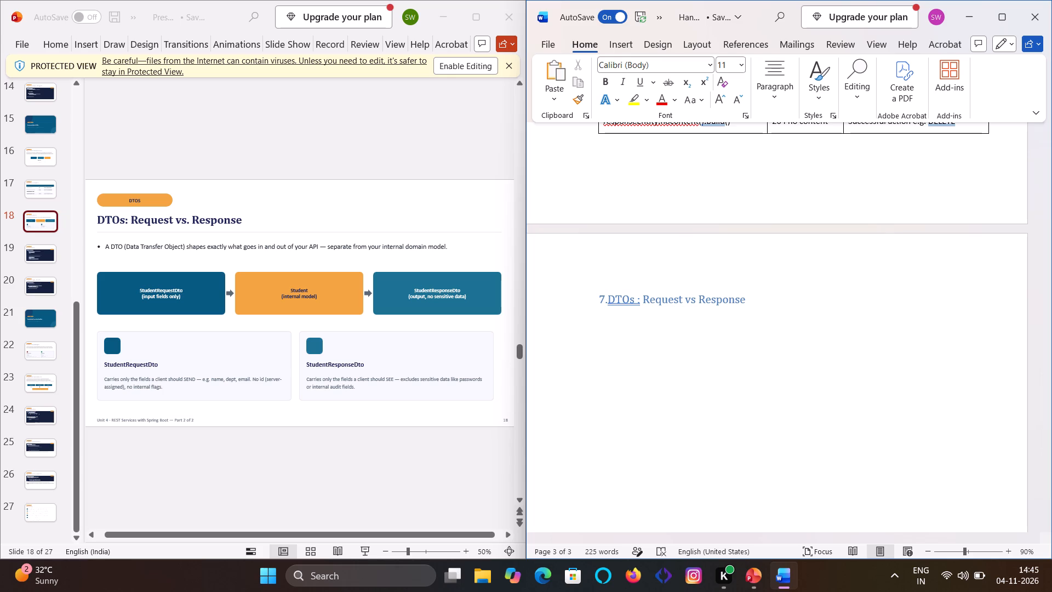
{"action": "key", "text": "space"}
{"action": "key", "text": "s"}
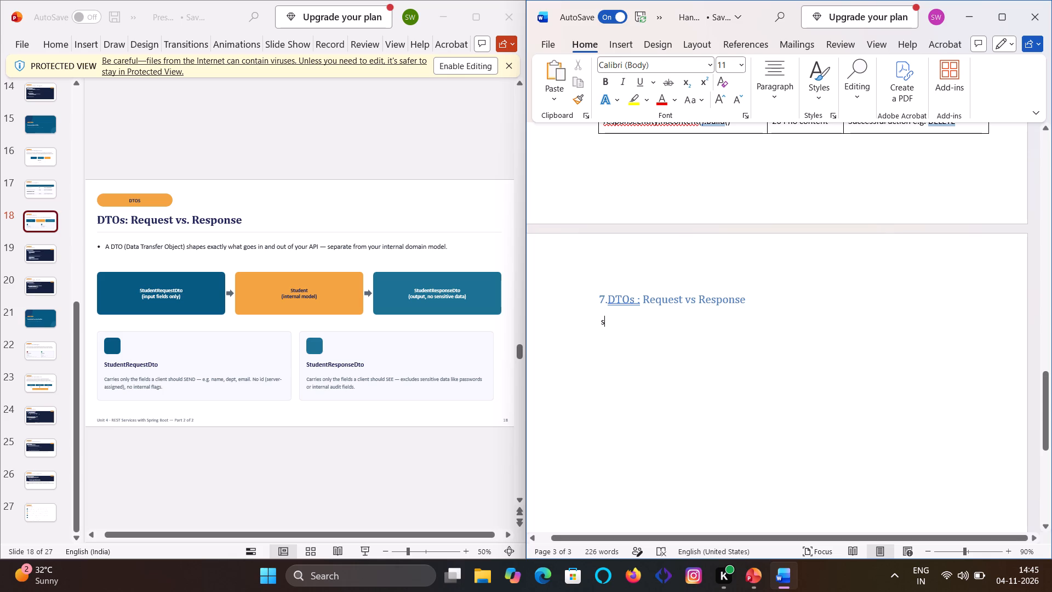
{"action": "key", "text": "BackSpace"}
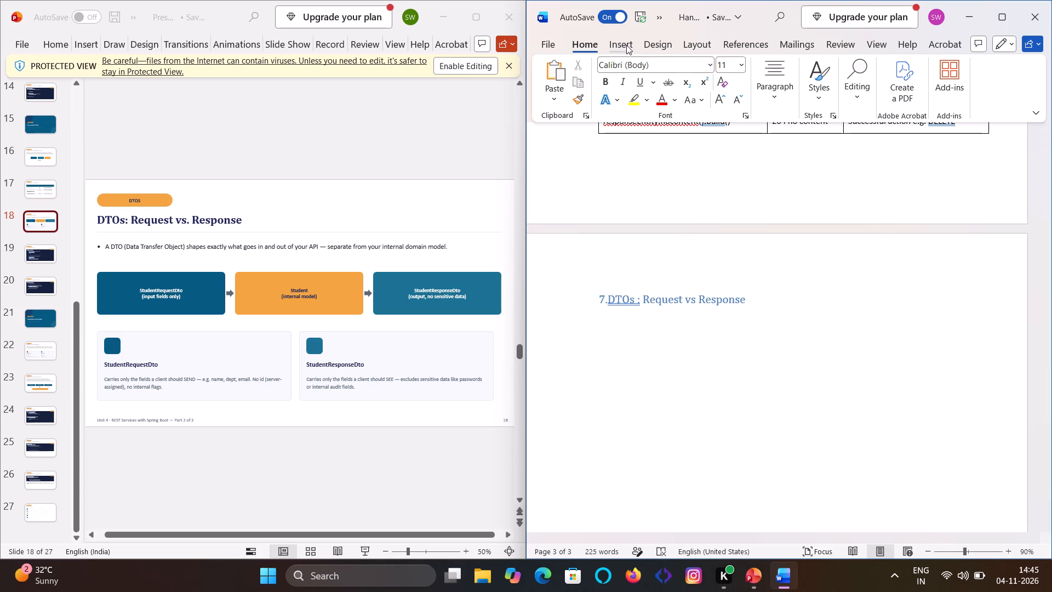
Draw a small single-cell table box just beneath the section 7 heading with the Draw Table tool.
{"action": "left_click", "coordinate": [623, 45]}
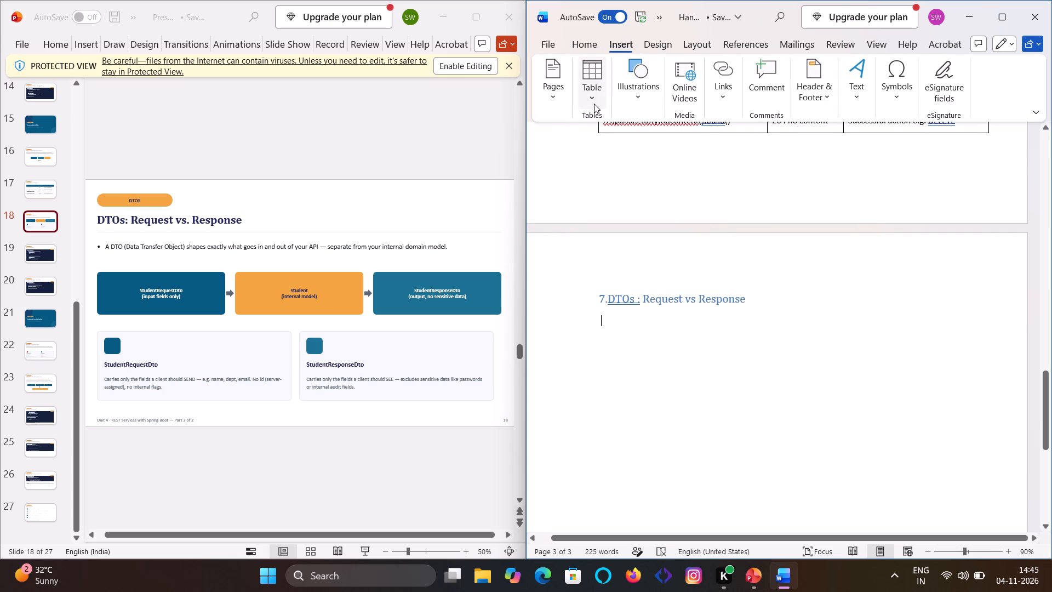
{"action": "left_click", "coordinate": [594, 104]}
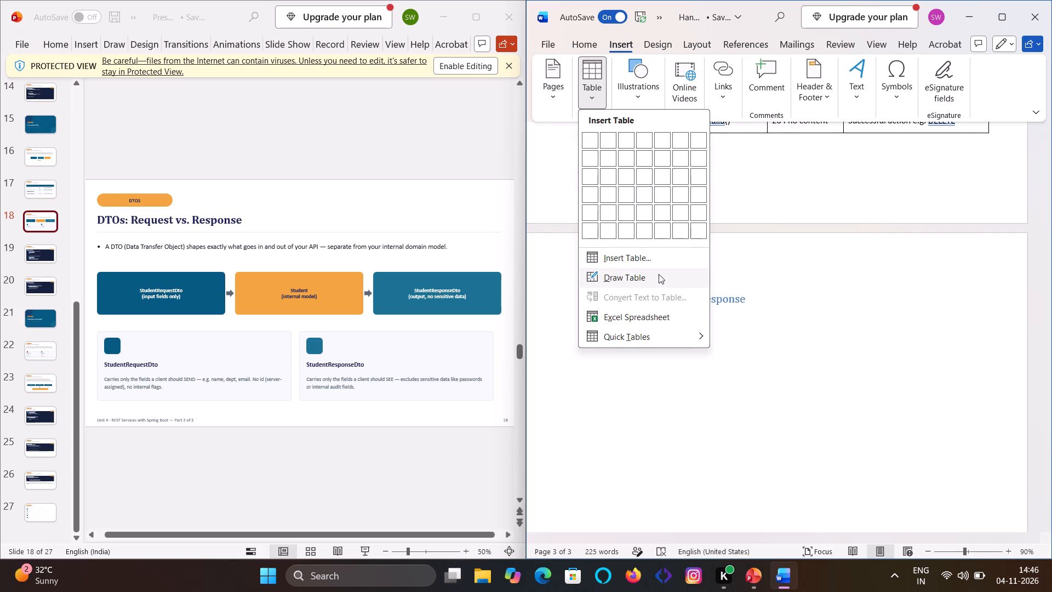
{"action": "left_click", "coordinate": [657, 272]}
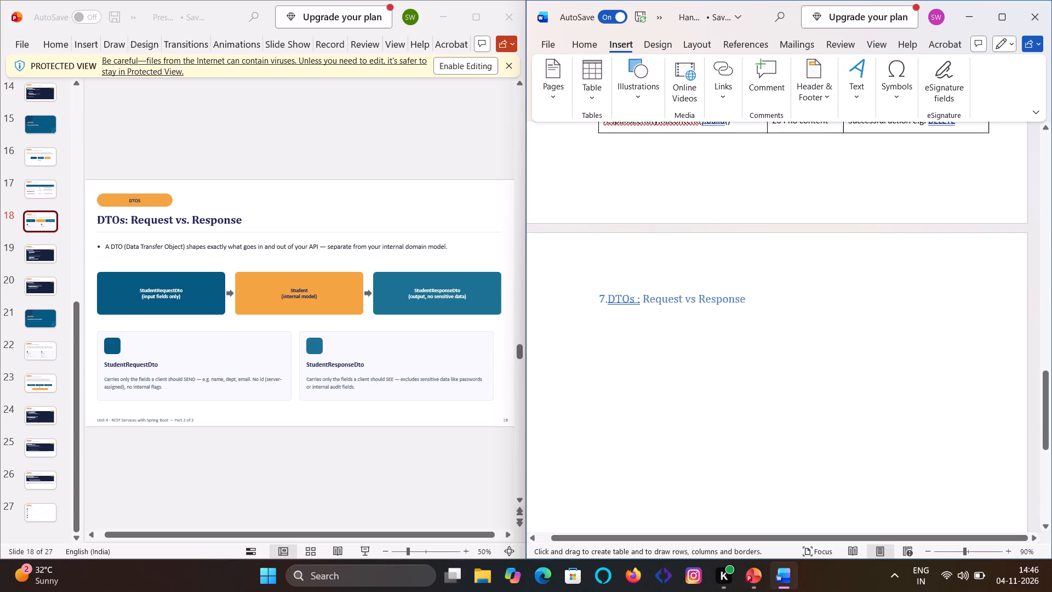
{"action": "left_click_drag", "start_coordinate": [604, 318], "coordinate": [713, 356]}
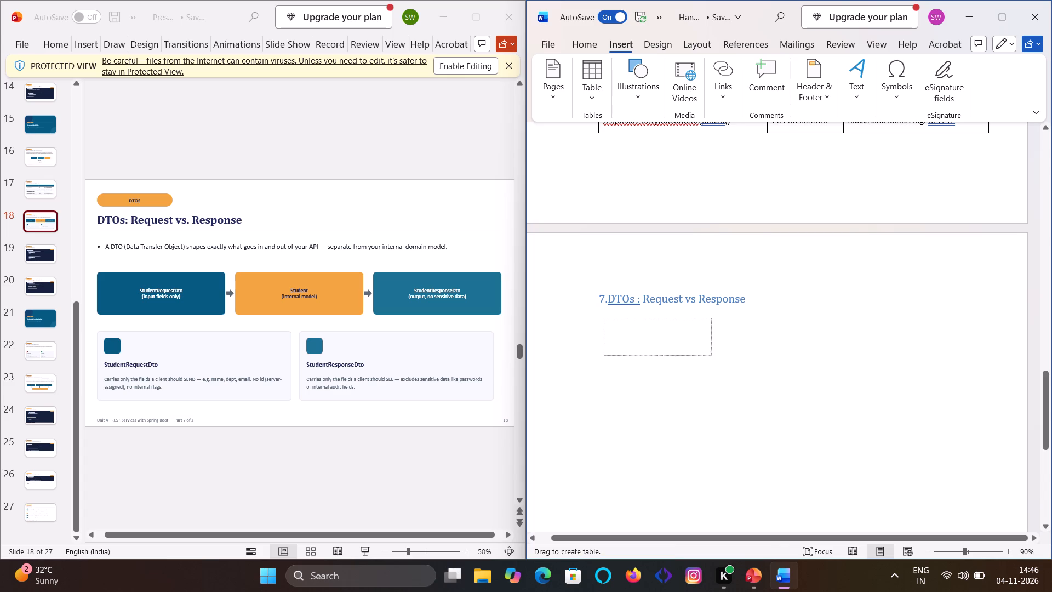
Finish the first box and draw two more beside it with Draw Table, making a row of three similar boxes separated by gaps.
{"action": "left_click_drag", "start_coordinate": [713, 356], "coordinate": [705, 368]}
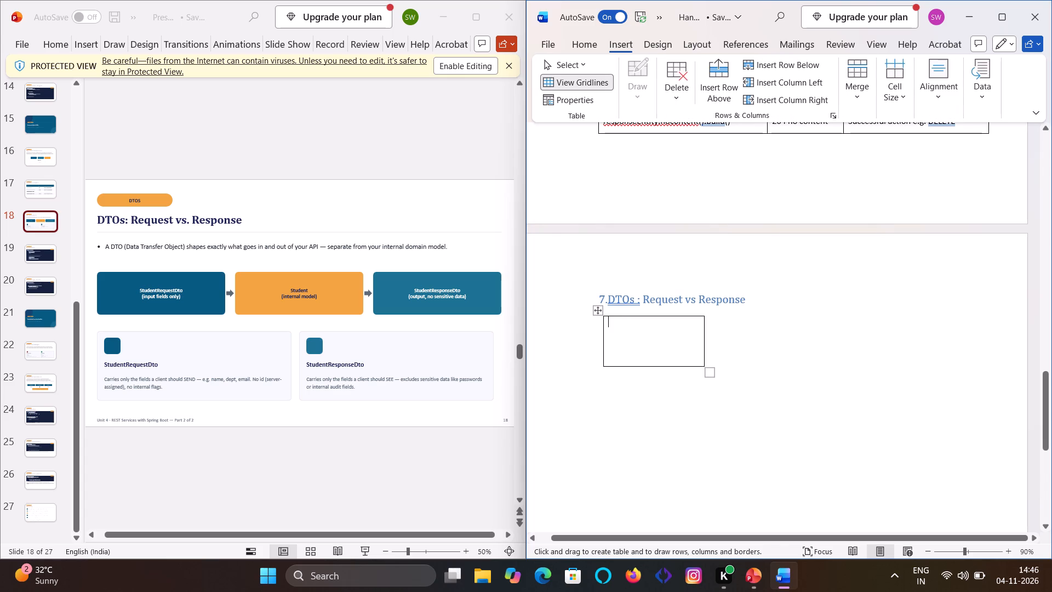
{"action": "left_click_drag", "start_coordinate": [731, 317], "coordinate": [836, 363]}
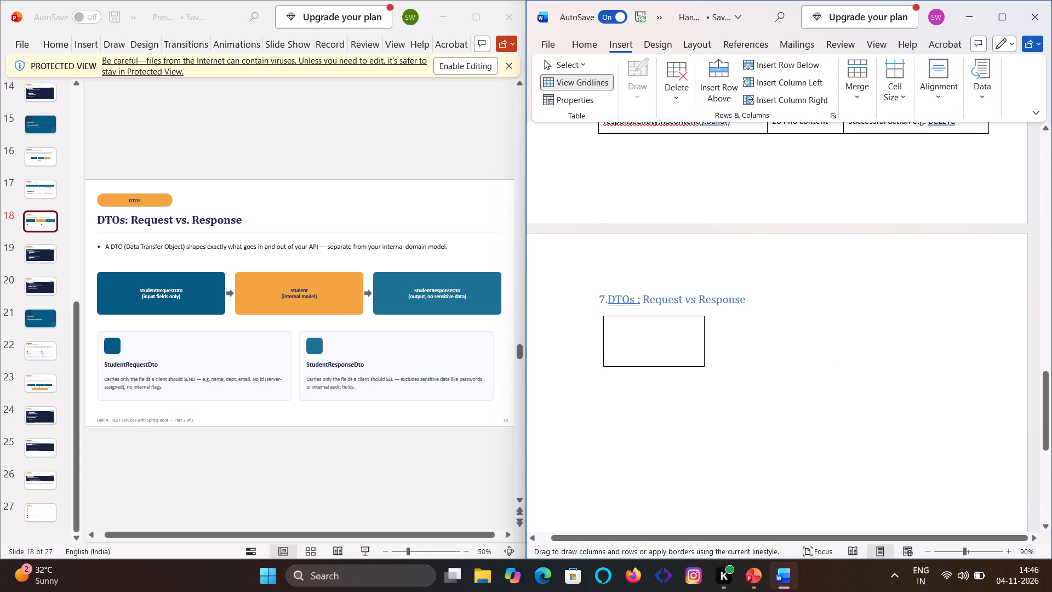
{"action": "left_click_drag", "start_coordinate": [836, 363], "coordinate": [853, 366]}
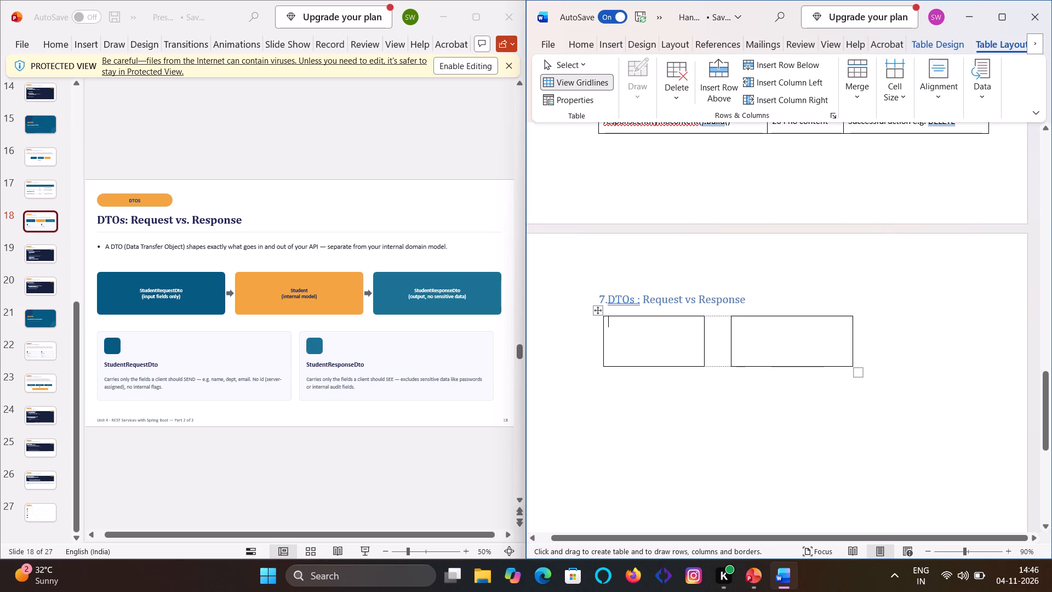
{"action": "left_click_drag", "start_coordinate": [881, 314], "coordinate": [944, 372]}
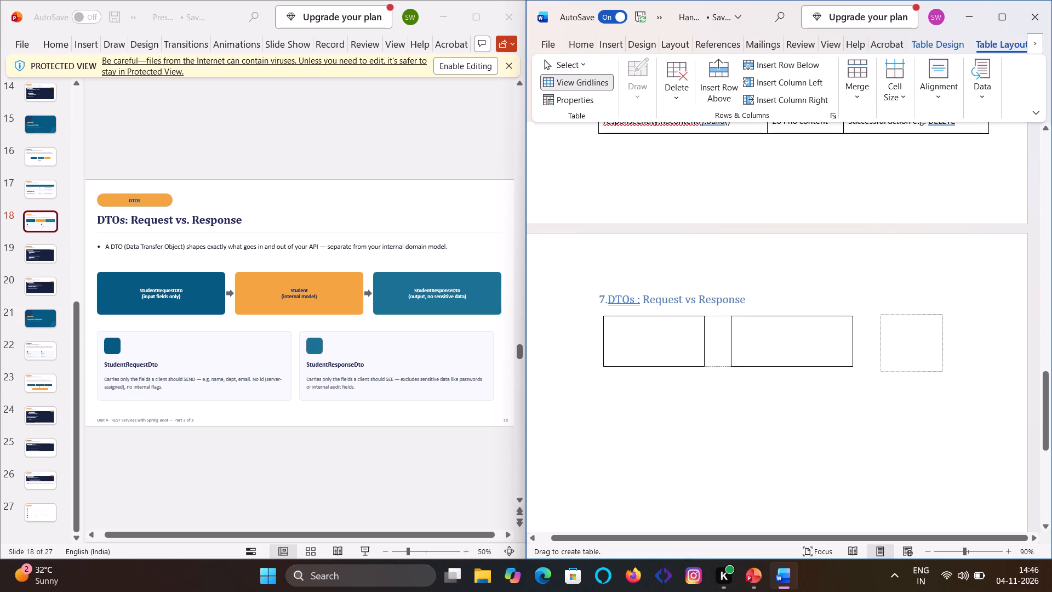
{"action": "left_click_drag", "start_coordinate": [944, 372], "coordinate": [986, 361]}
{"action": "left_click_drag", "start_coordinate": [986, 361], "coordinate": [990, 366]}
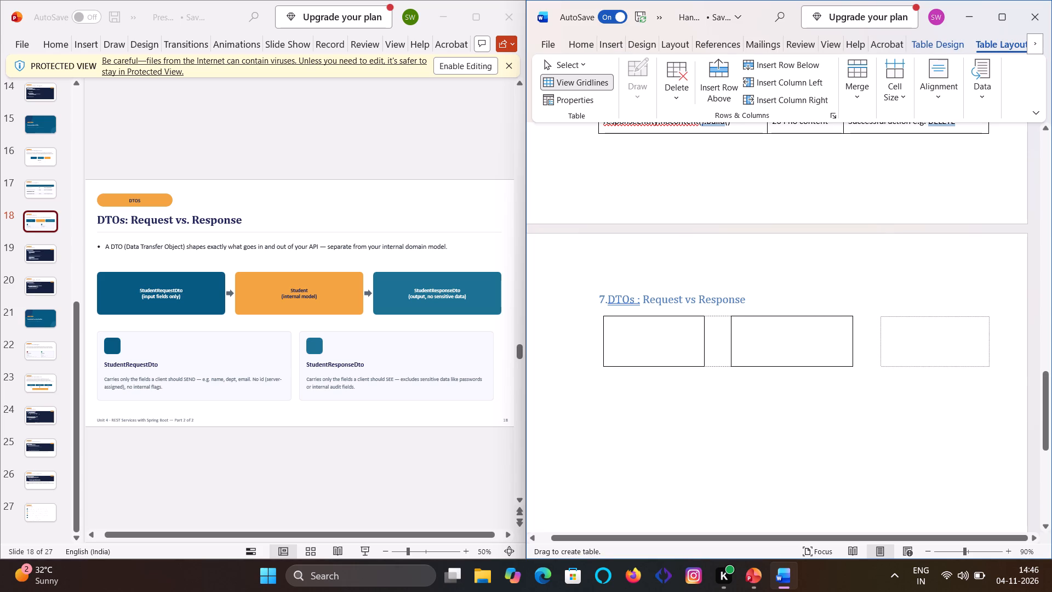
{"action": "left_click", "coordinate": [855, 425]}
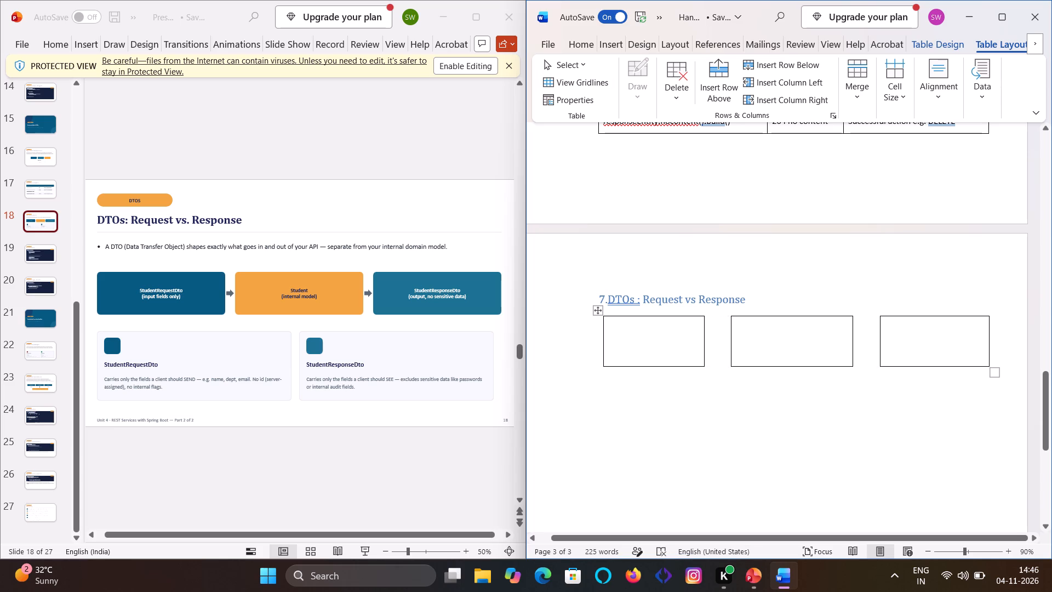
Enter "studentRequestDTO" in the first box of the row beneath the section 7 heading.
{"action": "left_click", "coordinate": [618, 329]}
{"action": "type", "text": "stu"}
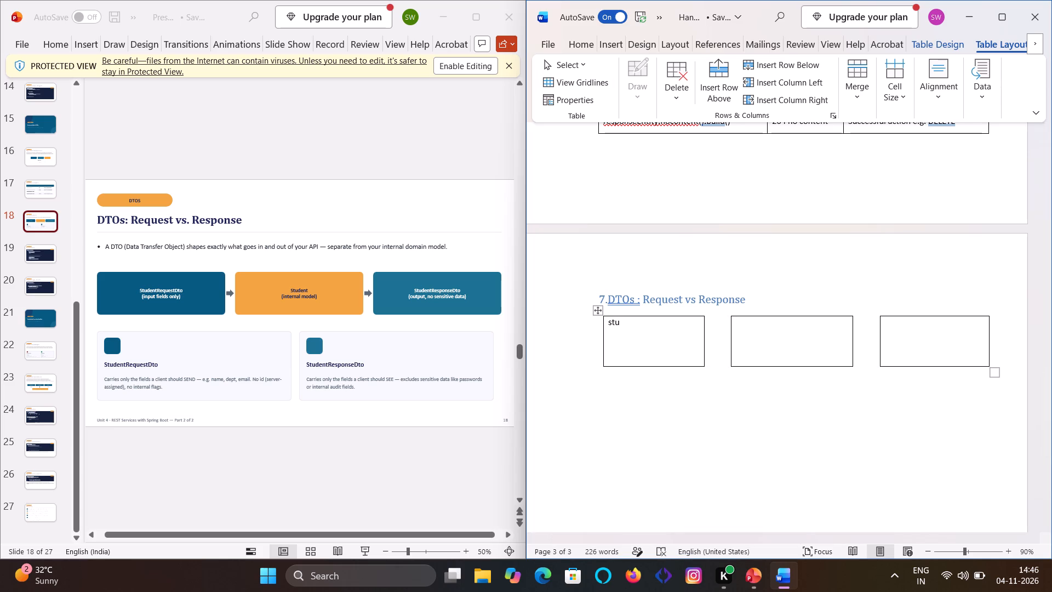
{"action": "type", "text": "dent"}
{"action": "key", "text": "r"}
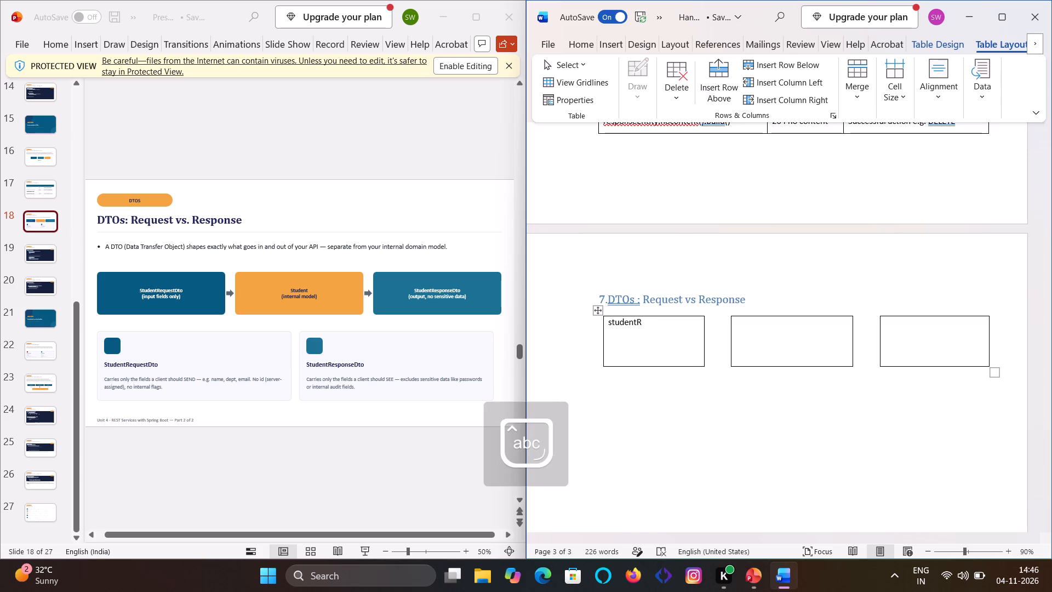
{"action": "key", "text": "e"}
{"action": "type", "text": "qy"}
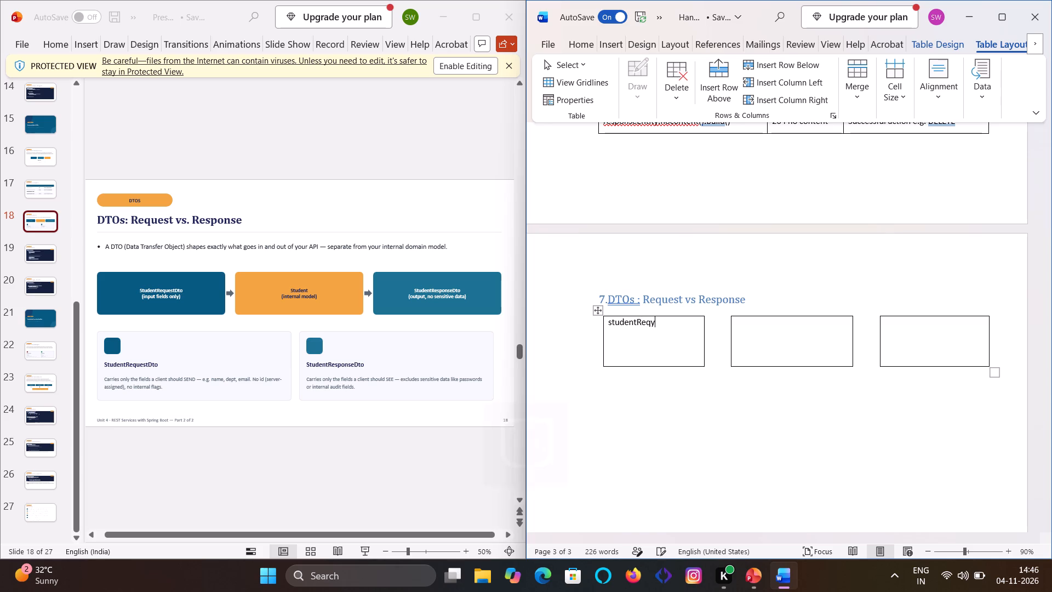
{"action": "key", "text": "BackSpace"}
{"action": "type", "text": "uest"}
{"action": "type", "text": "dto"}
{"action": "key", "text": "BackSpace"}
{"action": "key", "text": "BackSpace"}
{"action": "key", "text": "BackSpace"}
{"action": "type", "text": "DTI"}
{"action": "key", "text": "BackSpace"}
{"action": "key", "text": "o"}
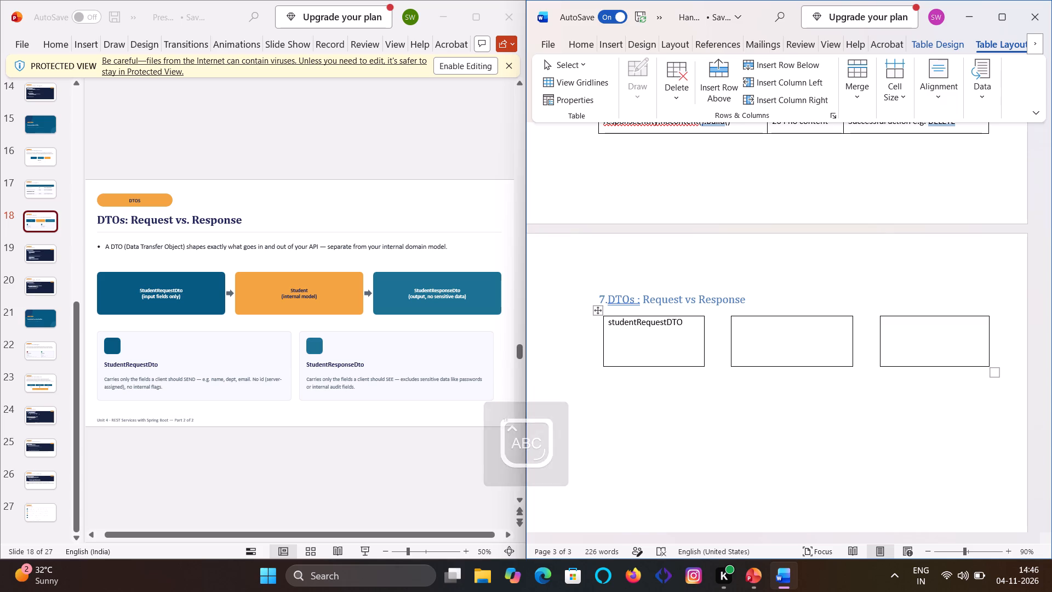
Add a second line reading "(input field only)", indented by three spaces, beneath "studentRequestDTO" in the first box.
{"action": "key", "text": "Return"}
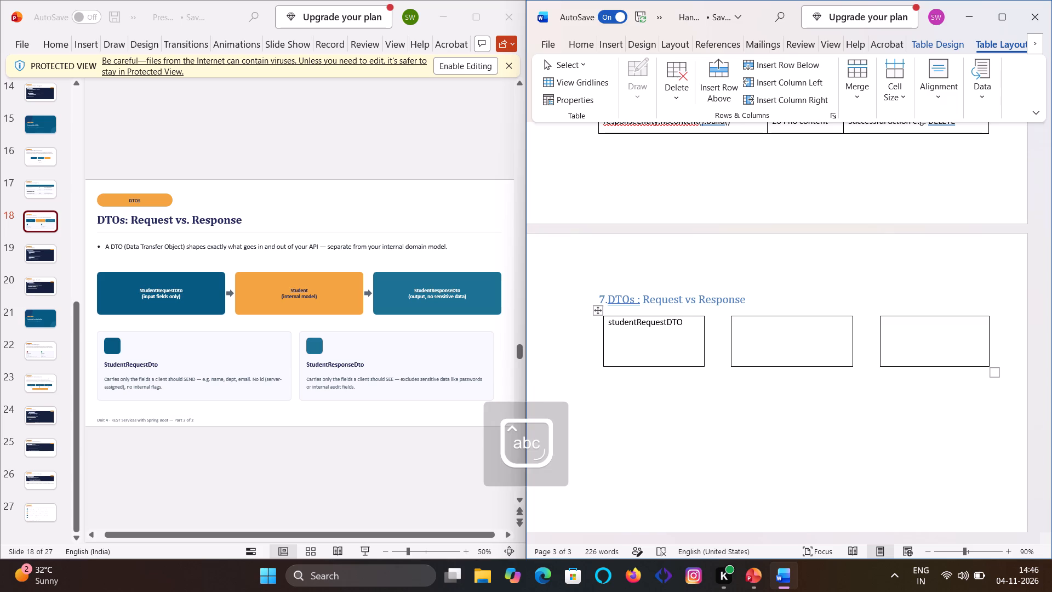
{"action": "key", "text": "space"}
{"action": "key", "text": "space"}
{"action": "key", "text": "space"}
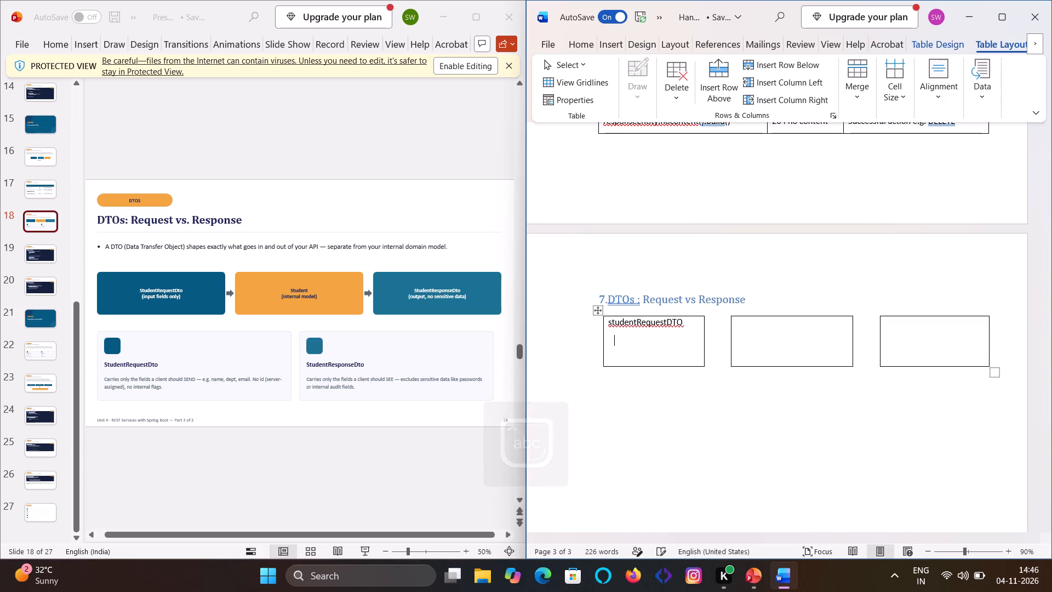
{"action": "key", "text": "shift+parenleft"}
{"action": "type", "text": "input"}
{"action": "key", "text": "space"}
{"action": "type", "text": "fi"}
{"action": "type", "text": "eld"}
{"action": "key", "text": "space"}
{"action": "type", "text": "only"}
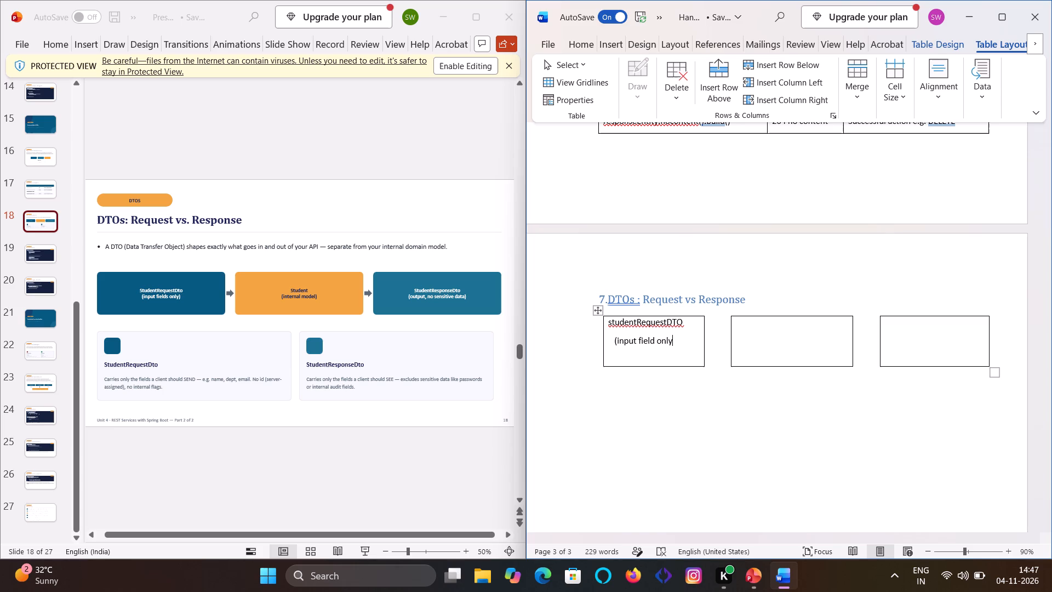
{"action": "key", "text": "shift+parenright"}
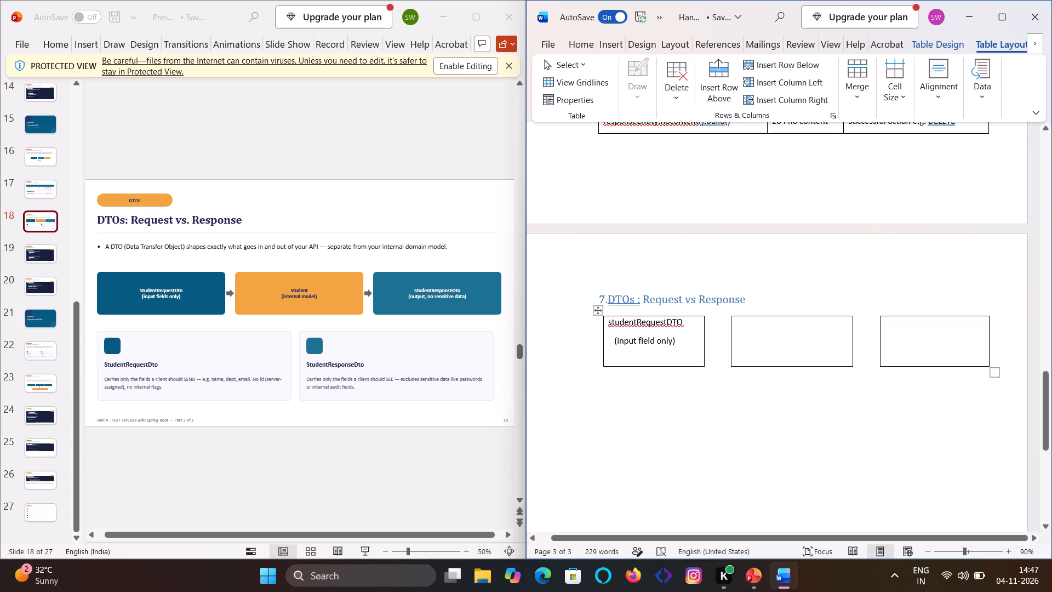
Indent both lines of text in the first box by two more spaces each.
{"action": "left_click", "coordinate": [608, 321]}
{"action": "key", "text": "space"}
{"action": "key", "text": "space"}
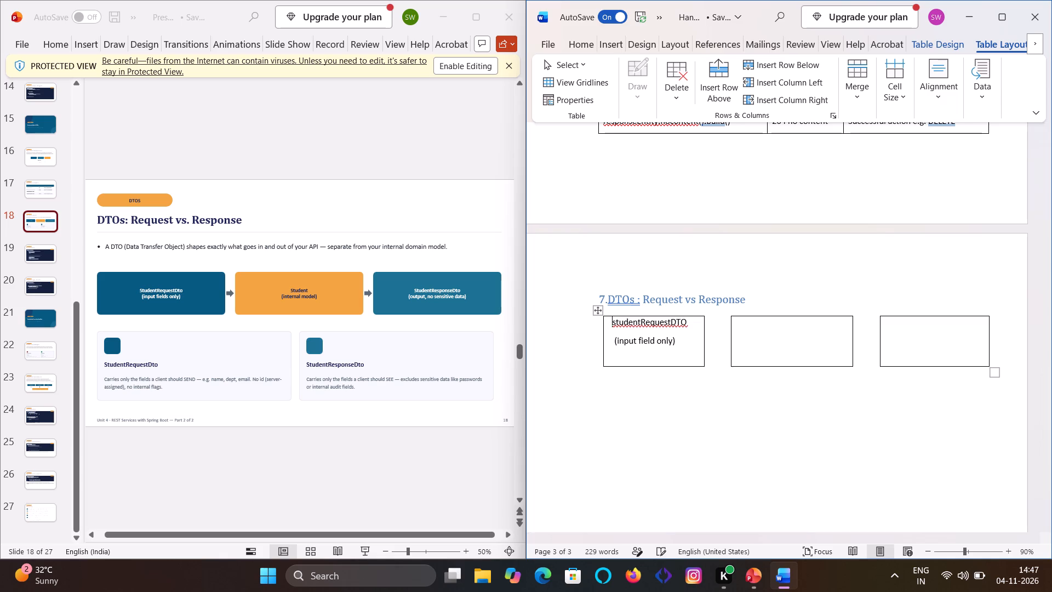
{"action": "left_click", "coordinate": [613, 341]}
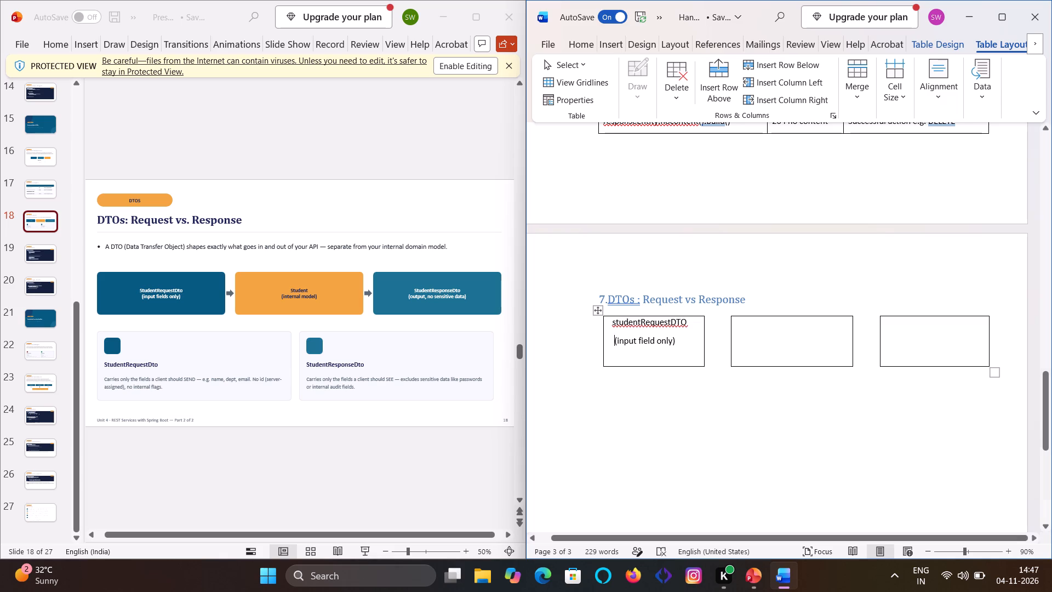
{"action": "key", "text": "space"}
{"action": "key", "text": "space"}
{"action": "left_click", "coordinate": [668, 403]}
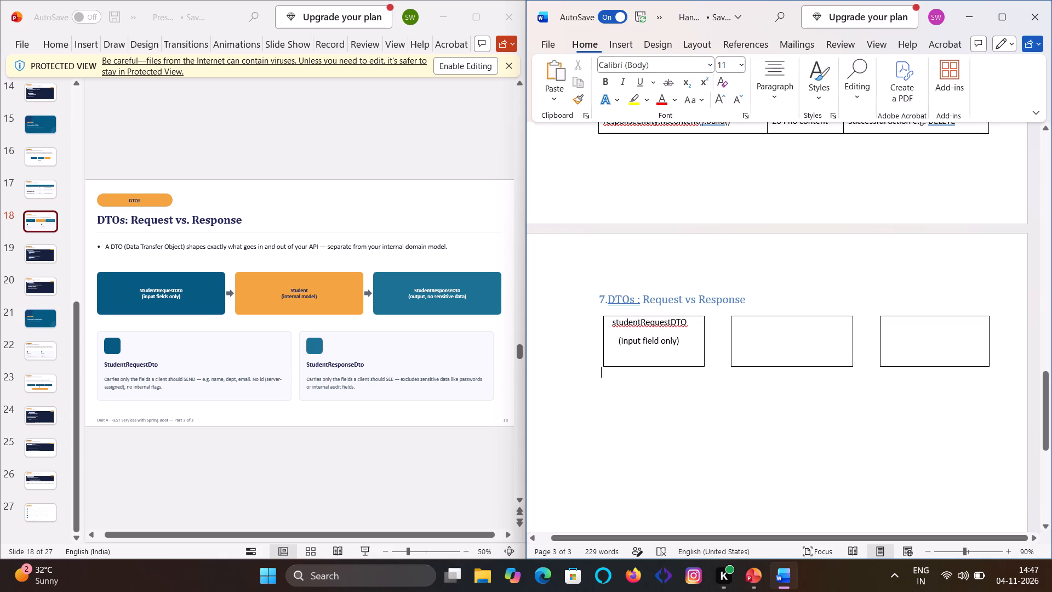
Apply the Heading 3 style to the "studentRequestDTO" line in the first box.
{"action": "left_click", "coordinate": [685, 343]}
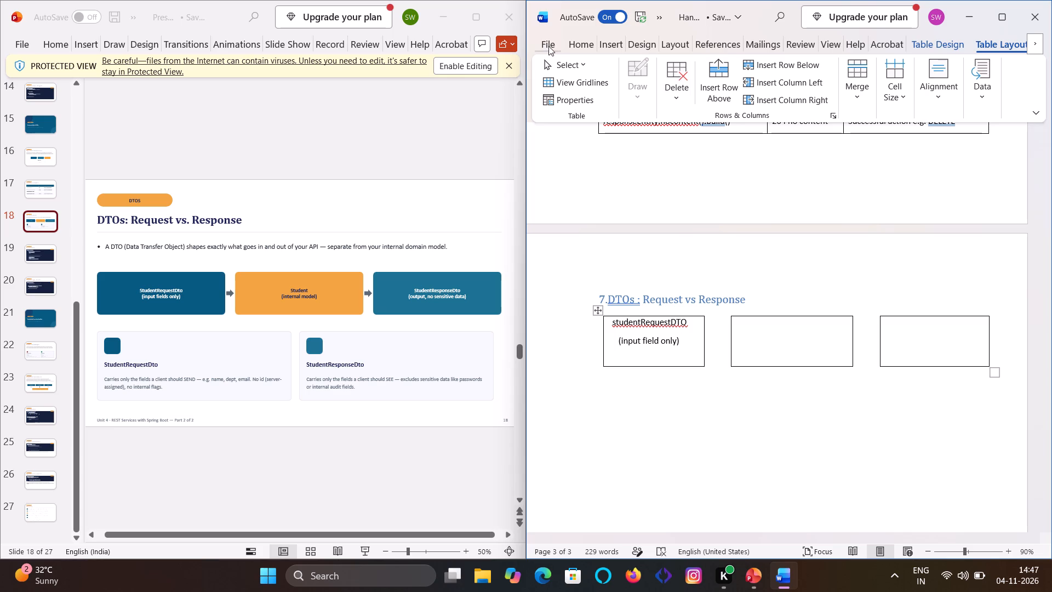
{"action": "left_click", "coordinate": [580, 47]}
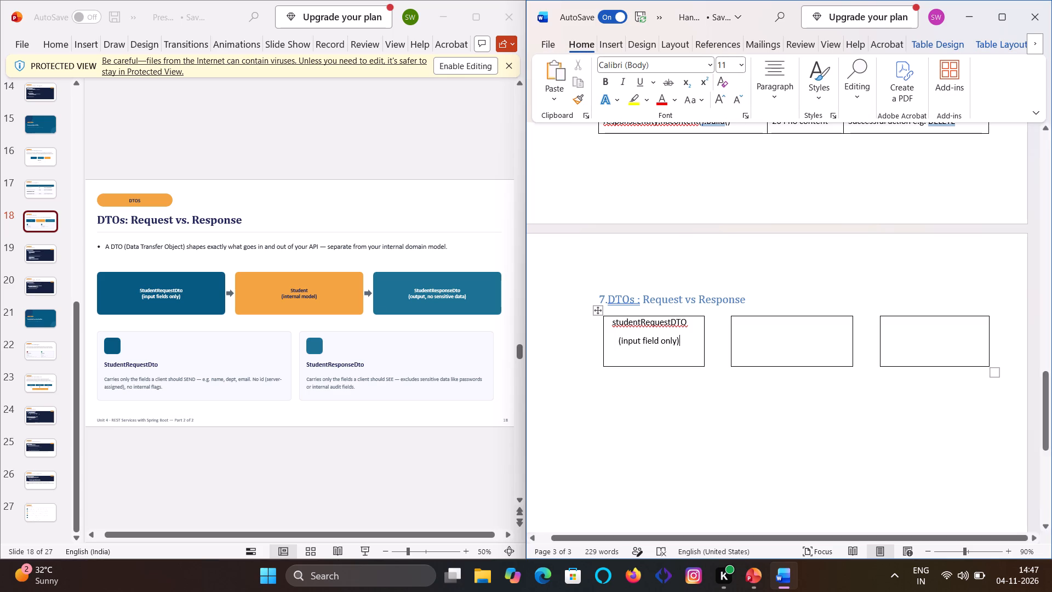
{"action": "left_click", "coordinate": [820, 64]}
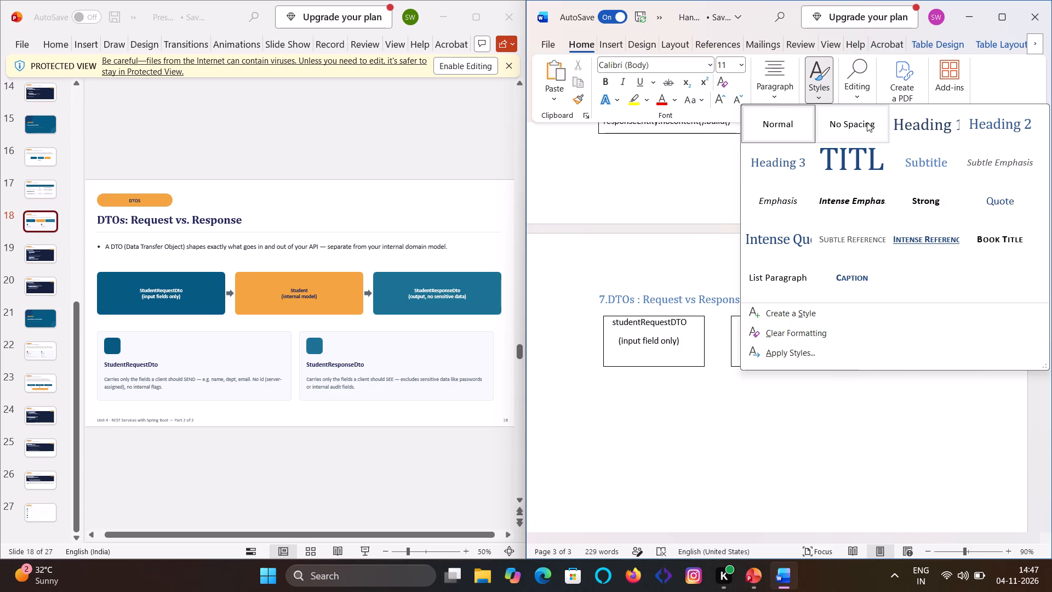
{"action": "left_click", "coordinate": [690, 319]}
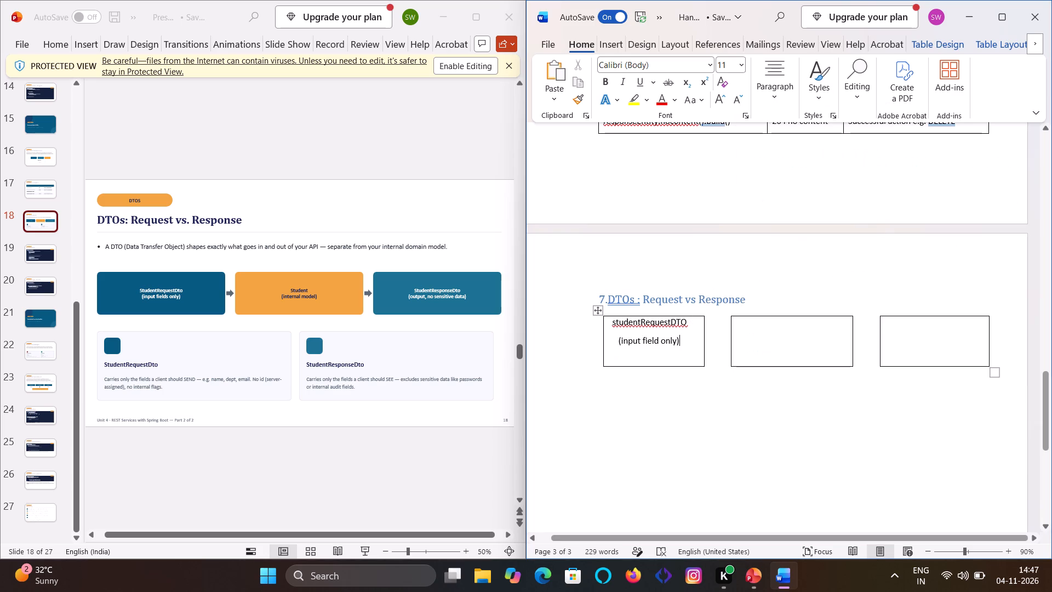
{"action": "left_click", "coordinate": [690, 319]}
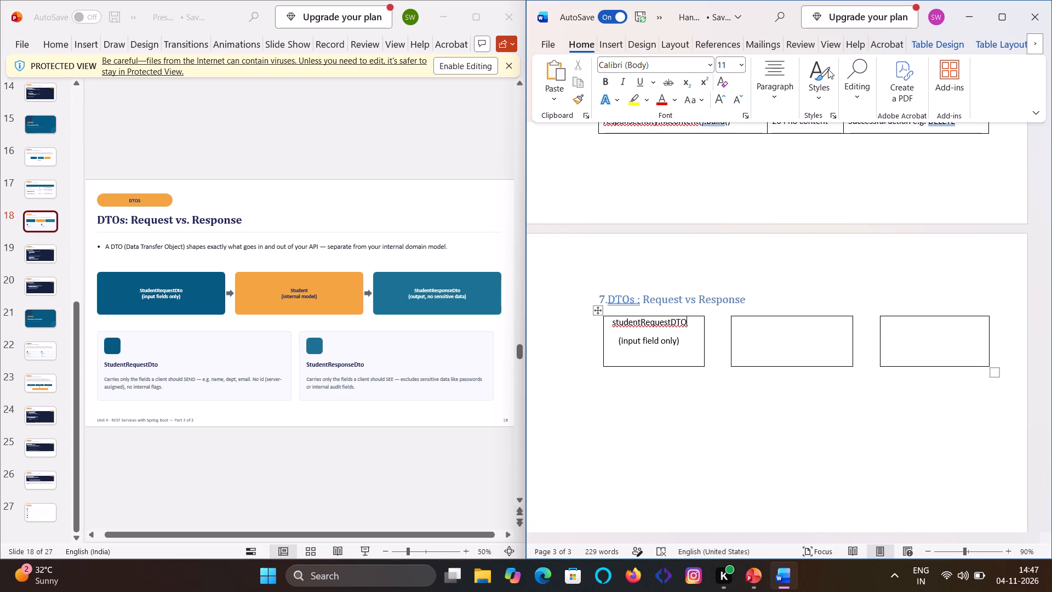
{"action": "left_click", "coordinate": [828, 69]}
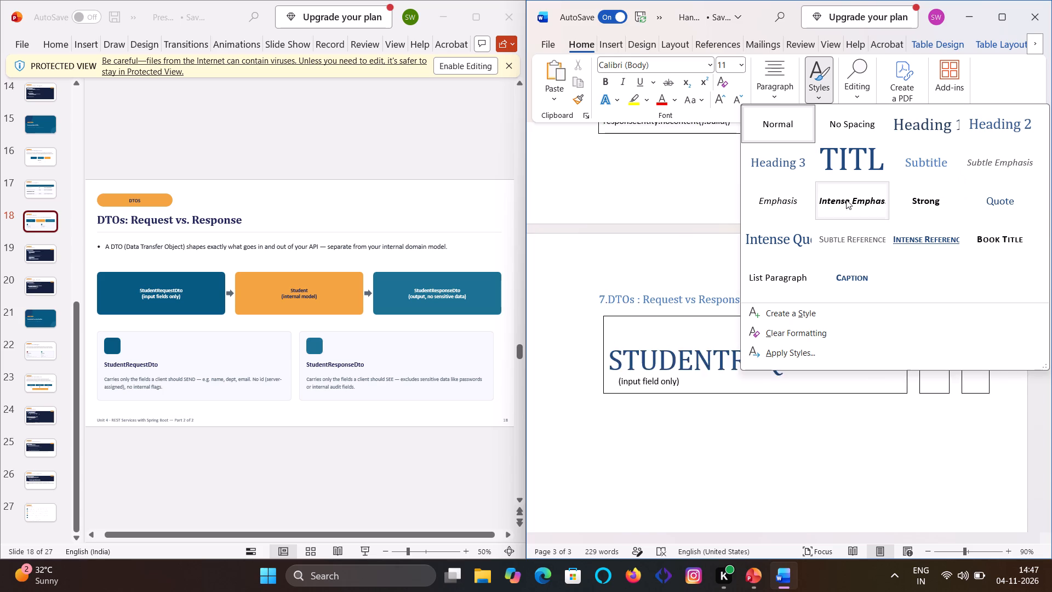
{"action": "left_click", "coordinate": [801, 166]}
{"action": "left_click", "coordinate": [777, 416]}
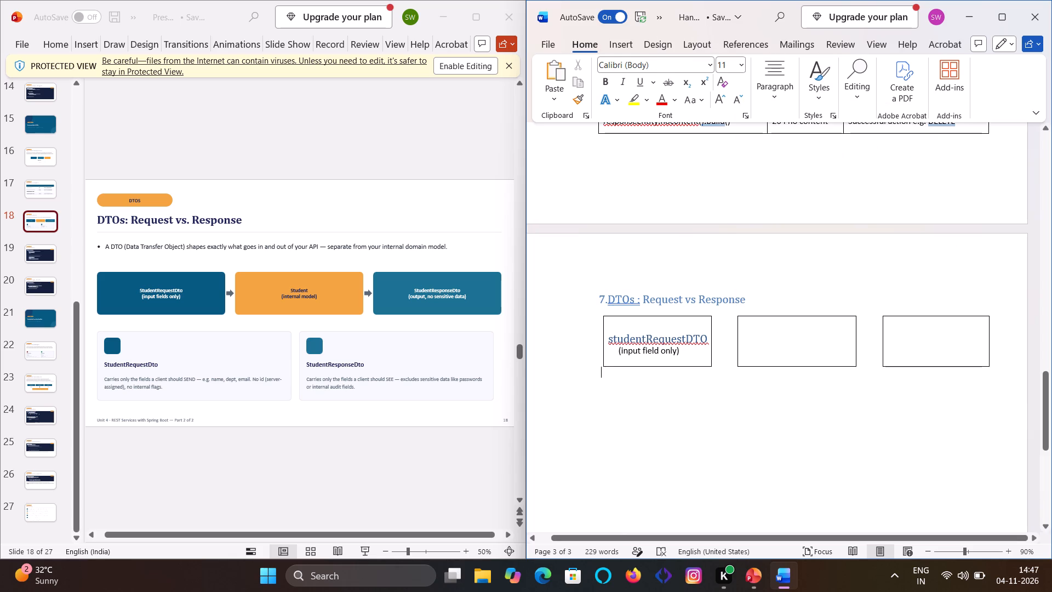
Enter "student" in the empty middle box of the row beneath the section 7 heading.
{"action": "left_click", "coordinate": [745, 337]}
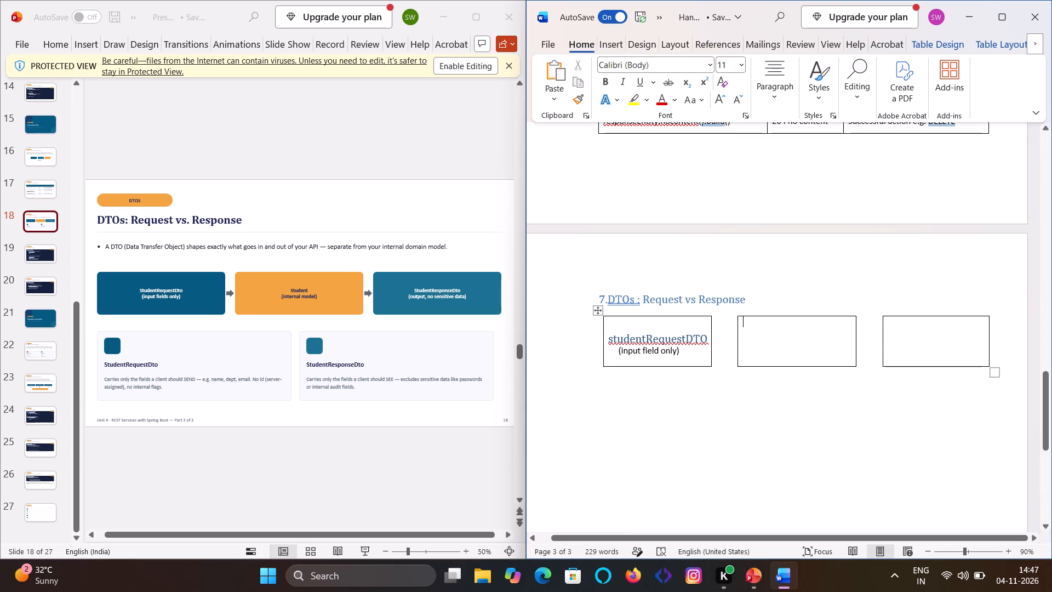
{"action": "type", "text": "student"}
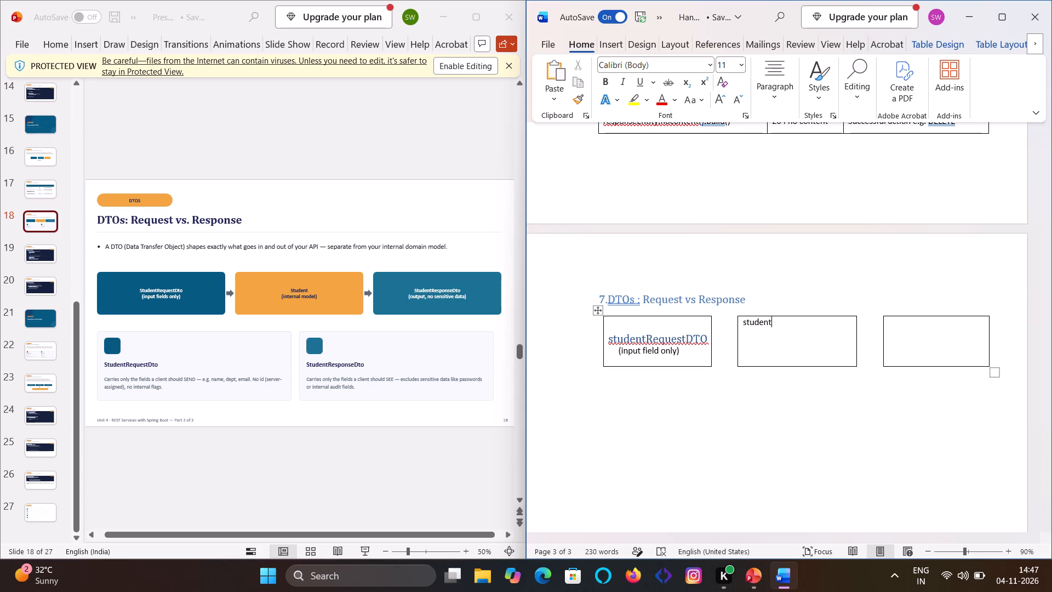
Apply the Normal style to the "studentRequestDTO" line in the first box.
{"action": "left_click", "coordinate": [706, 342]}
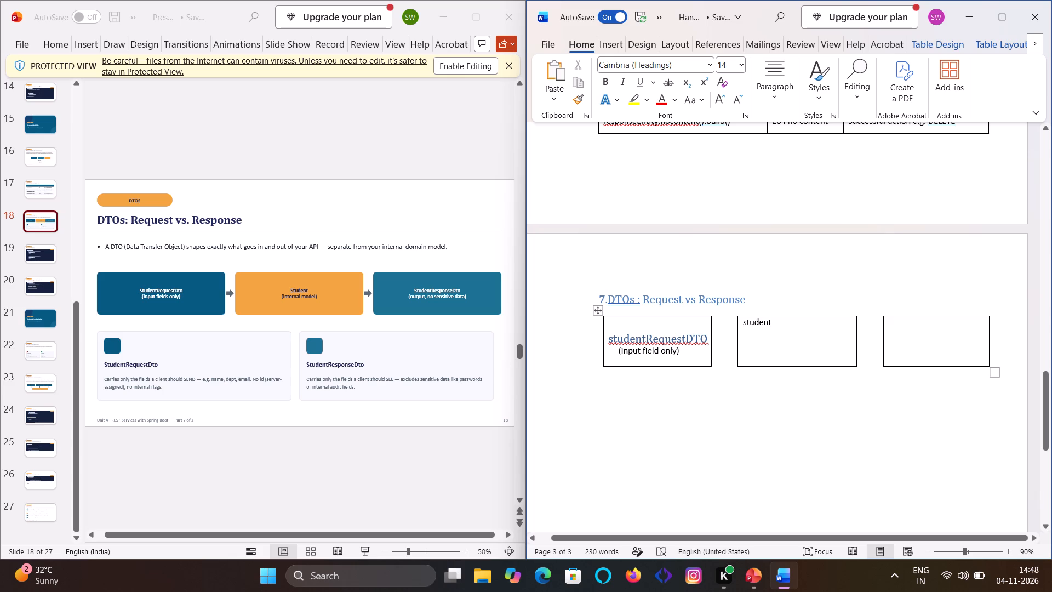
{"action": "left_click", "coordinate": [819, 95]}
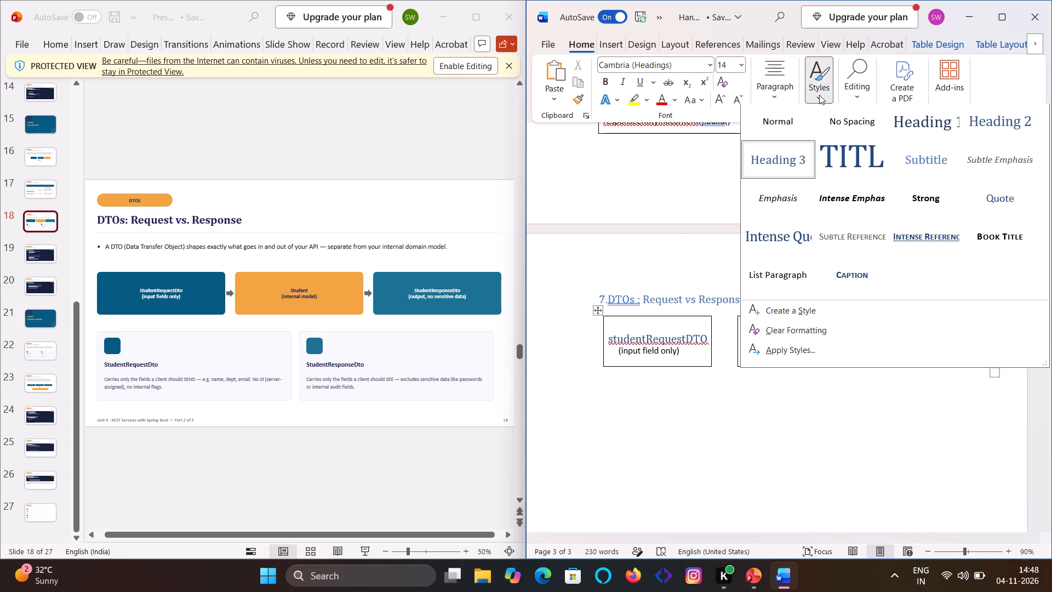
{"action": "left_click", "coordinate": [788, 124]}
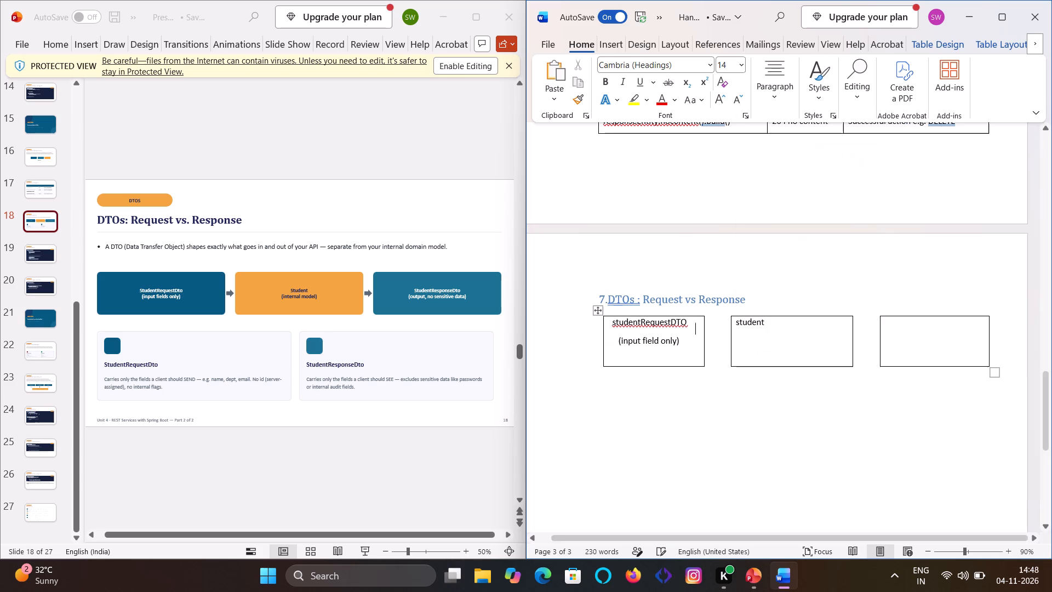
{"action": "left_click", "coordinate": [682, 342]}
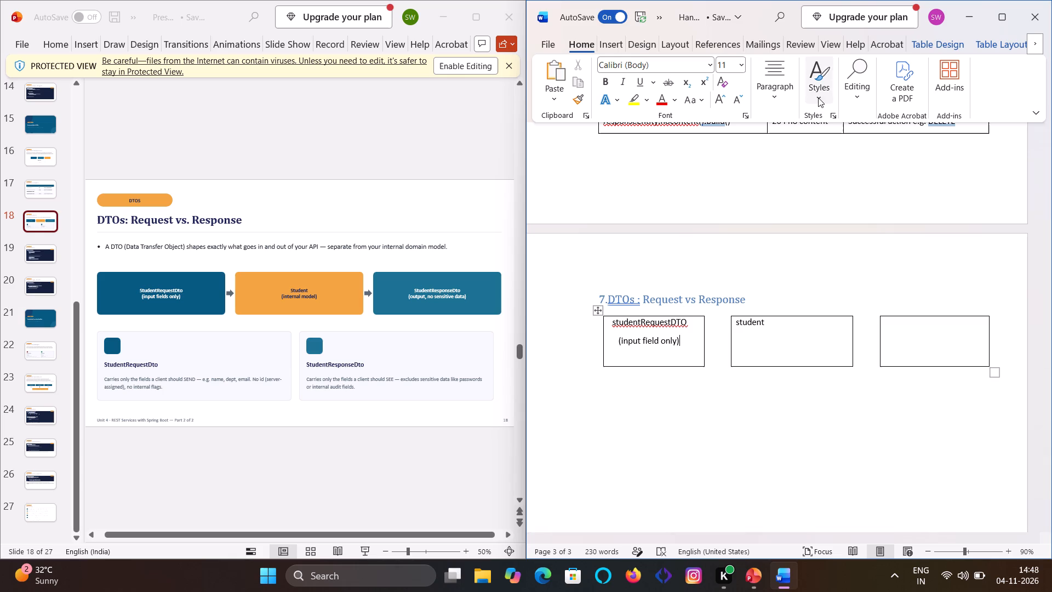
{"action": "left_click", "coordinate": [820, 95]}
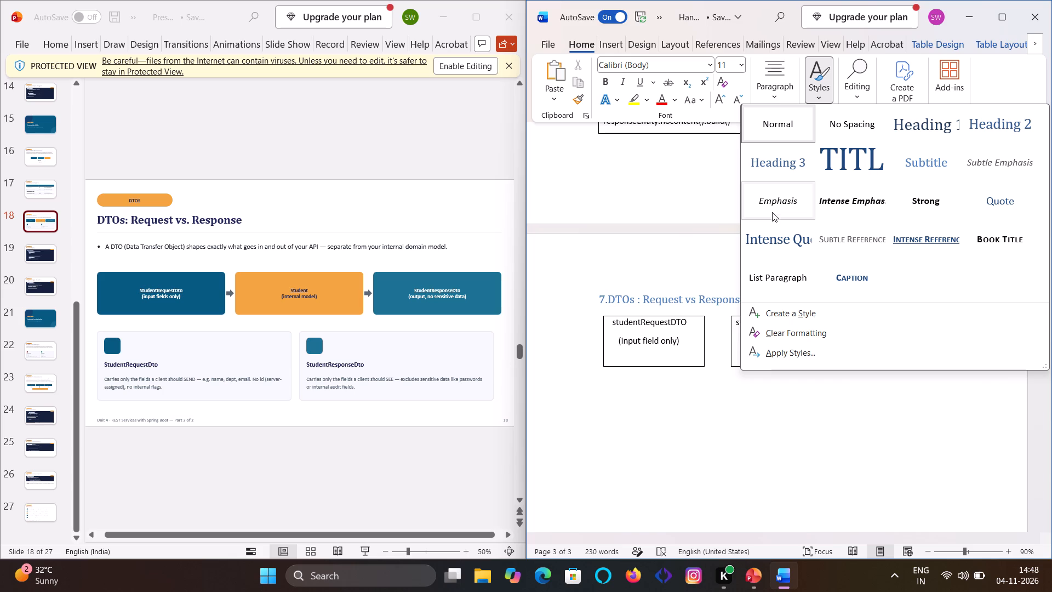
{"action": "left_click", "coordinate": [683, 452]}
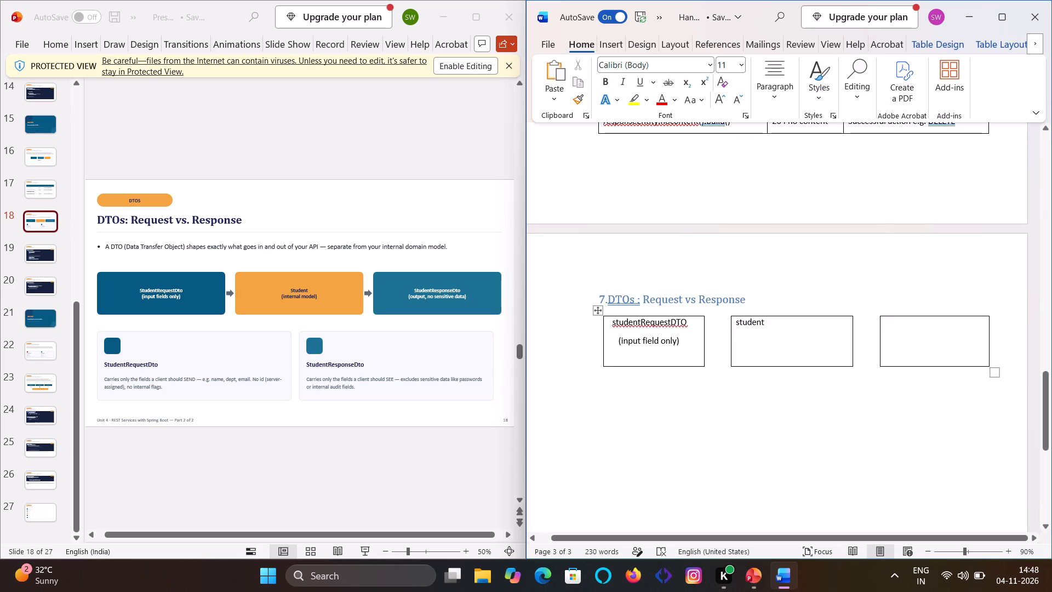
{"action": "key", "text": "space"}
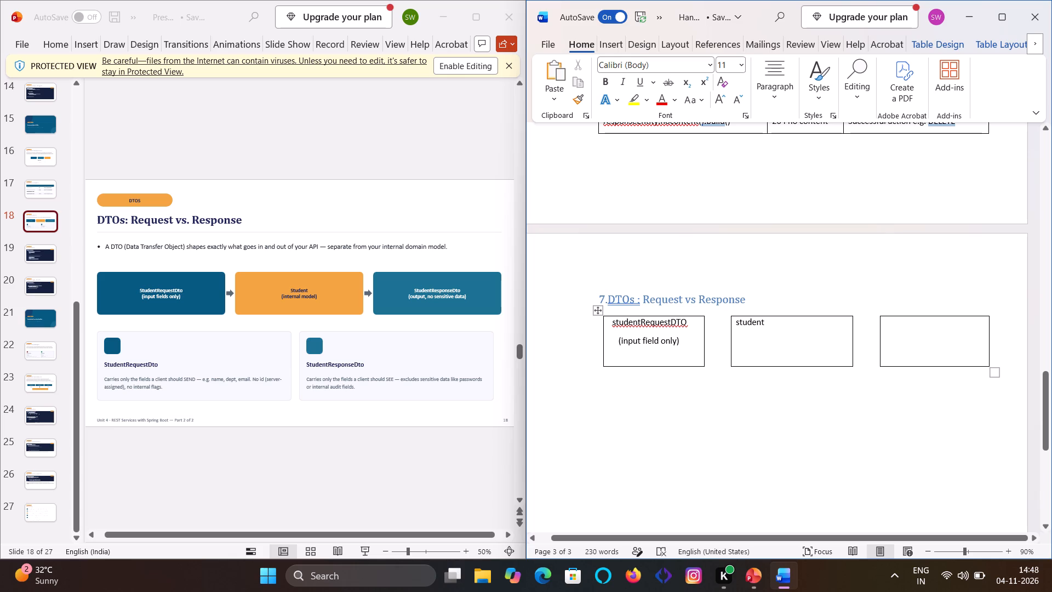
Indent "student" in the middle box by 17 spaces to roughly centre it.
{"action": "left_click", "coordinate": [736, 321]}
{"action": "key", "text": "space"}
{"action": "key", "text": "space"}
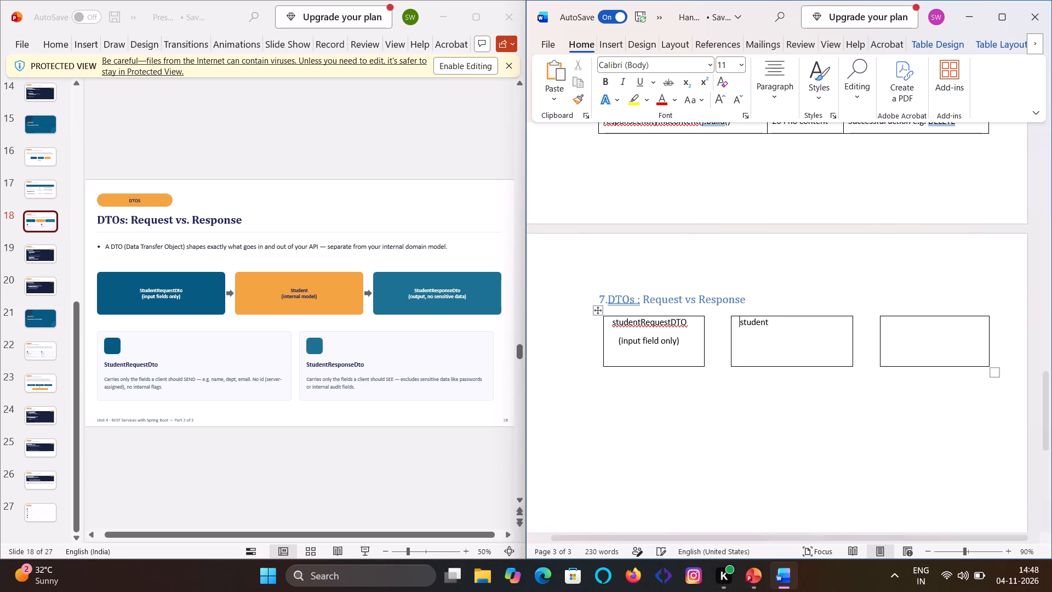
{"action": "key", "text": "space"}
{"action": "key", "text": "space"}
{"action": "key", "text": "space"}
{"action": "key", "text": "space"}
{"action": "key", "text": "space"}
{"action": "key", "text": "space"}
{"action": "key", "text": "space"}
{"action": "key", "text": "space"}
{"action": "key", "text": "space"}
{"action": "key", "text": "space"}
{"action": "key", "text": "space"}
{"action": "key", "text": "space"}
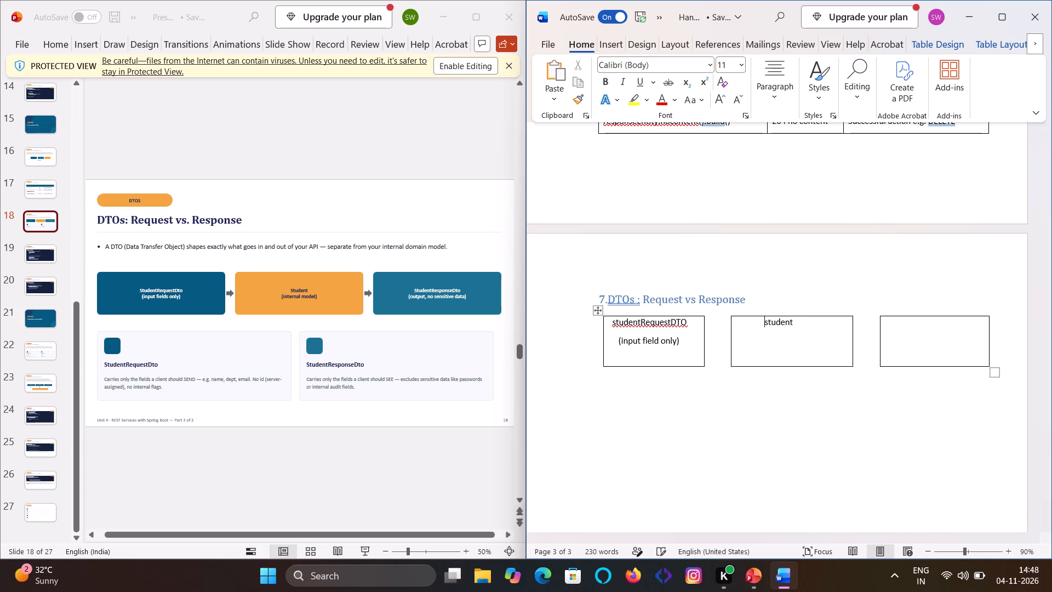
{"action": "key", "text": "space"}
{"action": "key", "text": "space"}
{"action": "key", "text": "space"}
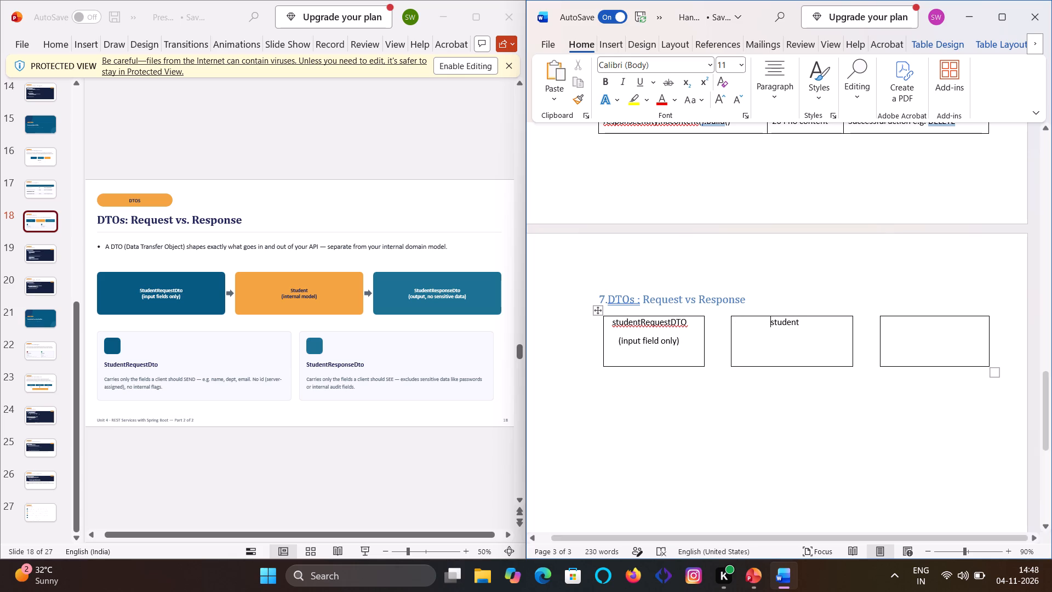
Add a second line reading "(internal model)", indented by four spaces, beneath "student" in the middle box.
{"action": "left_click", "coordinate": [749, 341]}
{"action": "left_click", "coordinate": [747, 349]}
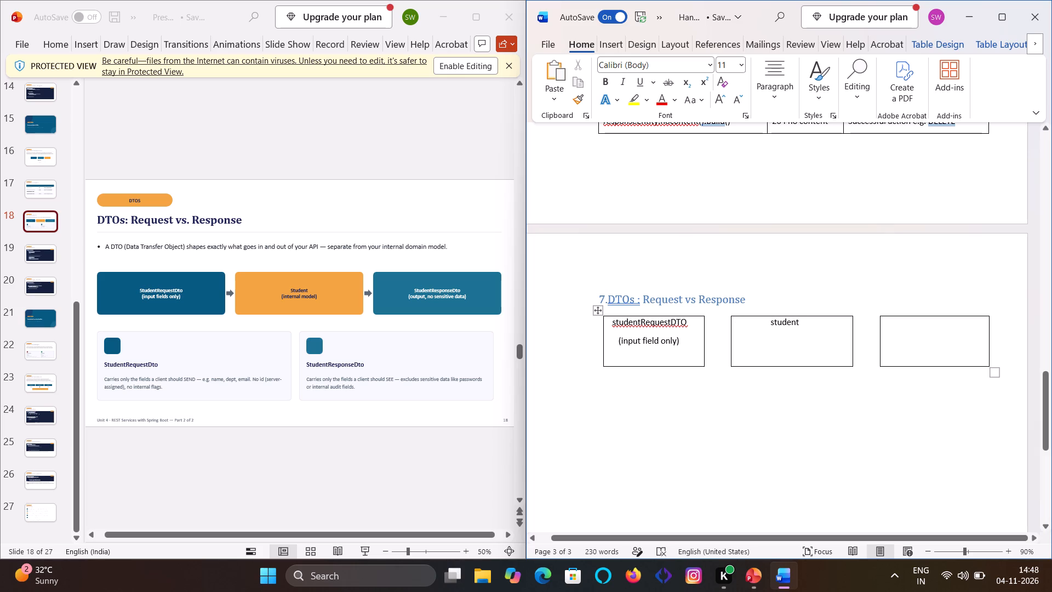
{"action": "key", "text": "Down"}
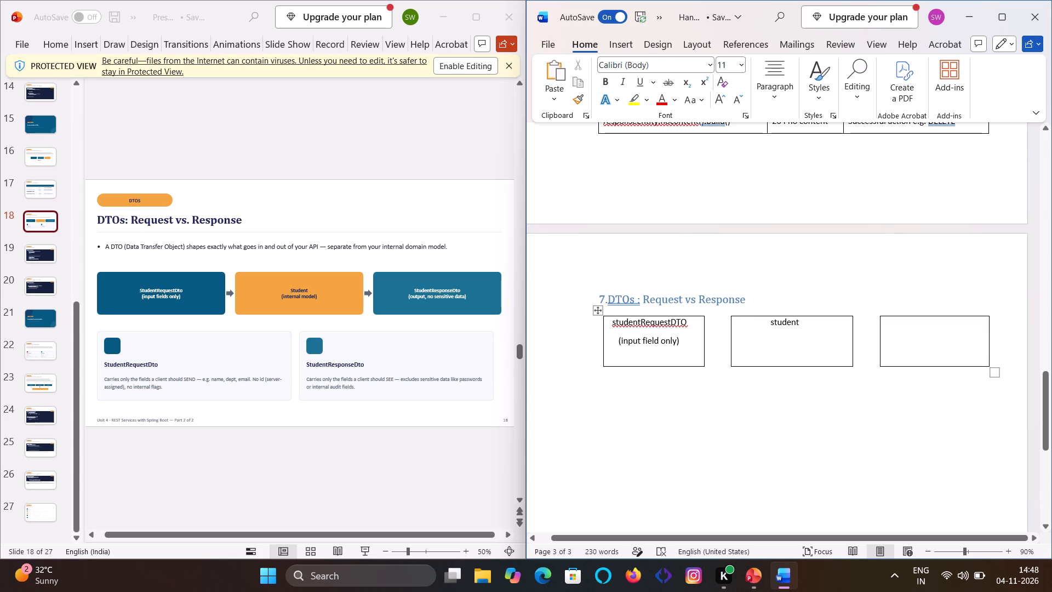
{"action": "left_click", "coordinate": [747, 349]}
{"action": "left_click", "coordinate": [747, 349]}
{"action": "left_click", "coordinate": [747, 349]}
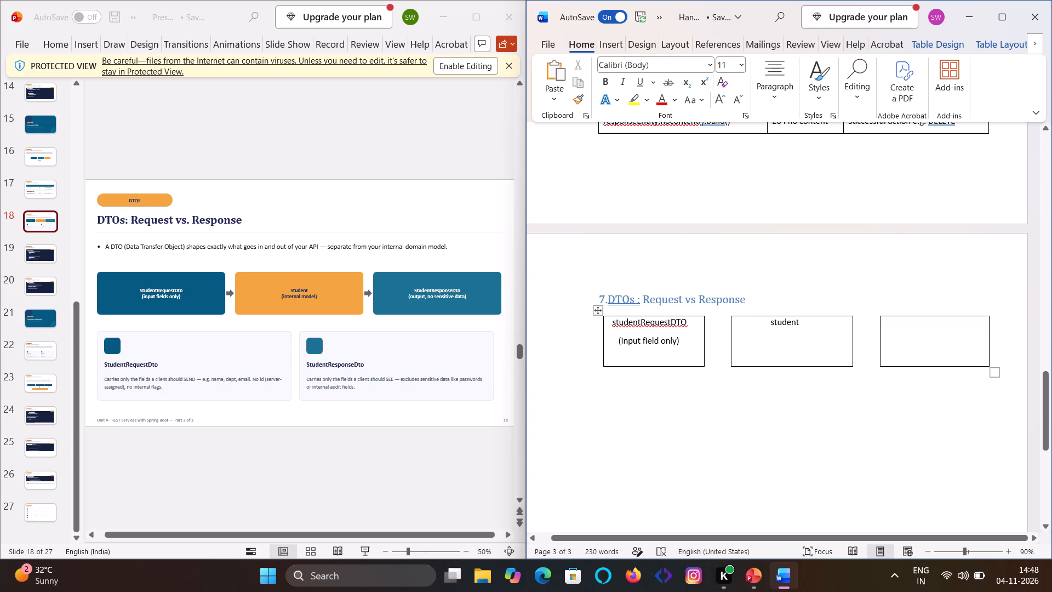
{"action": "key", "text": "Right"}
{"action": "key", "text": "Right"}
{"action": "key", "text": "Right"}
{"action": "key", "text": "Right"}
{"action": "key", "text": "Right"}
{"action": "key", "text": "Right"}
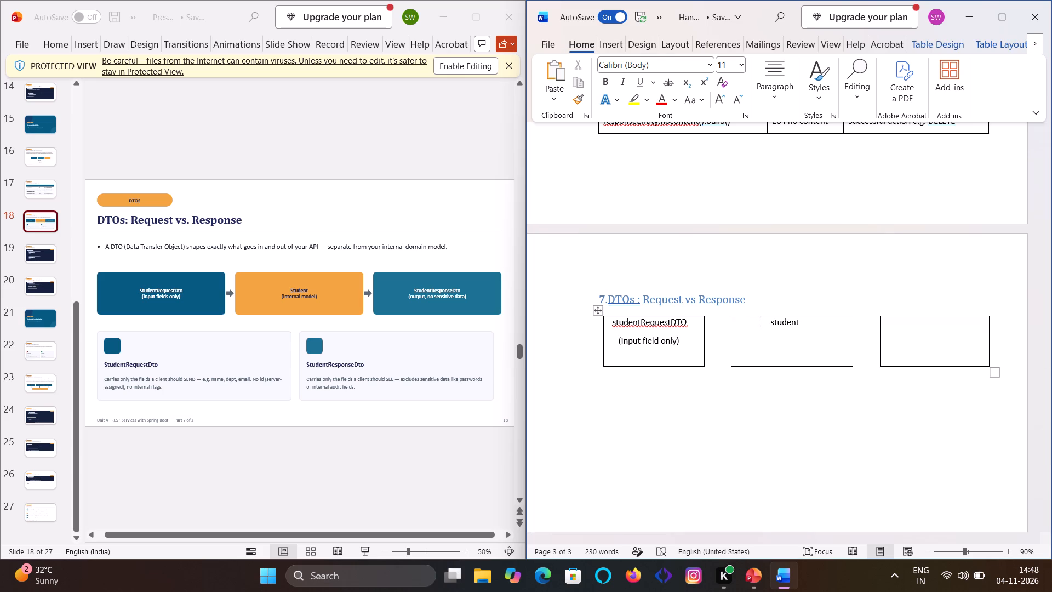
{"action": "key", "text": "Right"}
{"action": "key", "text": "Right"}
{"action": "key", "text": "Right"}
{"action": "key", "text": "Right"}
{"action": "key", "text": "Right"}
{"action": "key", "text": "Right"}
{"action": "key", "text": "Right"}
{"action": "key", "text": "Right"}
{"action": "key", "text": "Right"}
{"action": "key", "text": "Right"}
{"action": "key", "text": "Right"}
{"action": "key", "text": "Right"}
{"action": "key", "text": "Return"}
{"action": "key", "text": "space"}
{"action": "key", "text": "space"}
{"action": "key", "text": "space"}
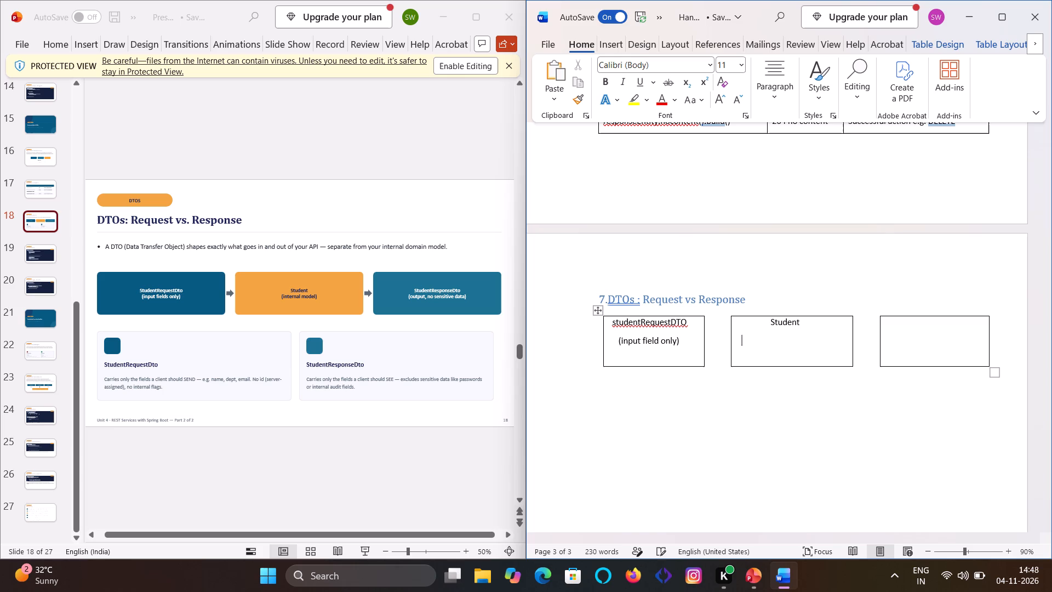
{"action": "key", "text": "space"}
{"action": "type", "text": "("}
{"action": "type", "text": "internal model"}
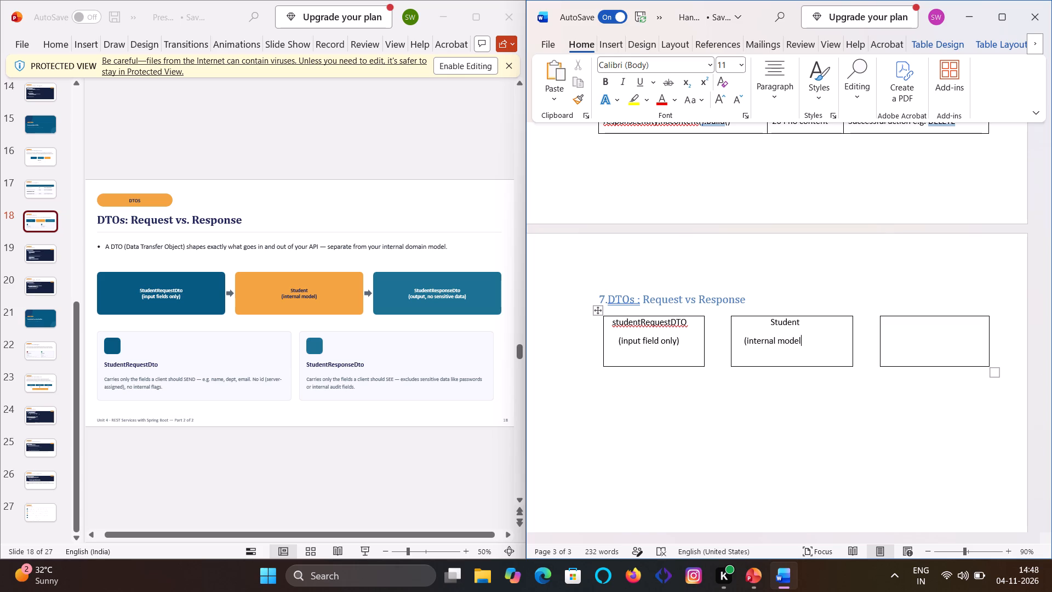
{"action": "key", "text": "shift+parenright"}
Indent the "(internal model)" line in the middle box by six more spaces.
{"action": "key", "text": "Left"}
{"action": "key", "text": "Left"}
{"action": "key", "text": "Left"}
{"action": "key", "text": "Left"}
{"action": "key", "text": "Left"}
{"action": "key", "text": "Left"}
{"action": "key", "text": "Left"}
{"action": "key", "text": "Left"}
{"action": "key", "text": "Left"}
{"action": "key", "text": "Left"}
{"action": "key", "text": "Left"}
{"action": "key", "text": "Left"}
{"action": "key", "text": "Left"}
{"action": "key", "text": "Left"}
{"action": "key", "text": "Left"}
{"action": "key", "text": "Left"}
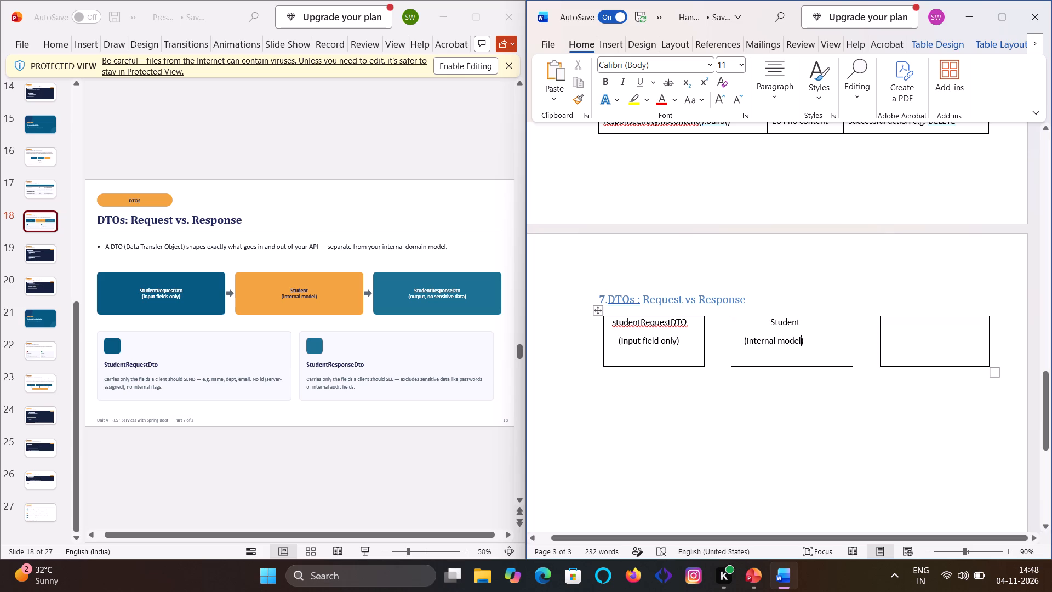
{"action": "key", "text": "space"}
{"action": "key", "text": "space"}
{"action": "key", "text": "space"}
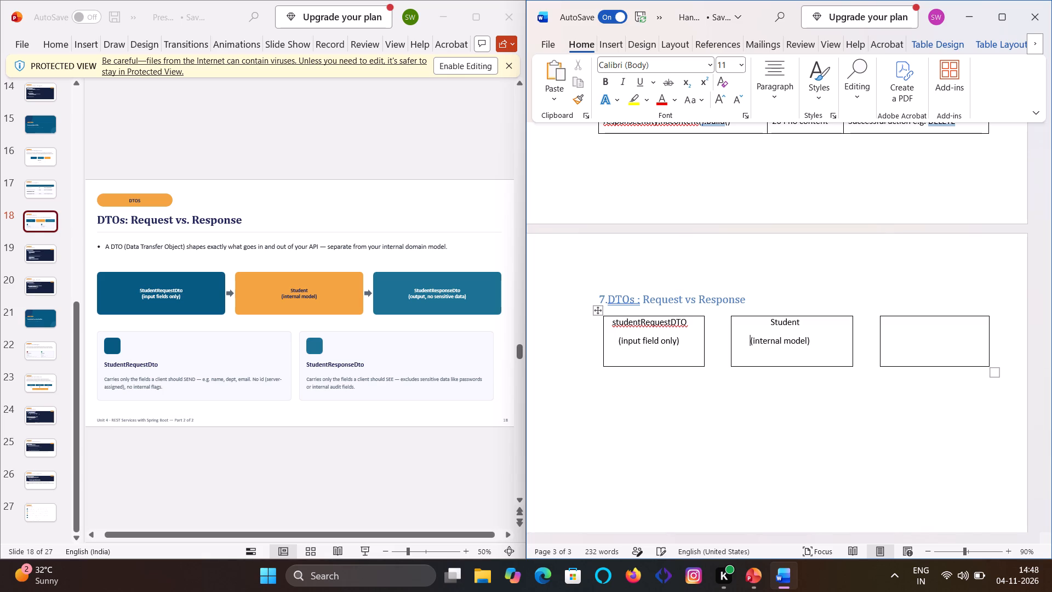
{"action": "key", "text": "space"}
{"action": "key", "text": "space"}
{"action": "key", "text": "space"}
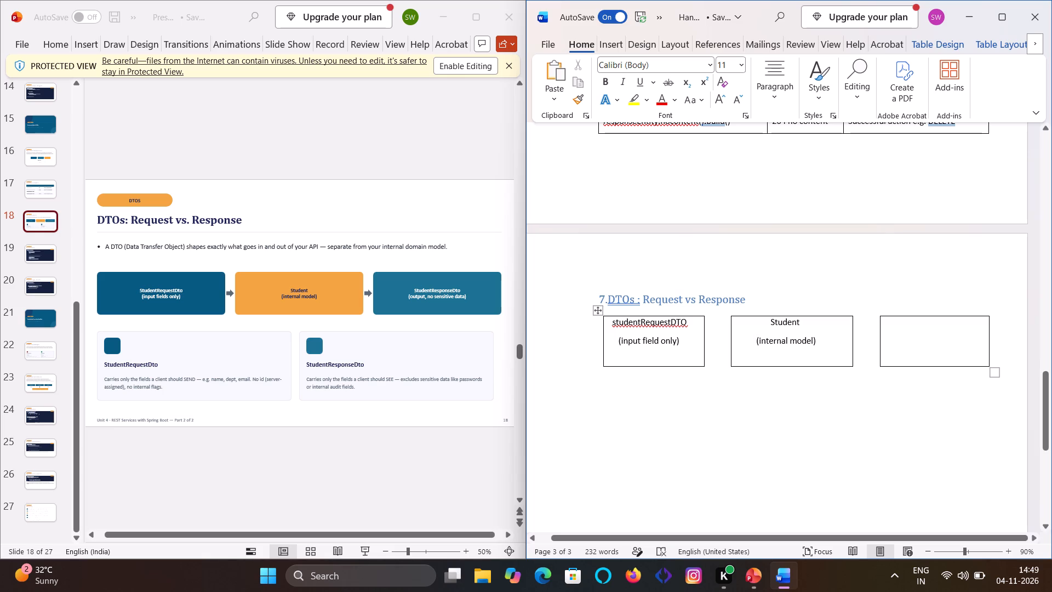
Place the text cursor in the empty third box of the row.
{"action": "left_click", "coordinate": [891, 328]}
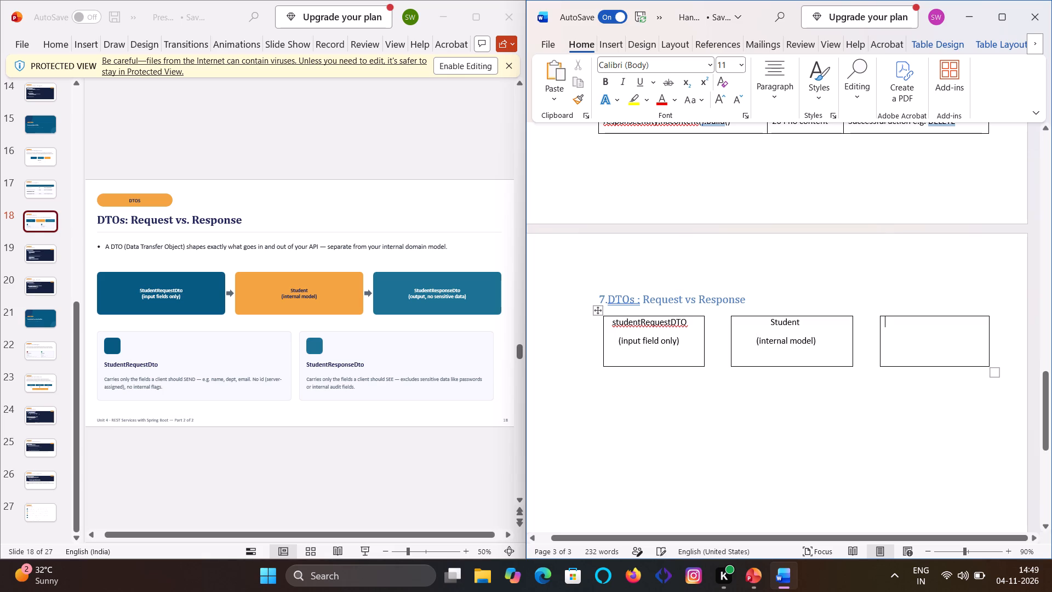
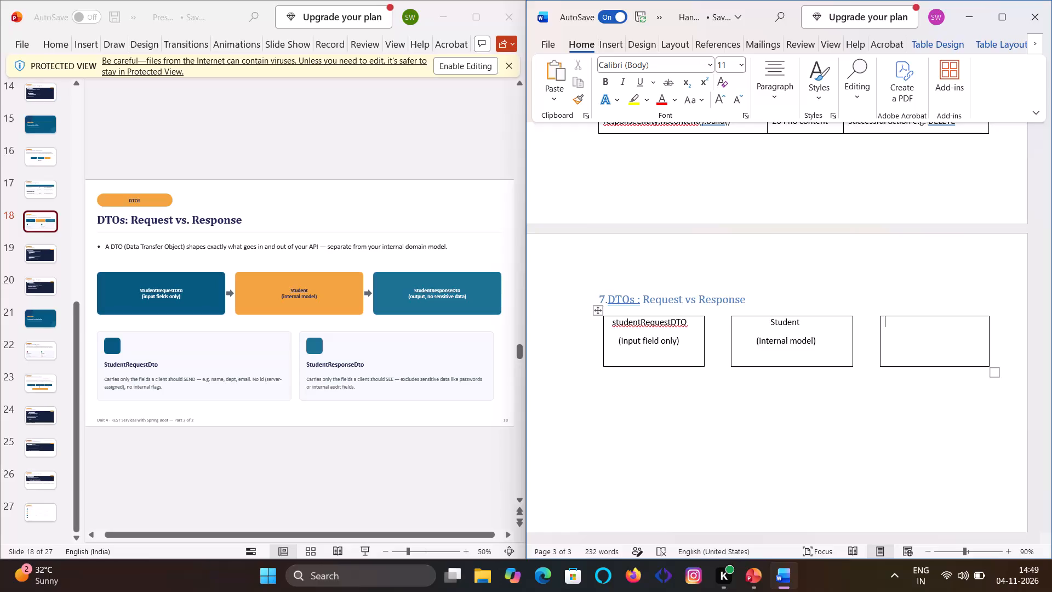
Enter "StudentResponseDto" as the title in the empty third box of the row.
{"action": "type", "text": "student"}
{"action": "key", "text": "space"}
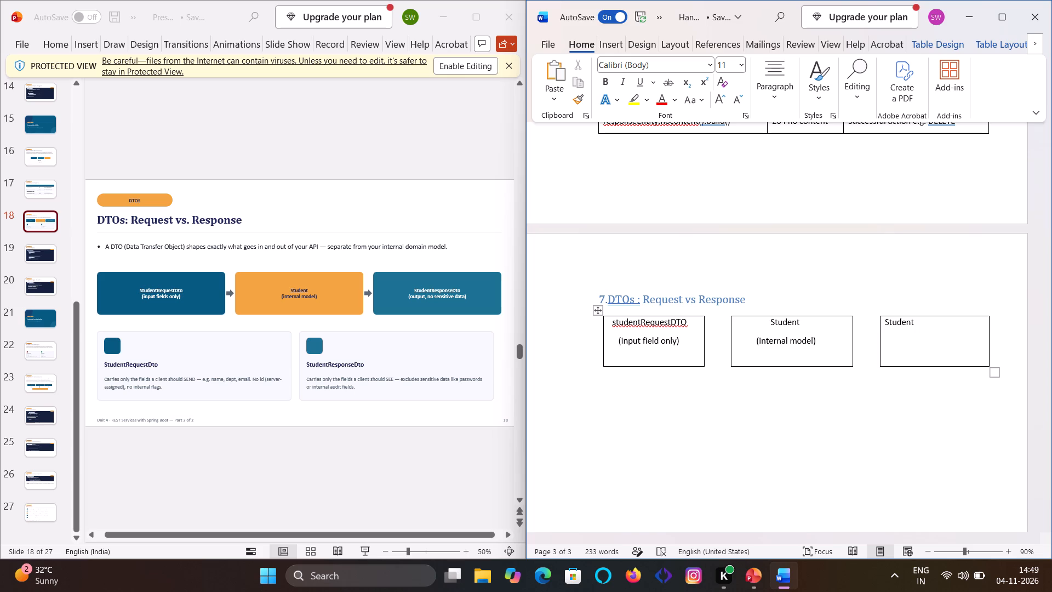
{"action": "key", "text": "BackSpace"}
{"action": "key", "text": "r"}
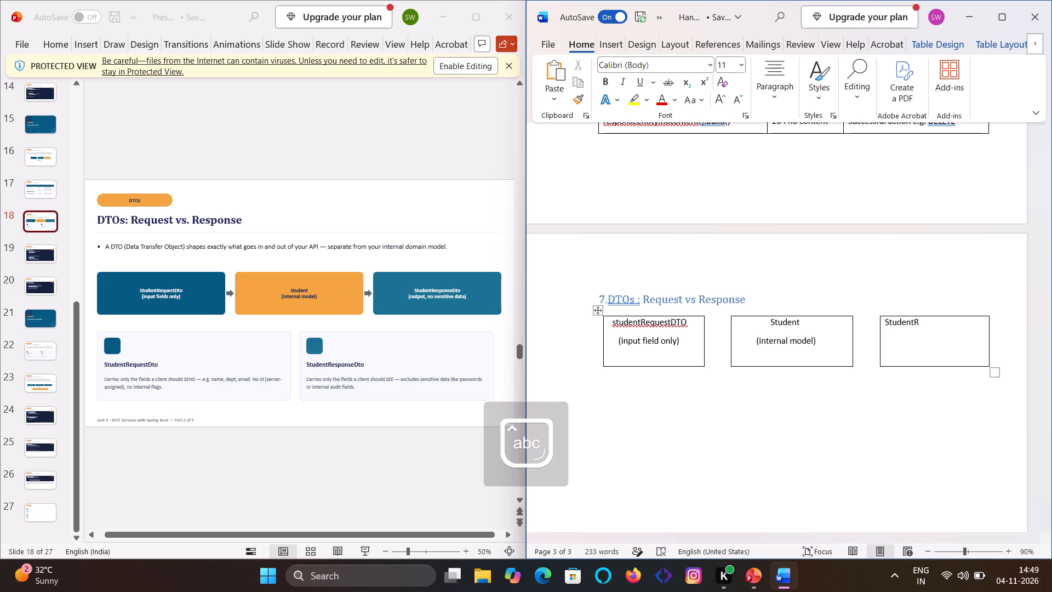
{"action": "type", "text": "es"}
{"action": "type", "text": "po"}
{"action": "type", "text": "nse"}
{"action": "key", "text": "d"}
{"action": "type", "text": "to"}
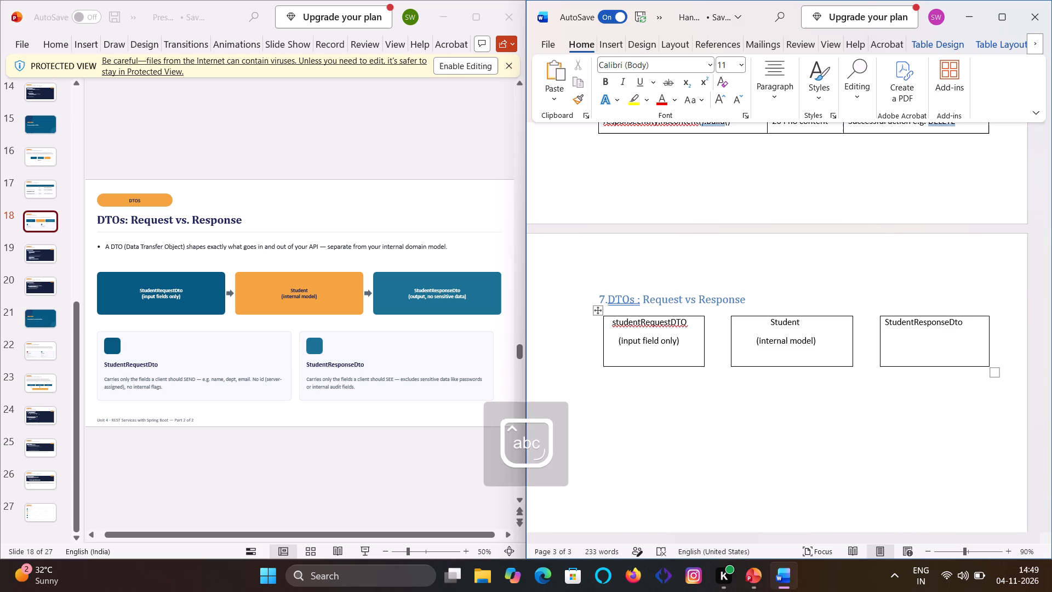
Add a second line reading "(output,no sensitive data)" beneath "StudentResponseDto" in the third box.
{"action": "key", "text": "Return"}
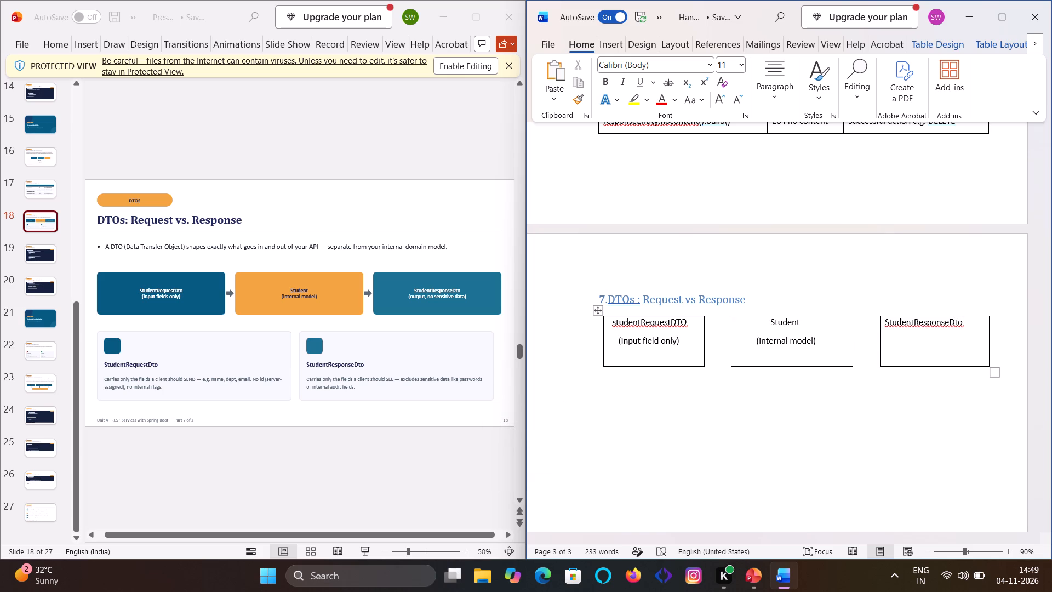
{"action": "key", "text": "shift+parenleft"}
{"action": "type", "text": "out"}
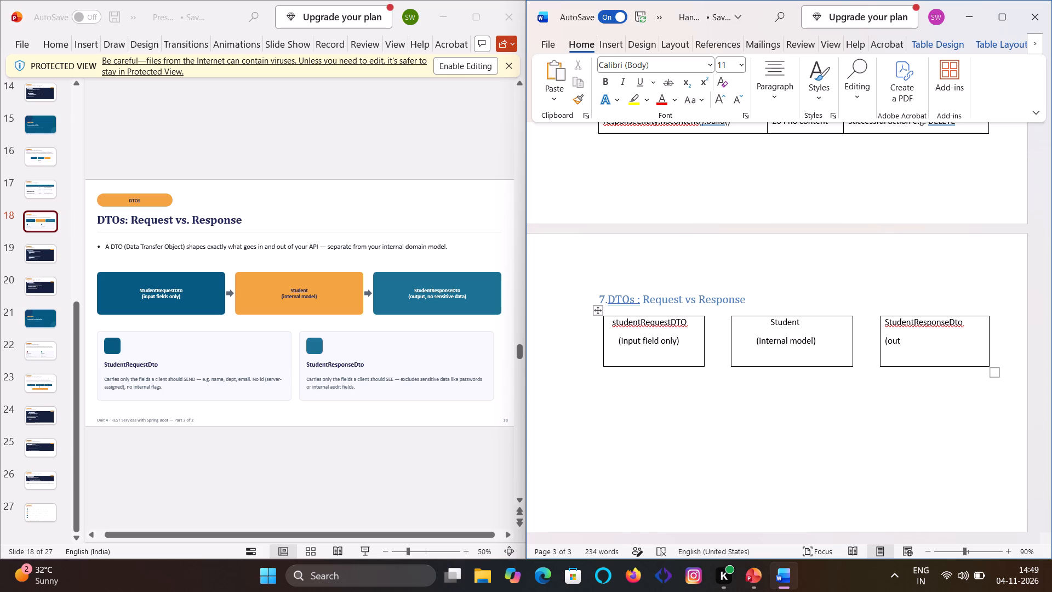
{"action": "type", "text": "put"}
{"action": "key", "text": "comma"}
{"action": "type", "text": "no"}
{"action": "key", "text": "space"}
{"action": "type", "text": "se"}
{"action": "key", "text": "n"}
{"action": "type", "text": "sitive"}
{"action": "key", "text": "space"}
{"action": "type", "text": "data"}
{"action": "key", "text": "shift+parenright"}
Apply the Heading 3 style to the "StudentResponseDto" title in the third box and the "Student" title in the middle box.
{"action": "left_click", "coordinate": [971, 323]}
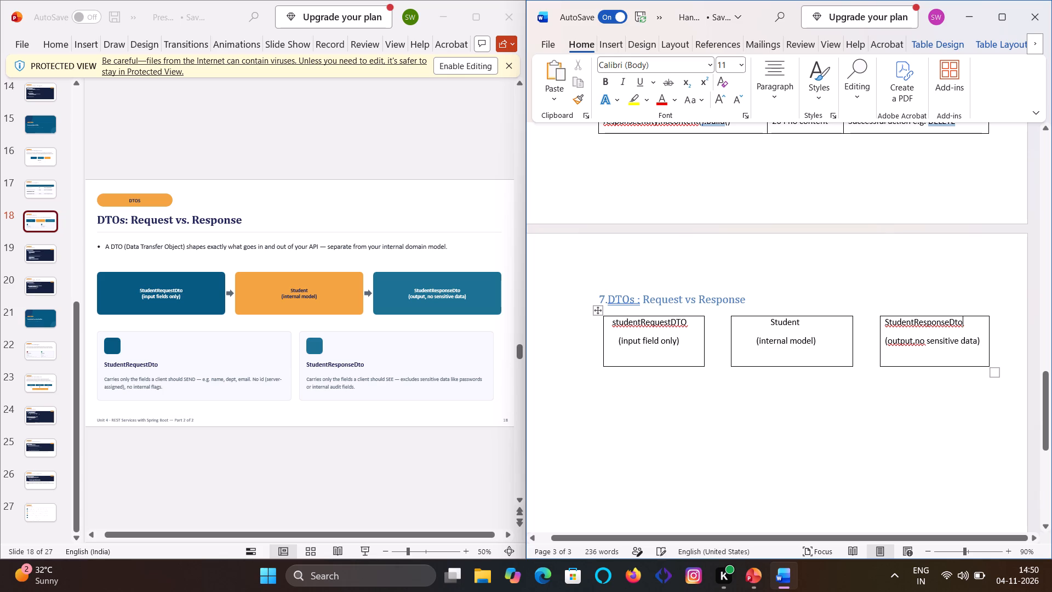
{"action": "left_click", "coordinate": [825, 84]}
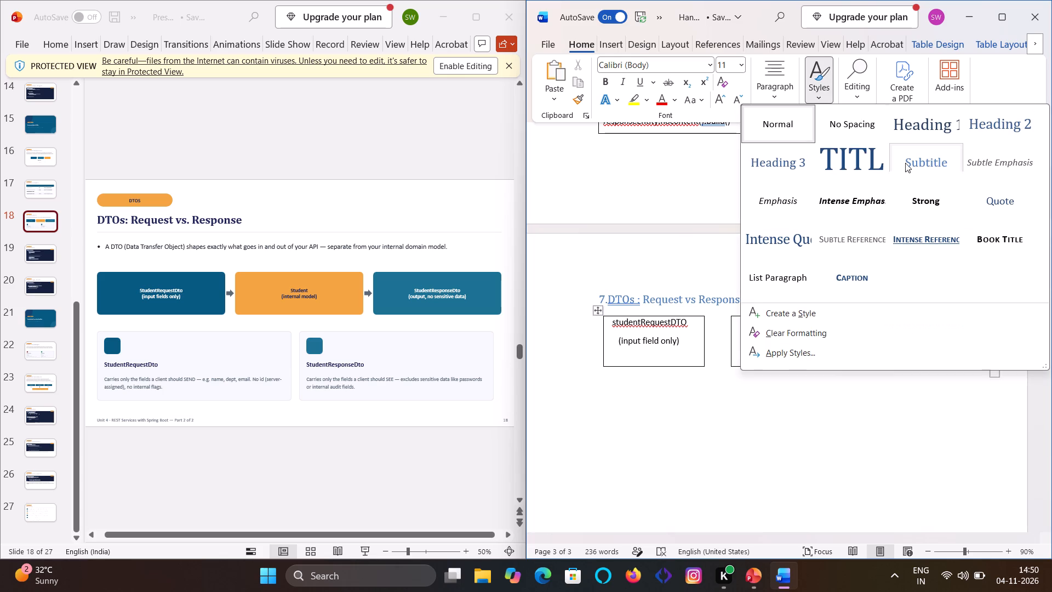
{"action": "left_click", "coordinate": [783, 168]}
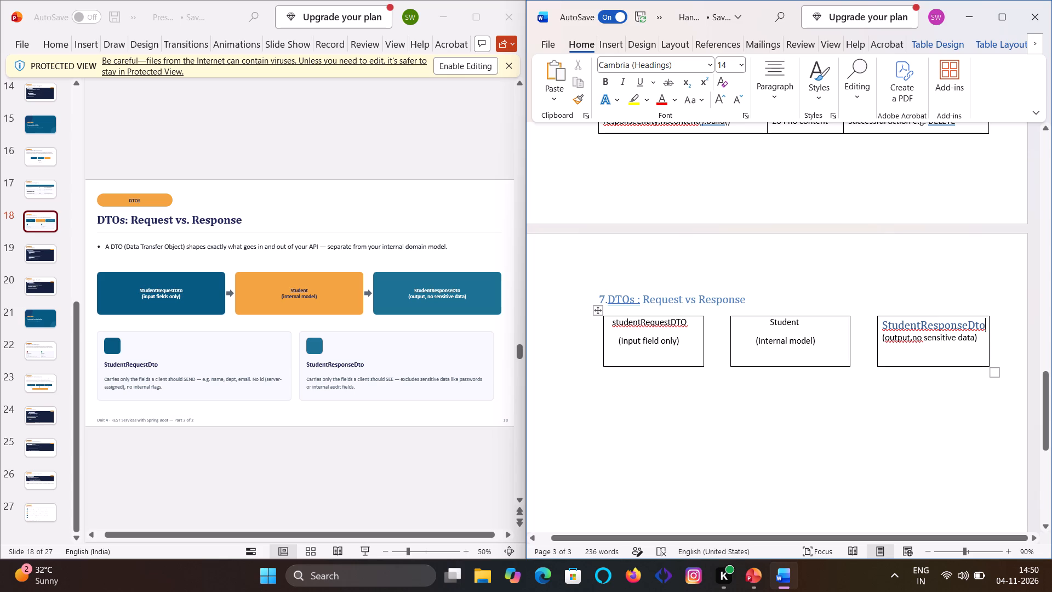
{"action": "left_click", "coordinate": [803, 326]}
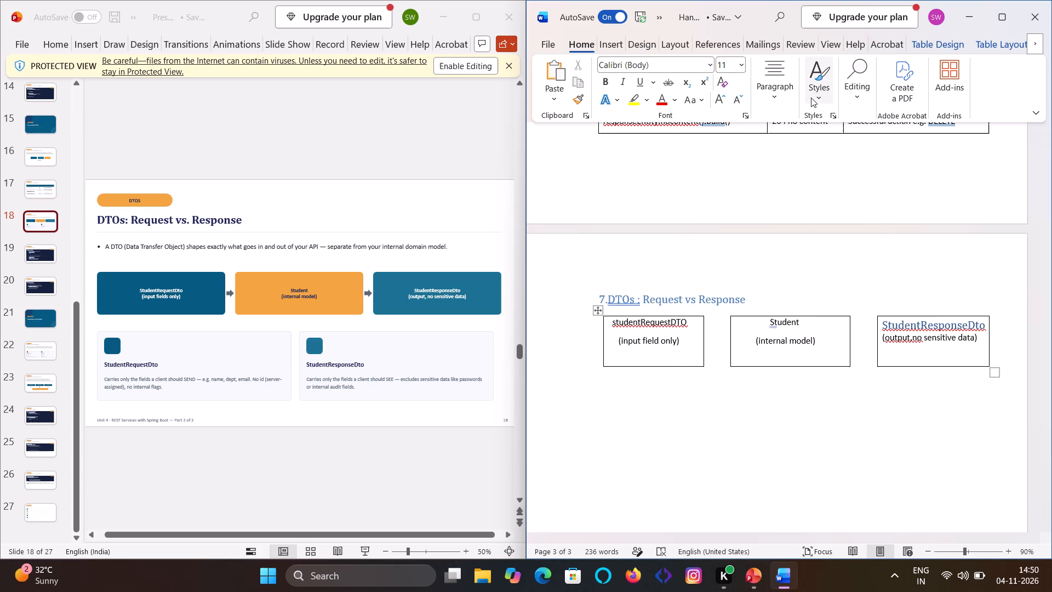
{"action": "left_click", "coordinate": [811, 98]}
{"action": "left_click", "coordinate": [802, 156]}
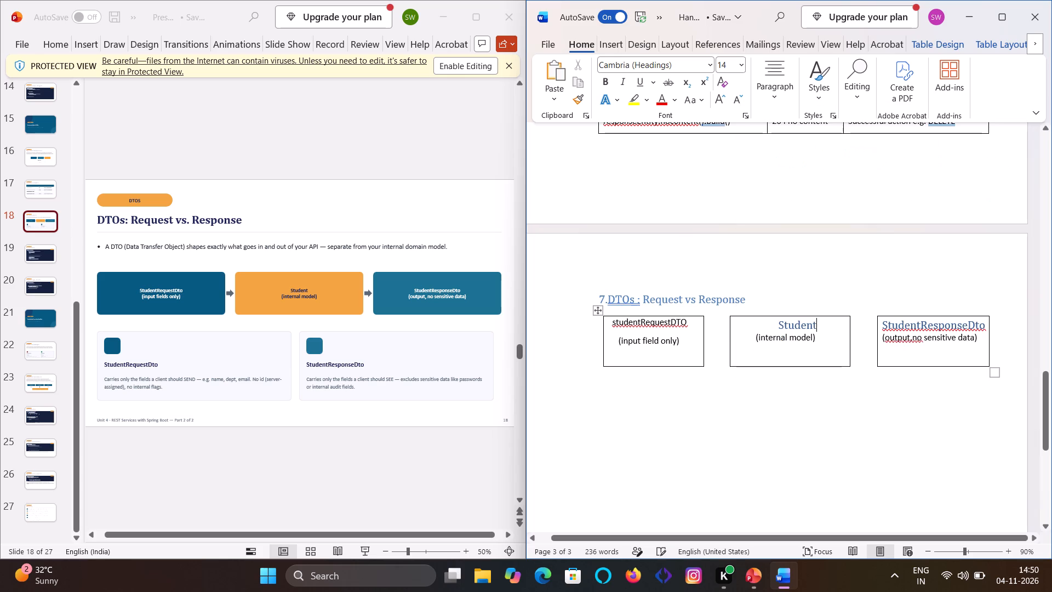
Remove five of the leading spaces before "Student" in the middle box to re-centre it.
{"action": "left_click", "coordinate": [775, 325]}
{"action": "key", "text": "BackSpace"}
{"action": "key", "text": "BackSpace"}
{"action": "key", "text": "BackSpace"}
{"action": "key", "text": "BackSpace"}
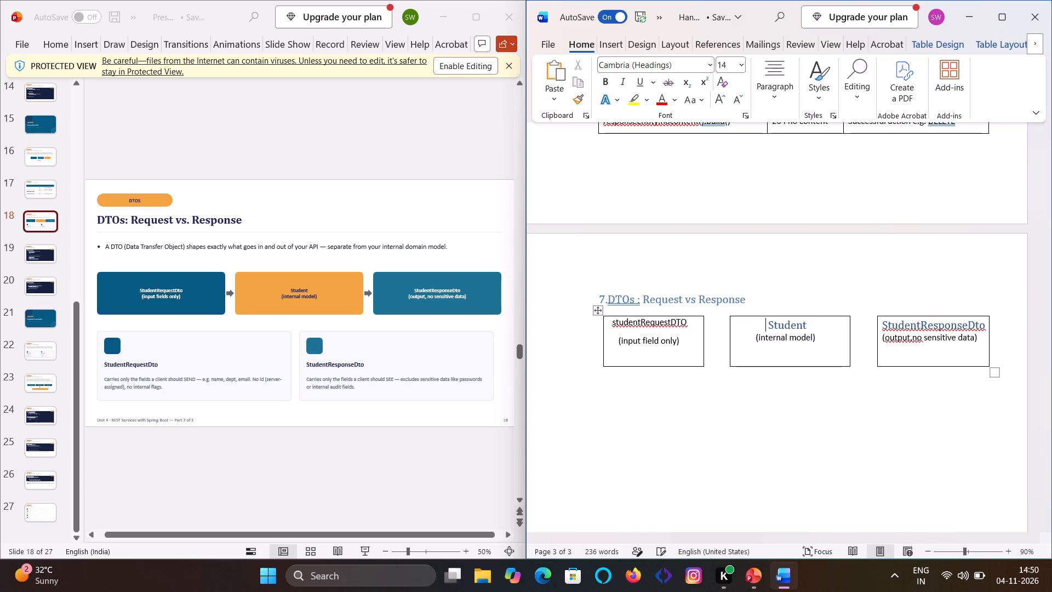
{"action": "key", "text": "BackSpace"}
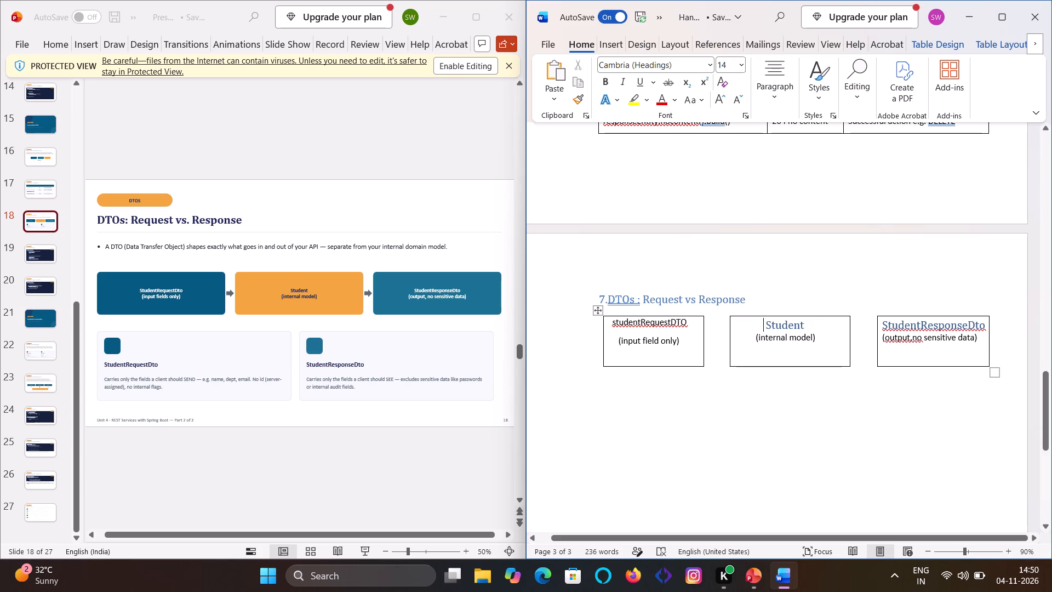
Apply the Heading 3 style to the "studentRequestDTO" title in the first box.
{"action": "left_click", "coordinate": [693, 327]}
{"action": "left_click", "coordinate": [830, 88]}
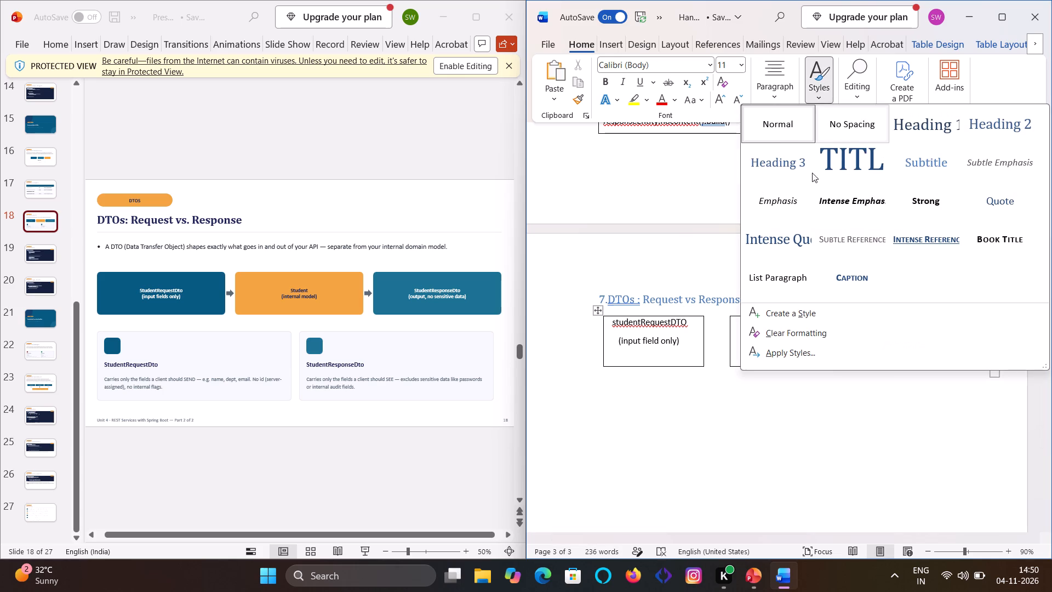
{"action": "left_click", "coordinate": [788, 166]}
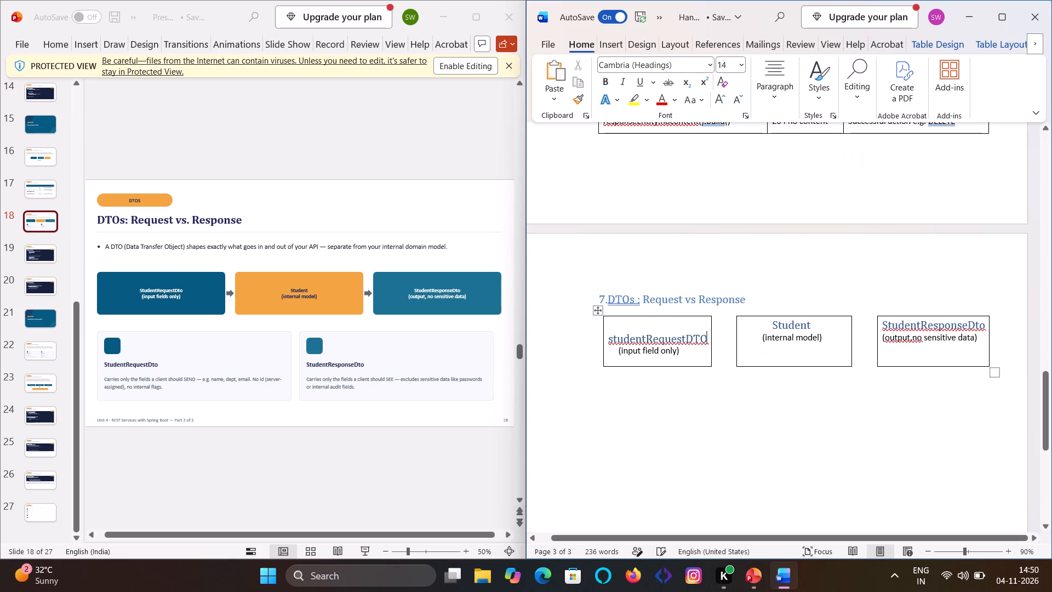
Move "Student" down one line in the middle box and indent it by nine more spaces to roughly centre it.
{"action": "left_click", "coordinate": [766, 322]}
{"action": "key", "text": "Return"}
{"action": "key", "text": "Return"}
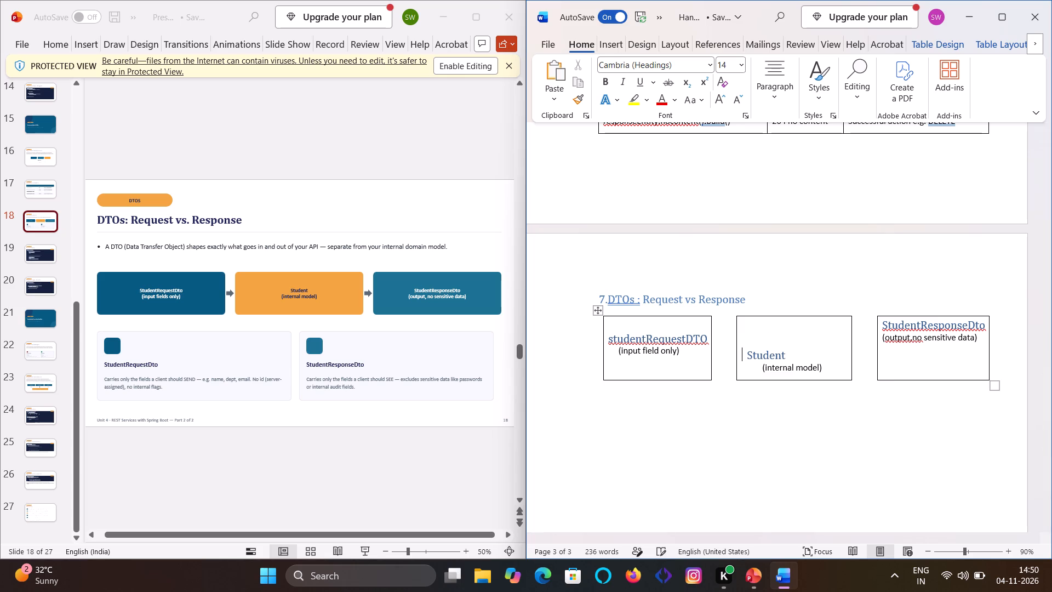
{"action": "key", "text": "BackSpace"}
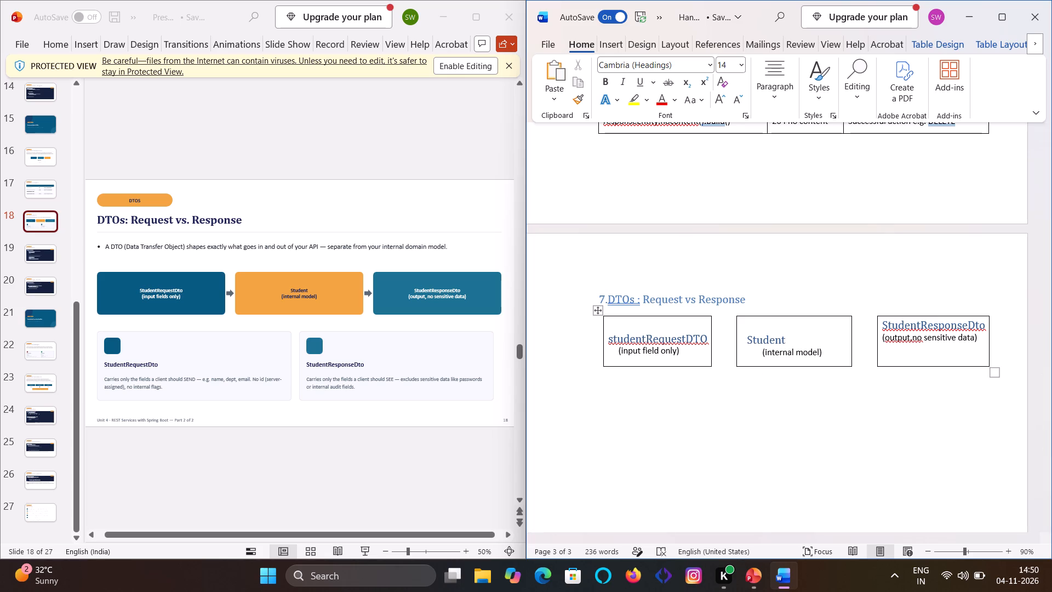
{"action": "key", "text": "space"}
{"action": "key", "text": "space"}
{"action": "key", "text": "space"}
{"action": "key", "text": "space"}
{"action": "key", "text": "space"}
{"action": "key", "text": "space"}
{"action": "key", "text": "space"}
{"action": "key", "text": "space"}
{"action": "key", "text": "space"}
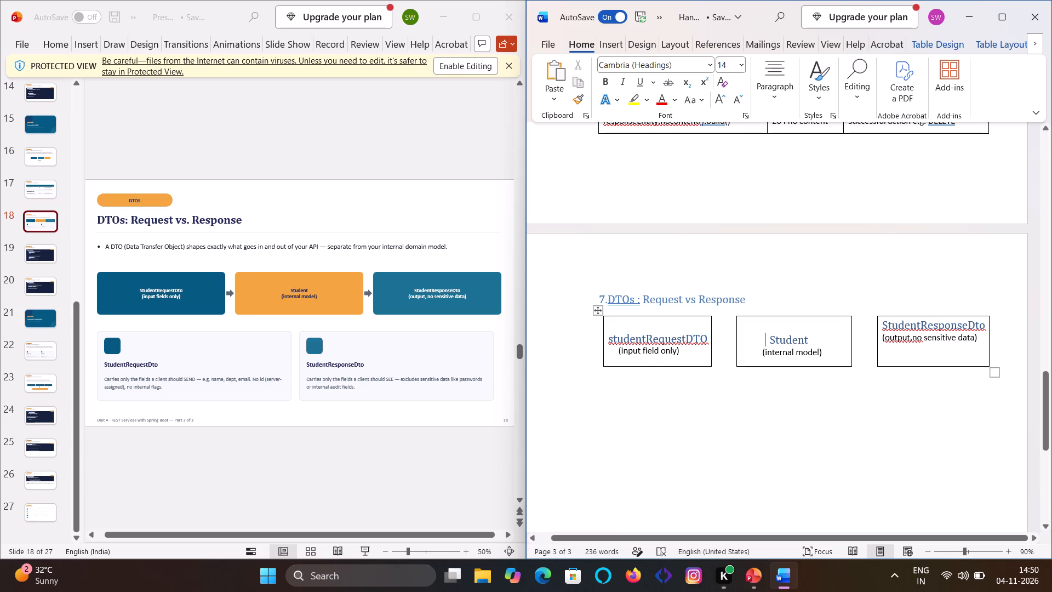
Insert a blank line above "StudentResponseDto" in the third box.
{"action": "left_click", "coordinate": [884, 323]}
{"action": "key", "text": "Return"}
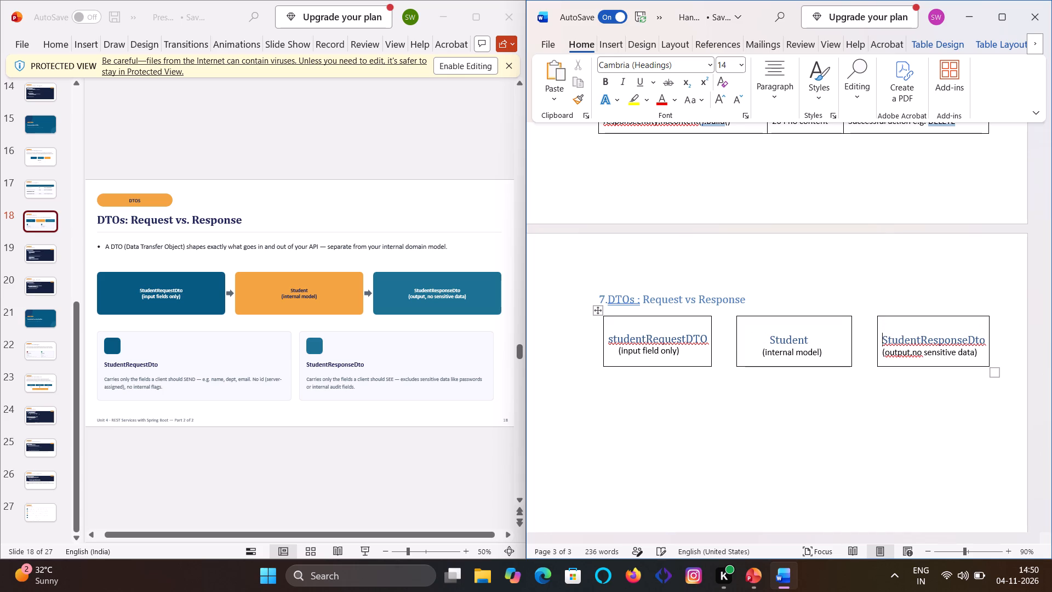
Start a line numbered "1.", indented by five spaces, in the blank space beneath the three DTO boxes in section 7.
{"action": "left_click", "coordinate": [841, 426]}
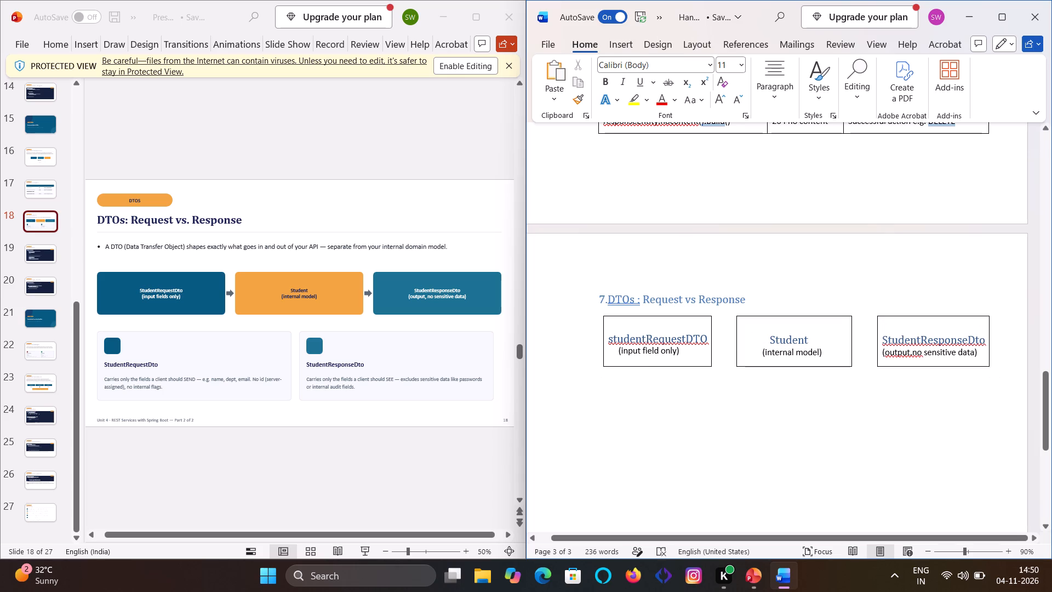
{"action": "key", "text": "Return"}
{"action": "key", "text": "Return"}
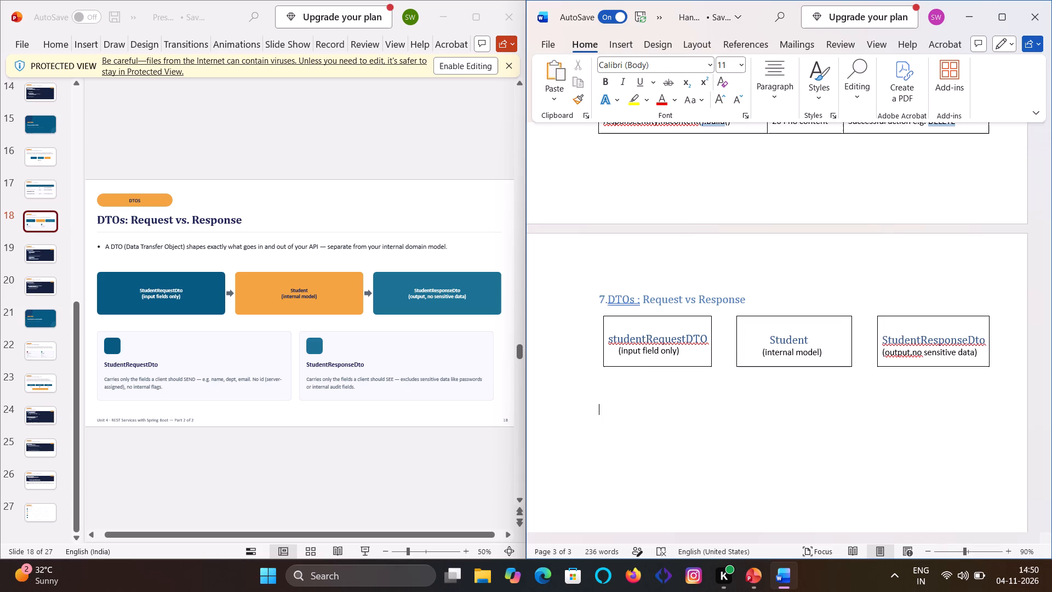
{"action": "key", "text": "Return"}
{"action": "key", "text": "BackSpace"}
{"action": "key", "text": "1"}
{"action": "key", "text": "BackSpace"}
{"action": "key", "text": "space"}
{"action": "key", "text": "space"}
{"action": "key", "text": "space"}
{"action": "key", "text": "space"}
{"action": "key", "text": "space"}
{"action": "type", "text": "1"}
{"action": "type", "text": "."}
{"action": "key", "text": "space"}
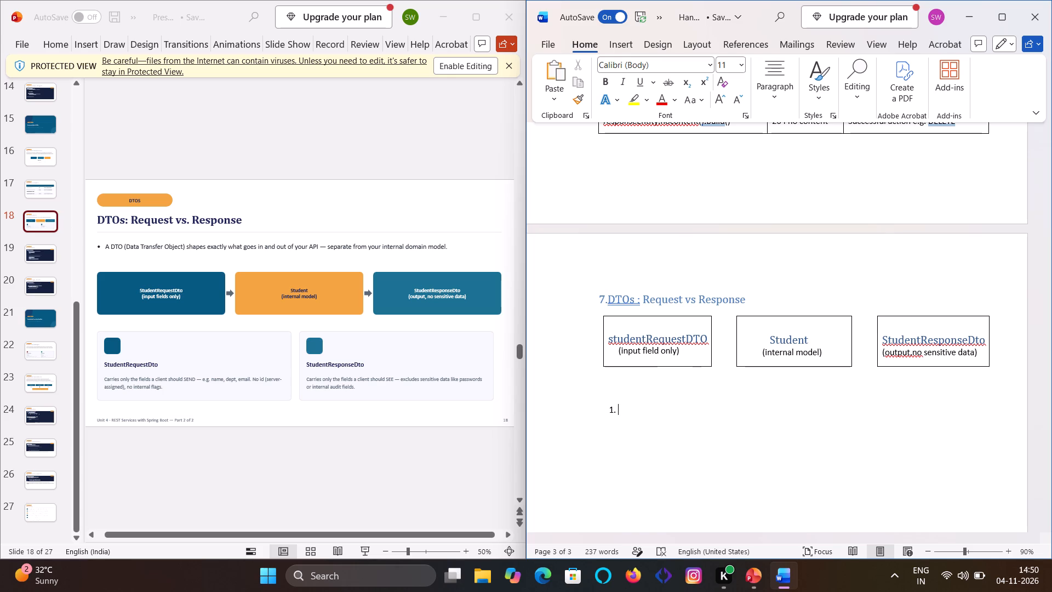
Enter "studentRequestDto" as the title of item 1.
{"action": "type", "text": "st"}
{"action": "type", "text": "udent"}
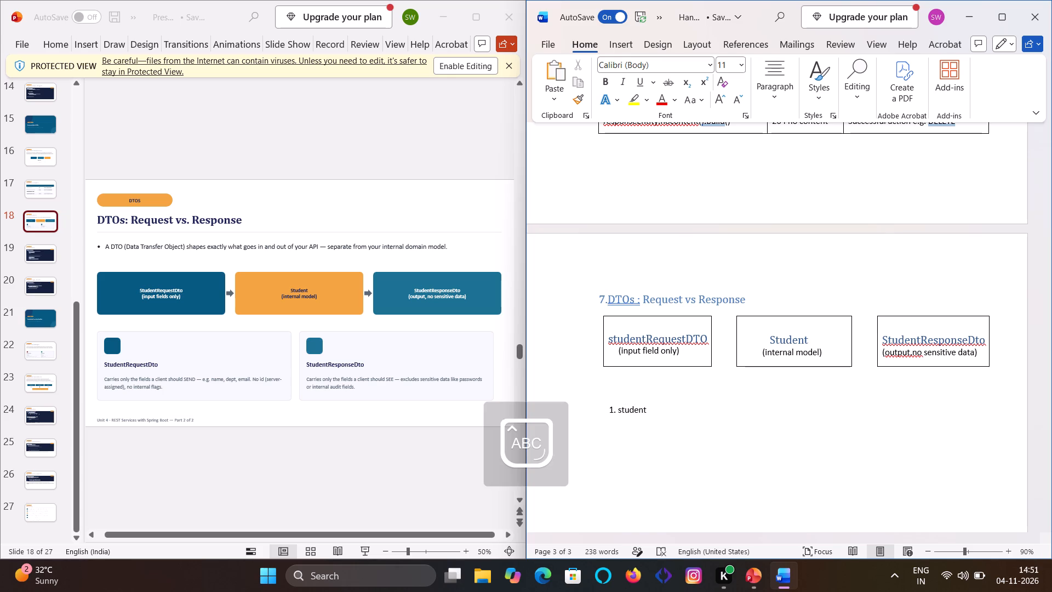
{"action": "key", "text": "r"}
{"action": "key", "text": "e"}
{"action": "type", "text": "quest"}
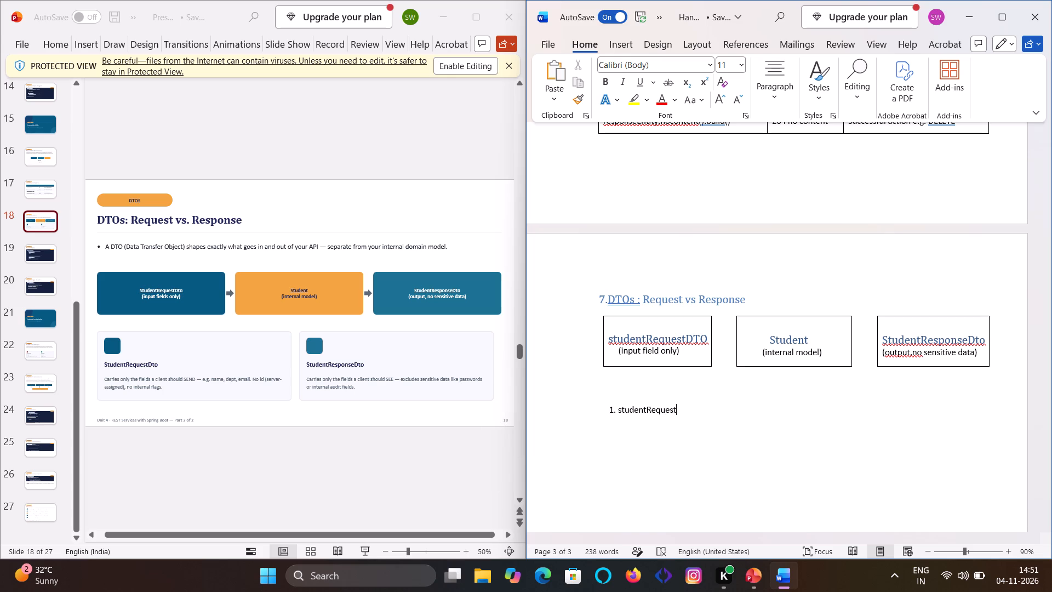
{"action": "key", "text": "d"}
{"action": "type", "text": "to"}
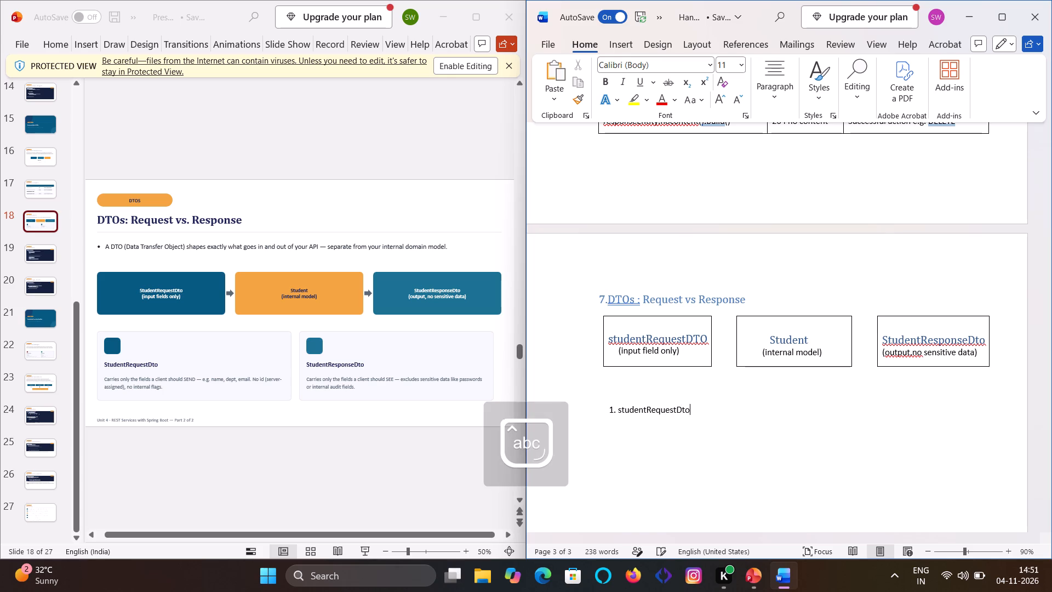
{"action": "key", "text": "space"}
Below the item 1 title, add the line "Carries only the fields a client should SEND" from slide 18, indented by eight spaces.
{"action": "key", "text": "Return"}
{"action": "key", "text": "space"}
{"action": "key", "text": "space"}
{"action": "key", "text": "space"}
{"action": "key", "text": "space"}
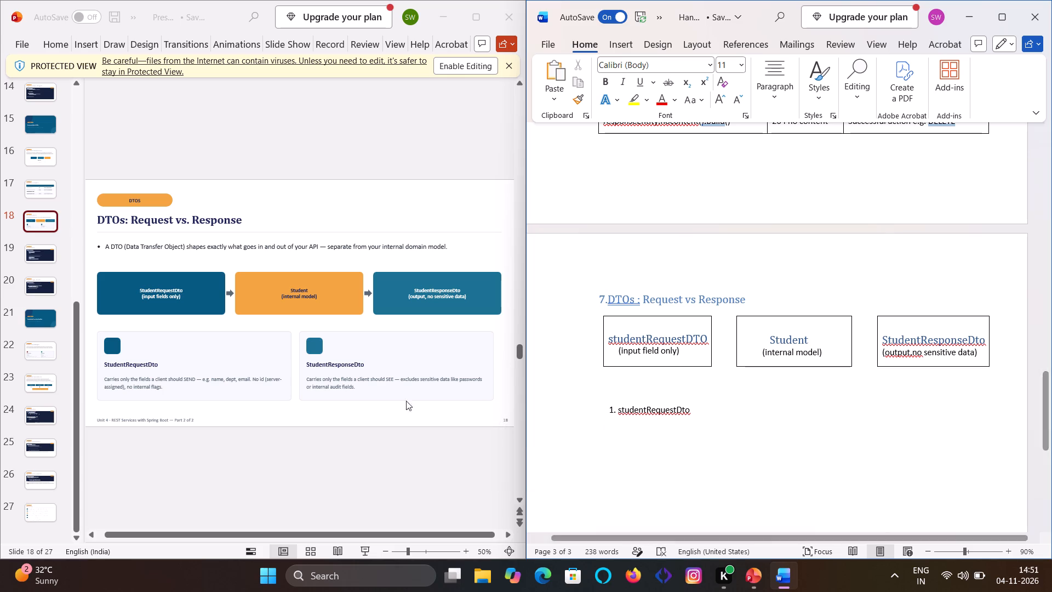
{"action": "scroll", "coordinate": [247, 366], "scroll_direction": "up", "scroll_amount": 3, "text": "ctrl"}
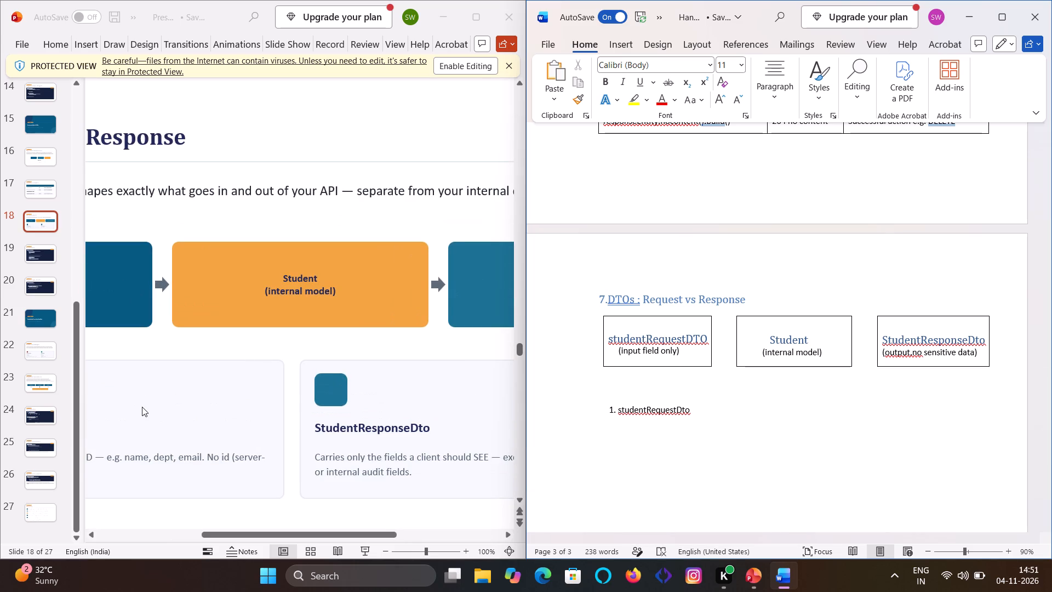
{"action": "scroll", "coordinate": [142, 407], "scroll_direction": "right", "scroll_amount": 5}
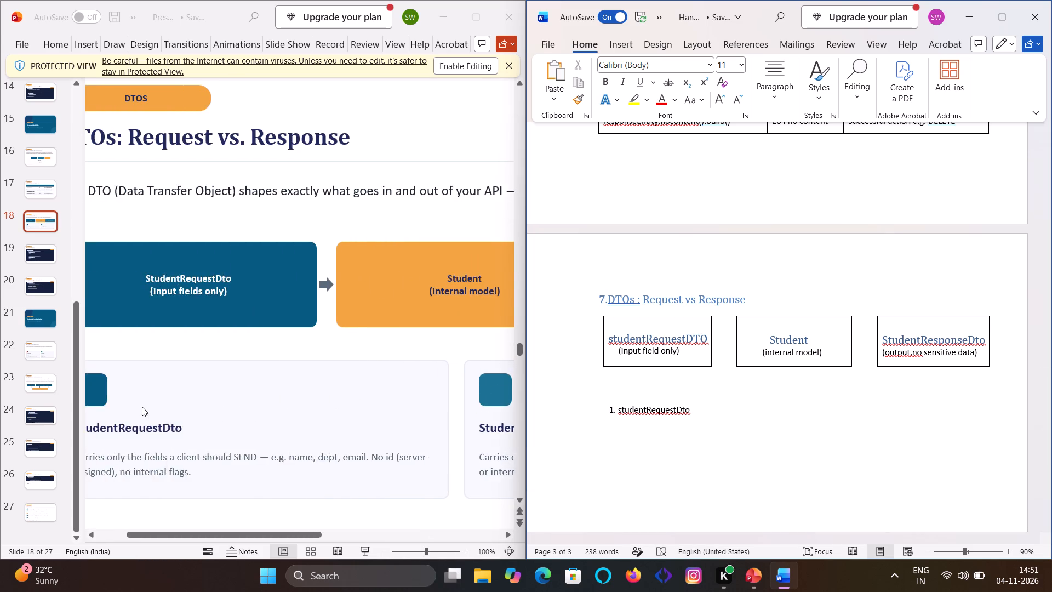
{"action": "scroll", "coordinate": [142, 407], "scroll_direction": "right", "scroll_amount": 2}
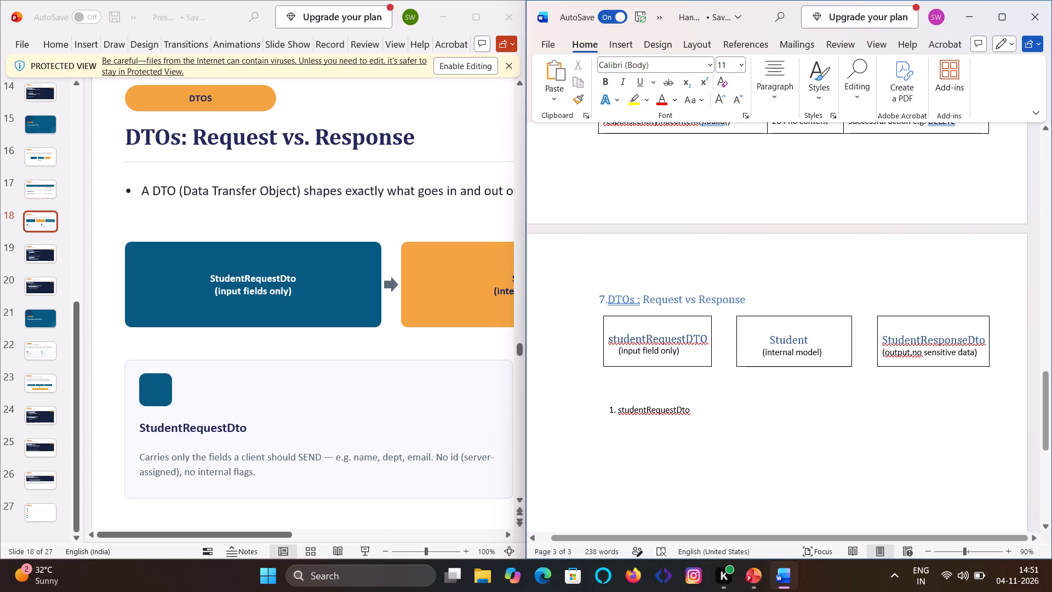
{"action": "key", "text": "space"}
{"action": "key", "text": "space"}
{"action": "key", "text": "space"}
{"action": "key", "text": "space"}
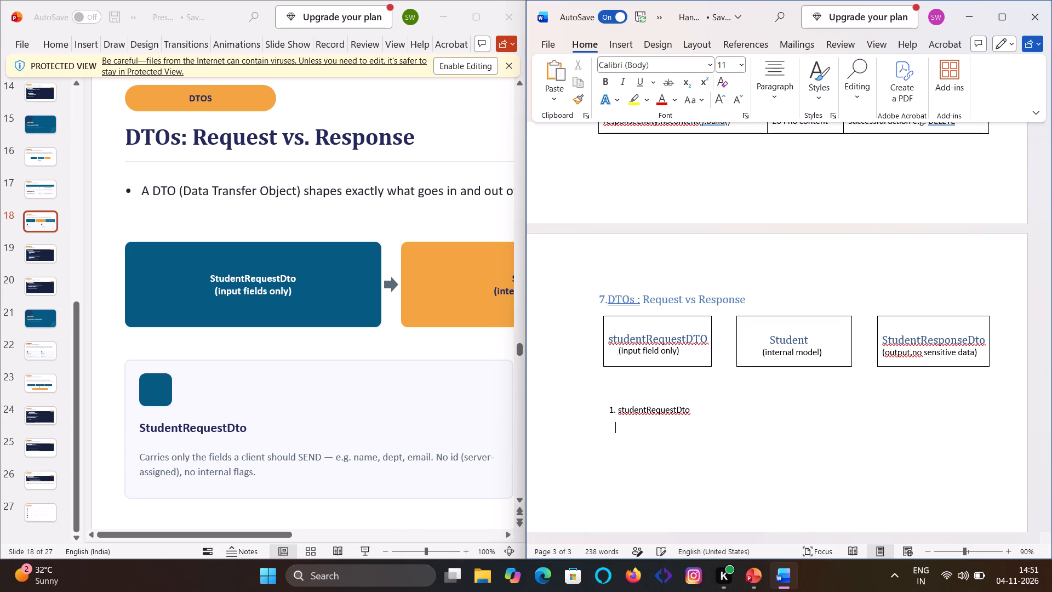
{"action": "type", "text": "ca"}
{"action": "type", "text": "rries"}
{"action": "key", "text": "space"}
{"action": "type", "text": "only"}
{"action": "key", "text": "space"}
{"action": "type", "text": "the"}
{"action": "key", "text": "space"}
{"action": "type", "text": "fi"}
{"action": "type", "text": "eld"}
{"action": "key", "text": "space"}
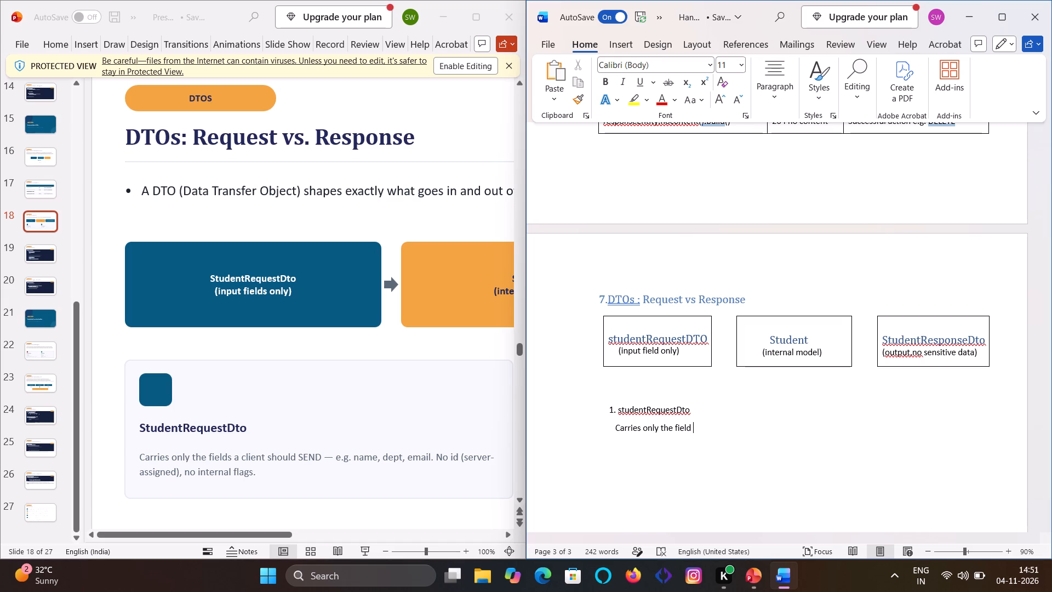
{"action": "key", "text": "BackSpace"}
{"action": "type", "text": "s"}
{"action": "key", "text": "space"}
{"action": "type", "text": "a client"}
{"action": "key", "text": "space"}
{"action": "type", "text": "should"}
{"action": "key", "text": "space"}
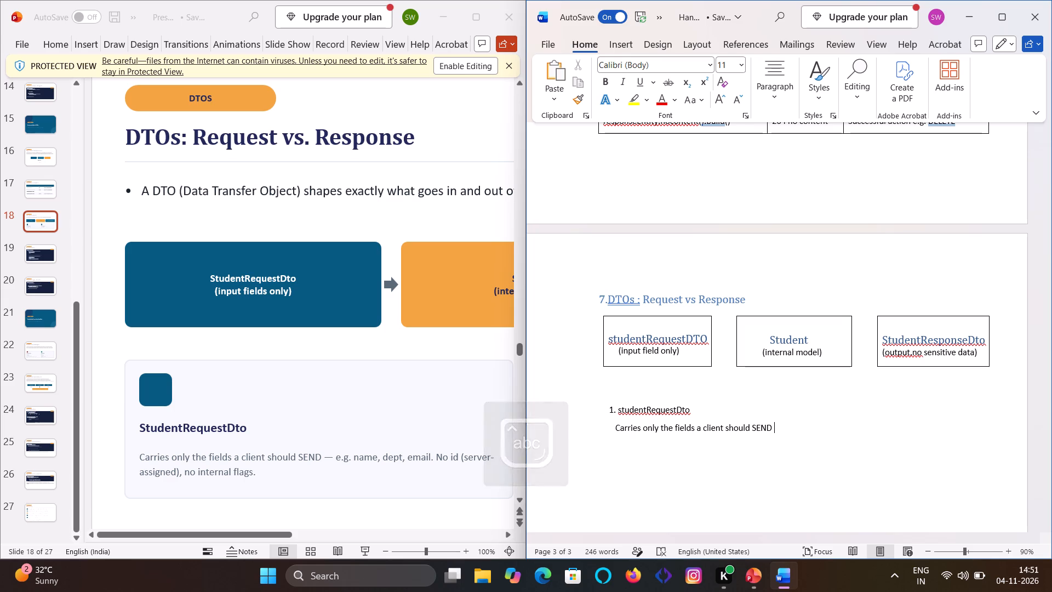
Add the examples line "e.g. name , dept, email" beneath the description, indented by five spaces.
{"action": "key", "text": "Return"}
{"action": "key", "text": "space"}
{"action": "key", "text": "space"}
{"action": "key", "text": "space"}
{"action": "key", "text": "space"}
{"action": "key", "text": "space"}
{"action": "type", "text": "e."}
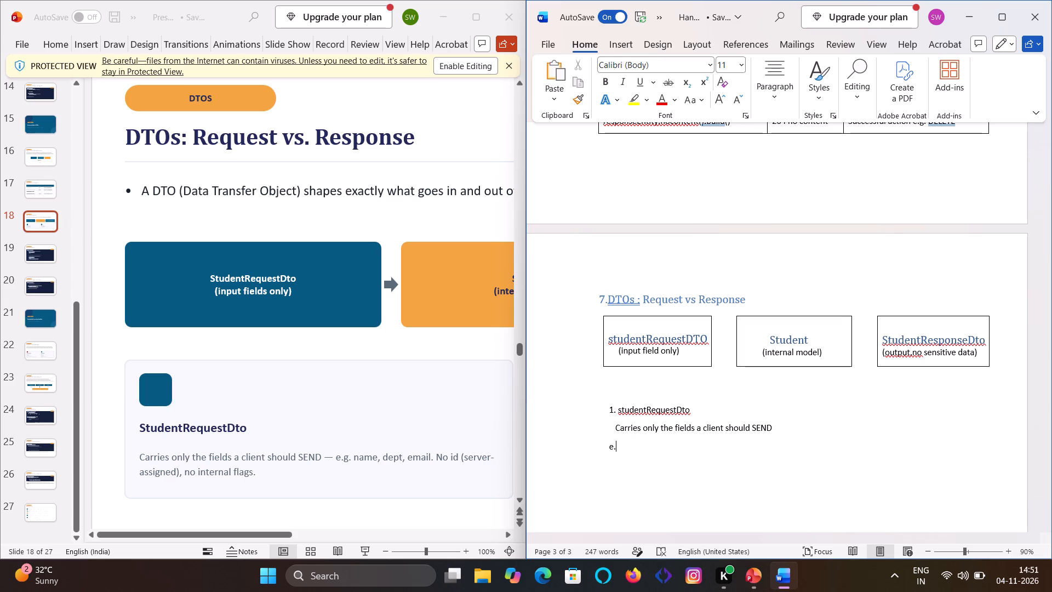
{"action": "key", "text": "g"}
{"action": "key", "text": "space"}
{"action": "key", "text": "BackSpace"}
{"action": "type", "text": "."}
{"action": "key", "text": "space"}
{"action": "type", "text": "name"}
{"action": "key", "text": "space"}
{"action": "type", "text": ","}
{"action": "key", "text": "space"}
{"action": "key", "text": "s"}
{"action": "key", "text": "BackSpace"}
{"action": "type", "text": "deo"}
{"action": "key", "text": "BackSpace"}
{"action": "type", "text": "pt"}
{"action": "type", "text": ","}
{"action": "key", "text": "space"}
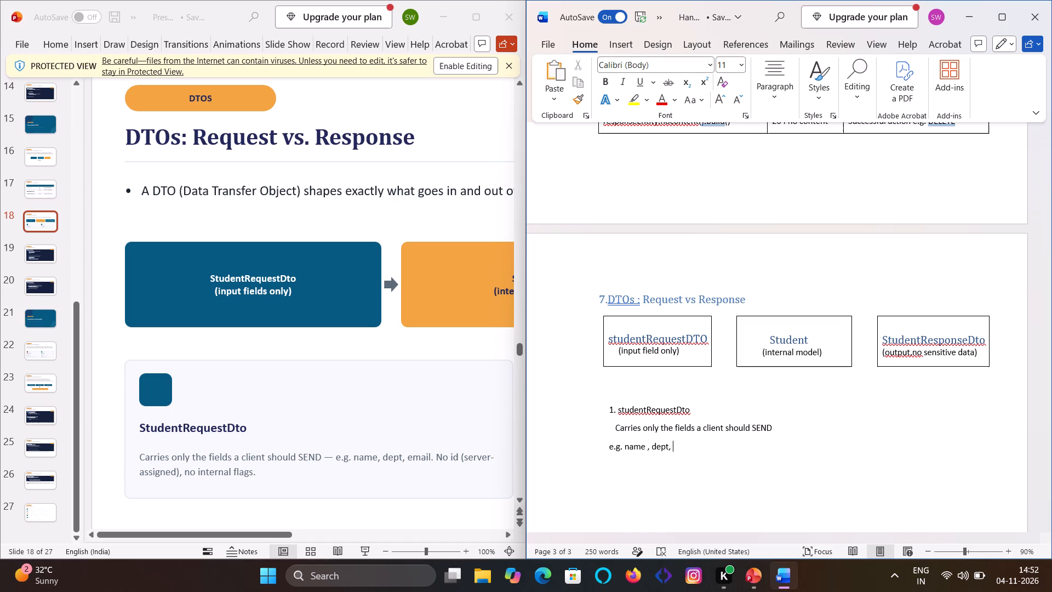
{"action": "type", "text": "email"}
Extend the item 1 examples line with ", no id" after "email".
{"action": "type", "text": ","}
{"action": "key", "text": "space"}
{"action": "type", "text": "no"}
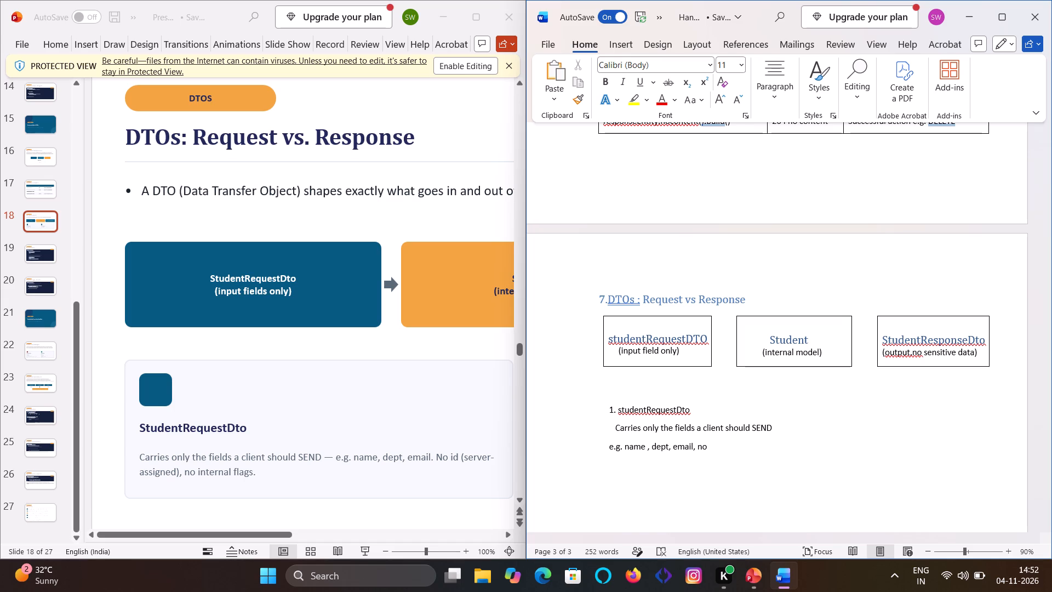
{"action": "key", "text": "space"}
{"action": "type", "text": "id"}
{"action": "key", "text": "space"}
Start a line numbered "2." below the item 1 examples line, indented by six spaces.
{"action": "scroll", "coordinate": [430, 414], "scroll_direction": "right", "scroll_amount": 2}
{"action": "scroll", "coordinate": [430, 414], "scroll_direction": "left", "scroll_amount": 9}
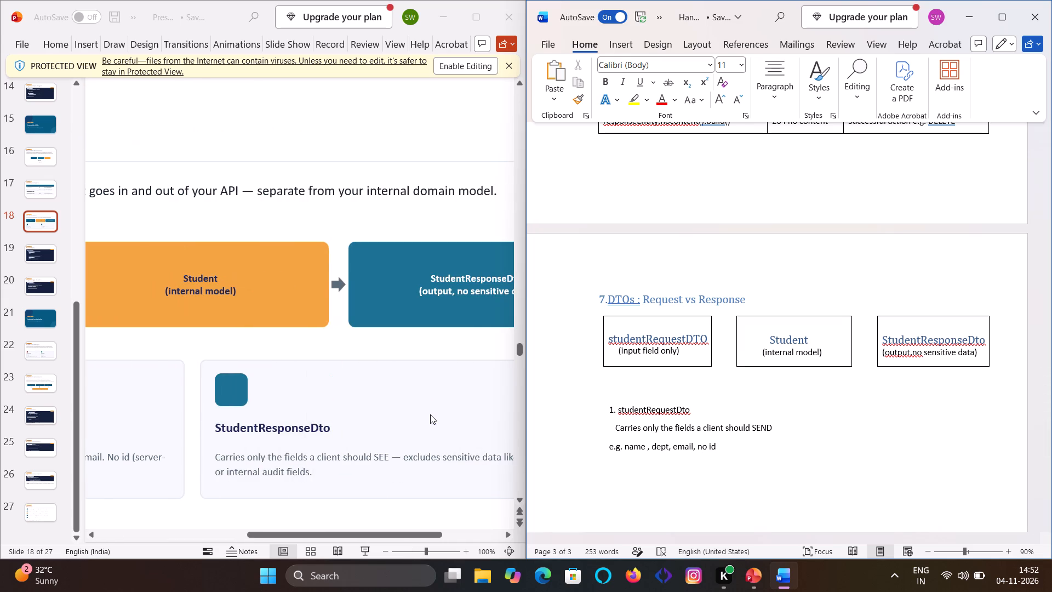
{"action": "key", "text": "Return"}
{"action": "key", "text": "space"}
{"action": "key", "text": "space"}
{"action": "key", "text": "space"}
{"action": "key", "text": "space"}
{"action": "key", "text": "space"}
{"action": "key", "text": "space"}
{"action": "key", "text": "space"}
{"action": "key", "text": "Return"}
{"action": "key", "text": "space"}
{"action": "key", "text": "space"}
{"action": "key", "text": "space"}
{"action": "key", "text": "BackSpace"}
{"action": "key", "text": "BackSpace"}
{"action": "key", "text": "BackSpace"}
{"action": "key", "text": "BackSpace"}
{"action": "key", "text": "BackSpace"}
{"action": "key", "text": "space"}
{"action": "key", "text": "space"}
{"action": "key", "text": "2"}
{"action": "key", "text": "BackSpace"}
{"action": "key", "text": "BackSpace"}
{"action": "key", "text": "BackSpace"}
{"action": "key", "text": "2"}
{"action": "type", "text": "."}
{"action": "key", "text": "space"}
{"action": "key", "text": "space"}
{"action": "key", "text": "space"}
{"action": "key", "text": "space"}
{"action": "key", "text": "BackSpace"}
{"action": "key", "text": "BackSpace"}
{"action": "key", "text": "BackSpace"}
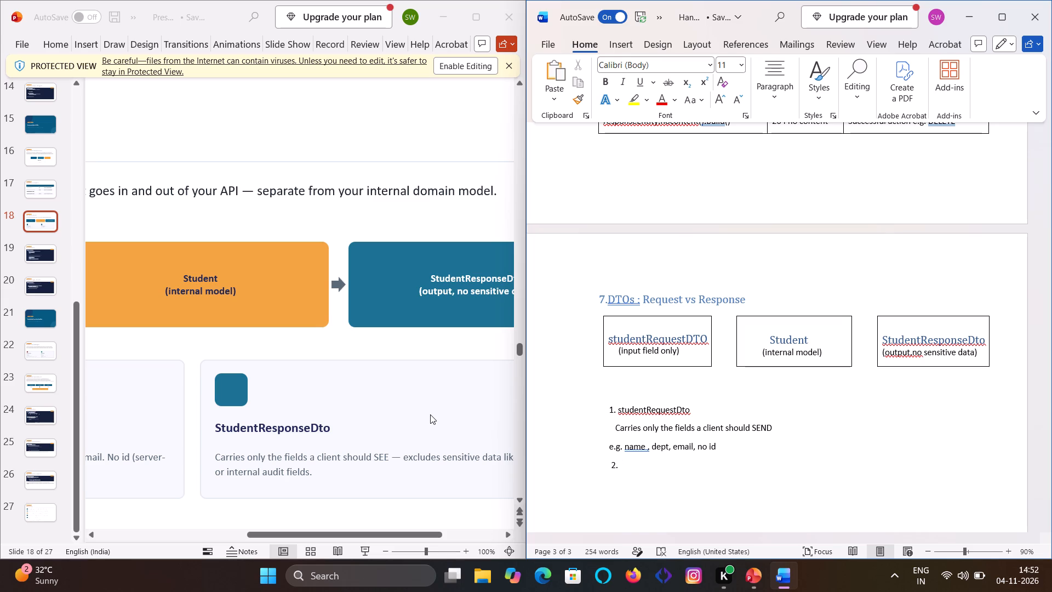
Enter "studentResponseDto" as the title of item 2.
{"action": "type", "text": "student"}
{"action": "key", "text": "r"}
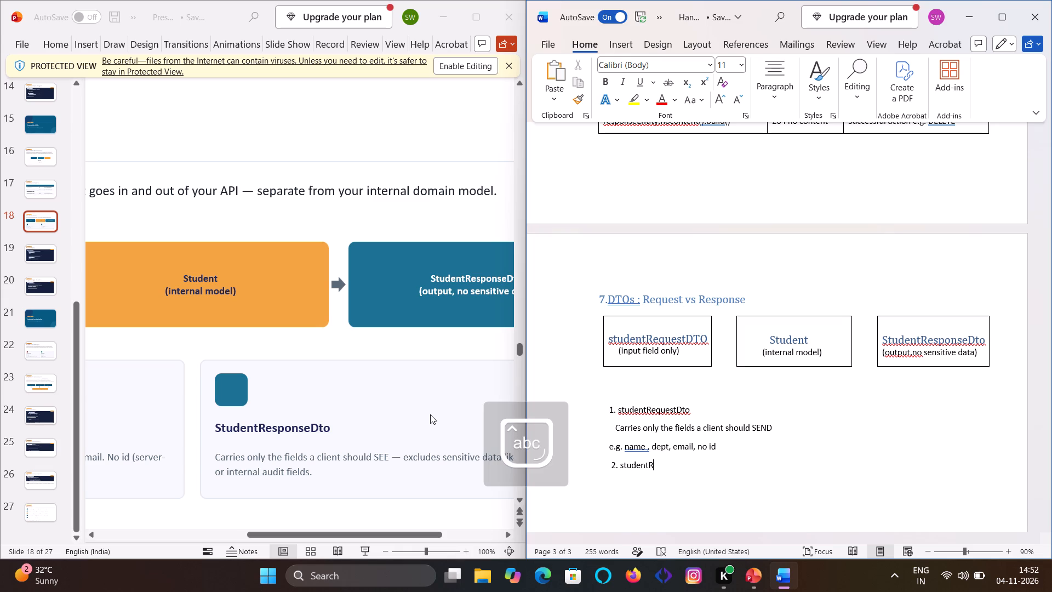
{"action": "type", "text": "espo"}
{"action": "type", "text": "nse"}
{"action": "key", "text": "d"}
{"action": "type", "text": "to"}
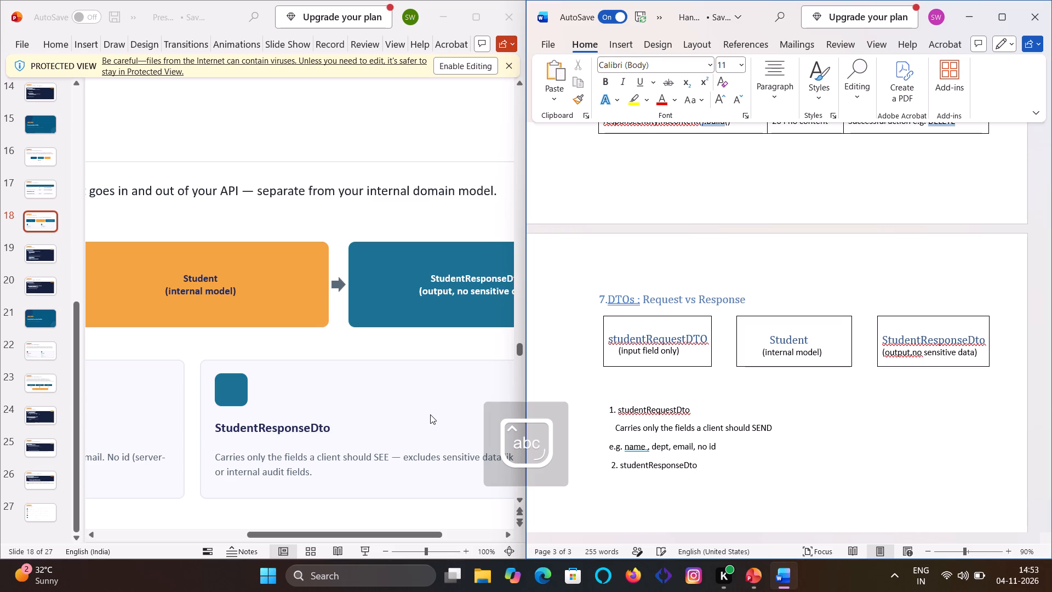
Below the item 2 title, add the line "Carries only the field a client should SEE" from slide 18, indented by ten spaces.
{"action": "key", "text": "Return"}
{"action": "key", "text": "space"}
{"action": "key", "text": "space"}
{"action": "key", "text": "space"}
{"action": "key", "text": "space"}
{"action": "key", "text": "space"}
{"action": "key", "text": "space"}
{"action": "key", "text": "space"}
{"action": "key", "text": "space"}
{"action": "key", "text": "space"}
{"action": "key", "text": "space"}
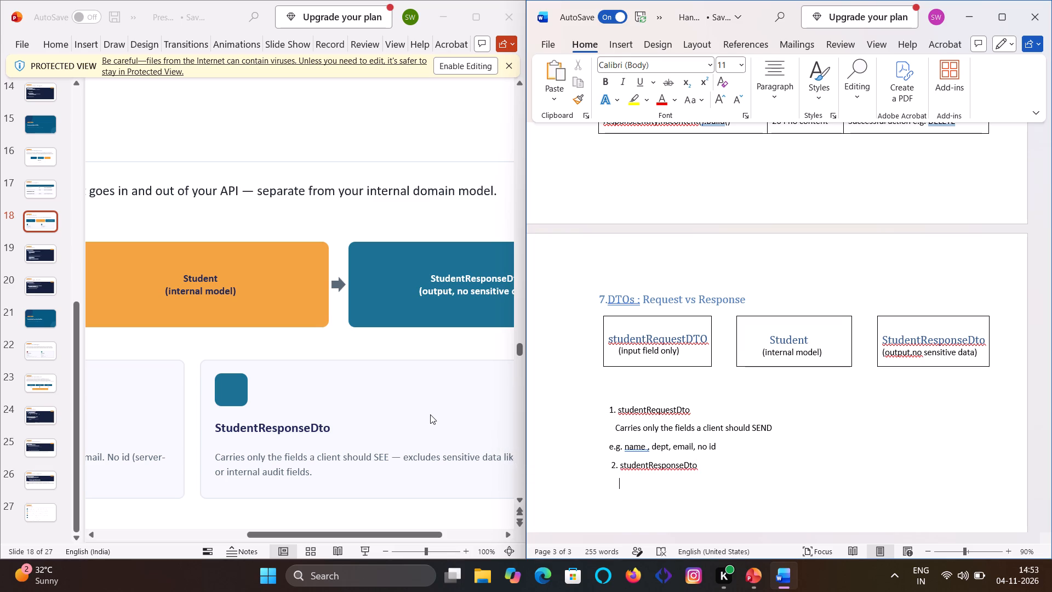
{"action": "type", "text": "carries om"}
{"action": "key", "text": "BackSpace"}
{"action": "type", "text": "nlt"}
{"action": "key", "text": "BackSpace"}
{"action": "type", "text": "y"}
{"action": "key", "text": "space"}
{"action": "type", "text": "the"}
{"action": "key", "text": "space"}
{"action": "type", "text": "field"}
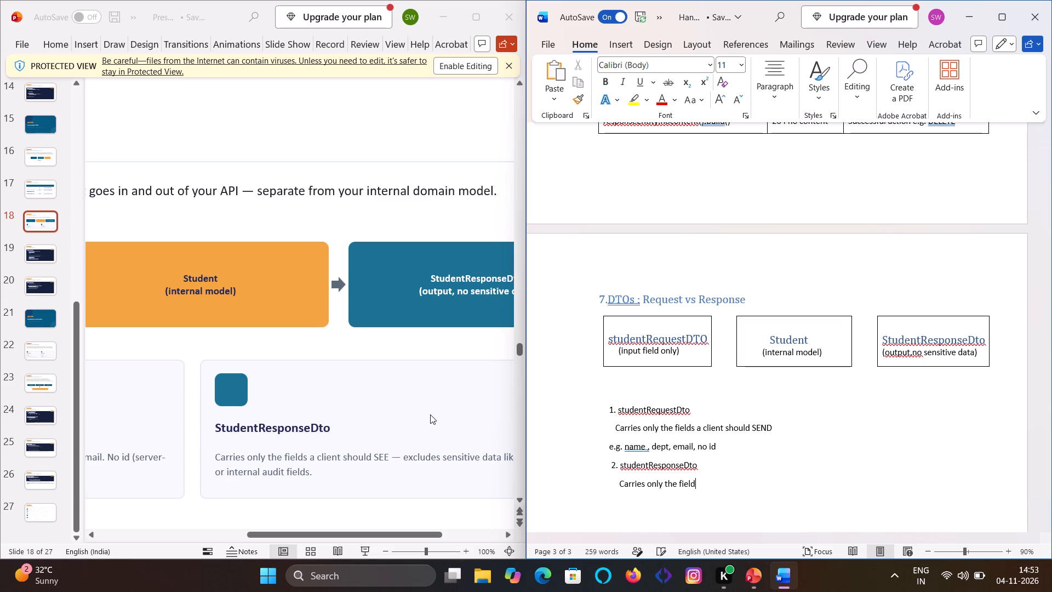
{"action": "key", "text": "space"}
{"action": "type", "text": "a clie"}
{"action": "type", "text": "nt"}
{"action": "key", "text": "space"}
{"action": "type", "text": "shou"}
{"action": "type", "text": "ld"}
{"action": "key", "text": "space"}
{"action": "type", "text": "see"}
{"action": "key", "text": "BackSpace"}
{"action": "key", "text": "BackSpace"}
{"action": "key", "text": "BackSpace"}
{"action": "type", "text": "SEE"}
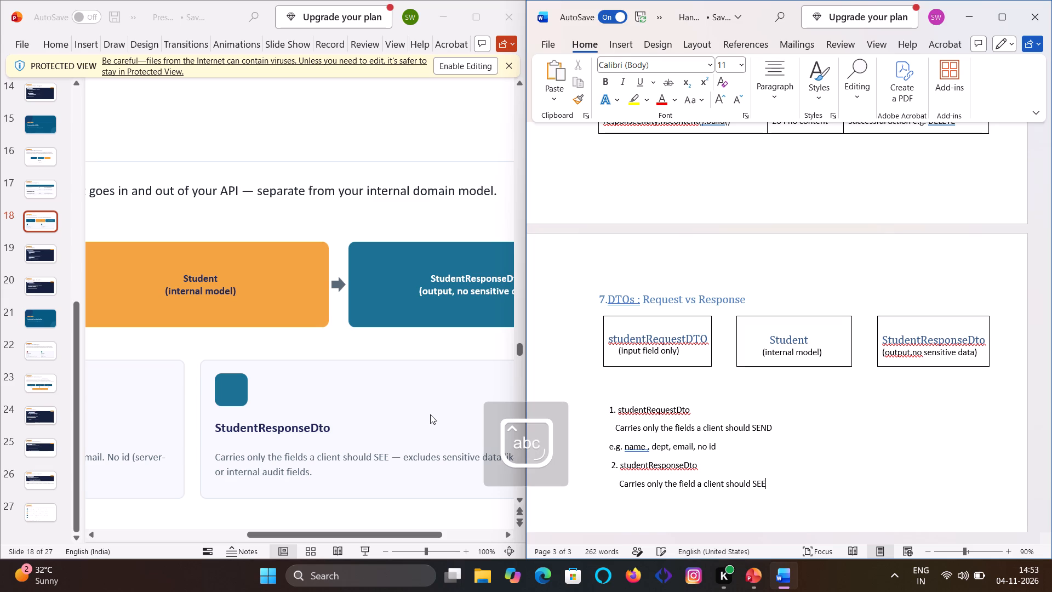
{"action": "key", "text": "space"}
Read the full width of the StudentResponseDto description on slide 18, including which data it excludes.
{"action": "scroll", "coordinate": [309, 449], "scroll_direction": "right", "scroll_amount": 1}
{"action": "scroll", "coordinate": [309, 449], "scroll_direction": "left", "scroll_amount": 3}
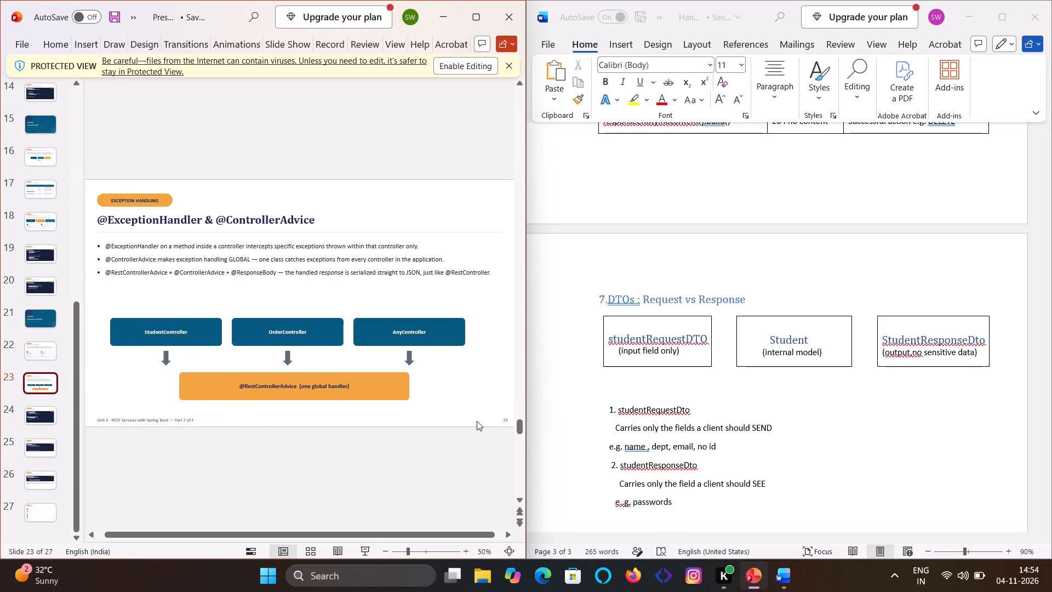
Start a new line in the Word notes after the passwords example under item 2.
{"action": "scroll", "coordinate": [822, 384], "scroll_direction": "down", "scroll_amount": 3}
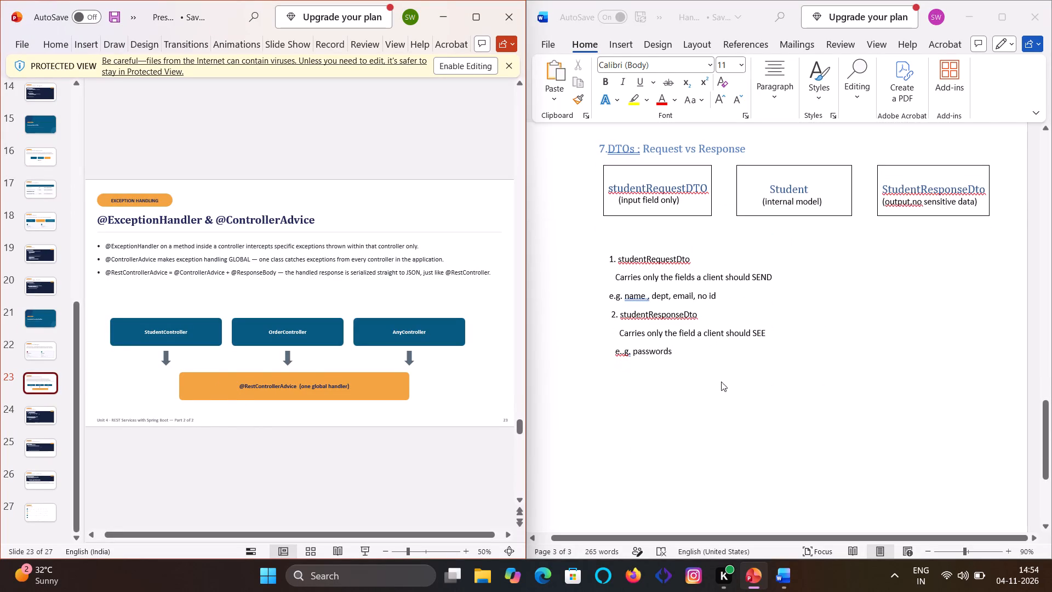
{"action": "left_click", "coordinate": [687, 347]}
{"action": "left_click", "coordinate": [687, 350]}
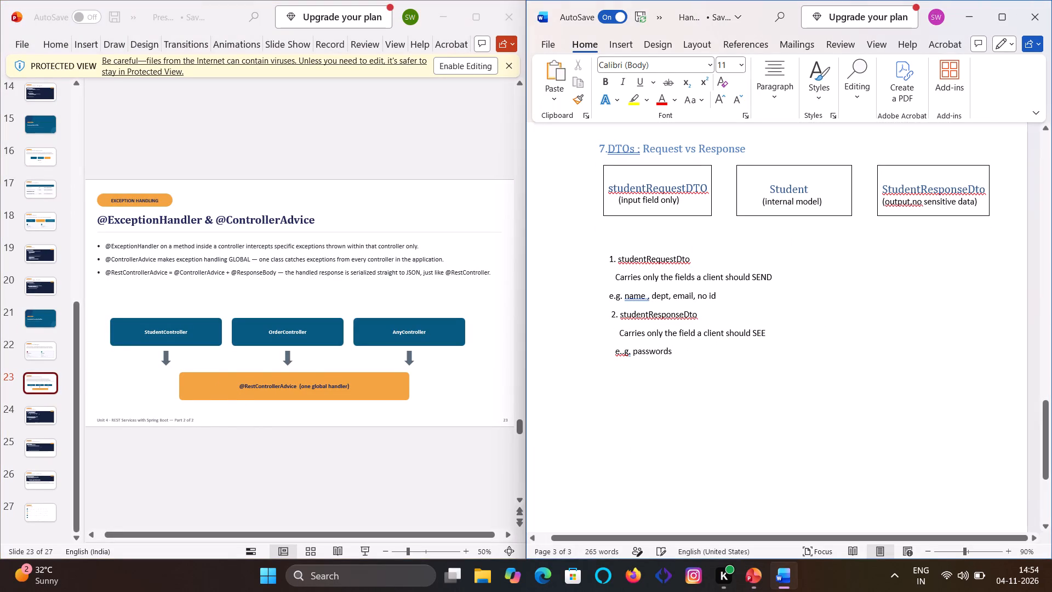
{"action": "key", "text": "Return"}
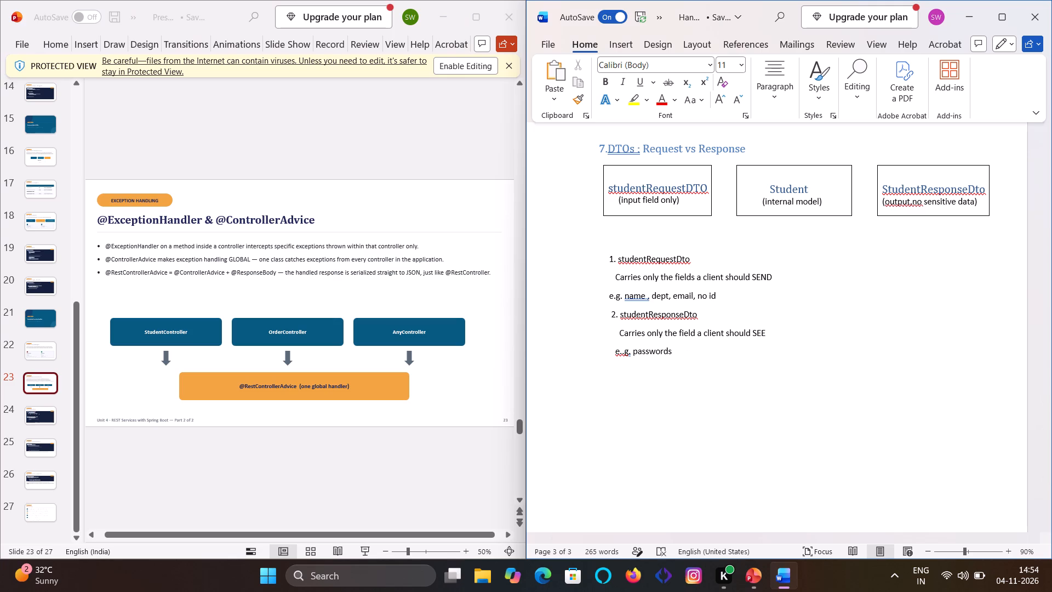
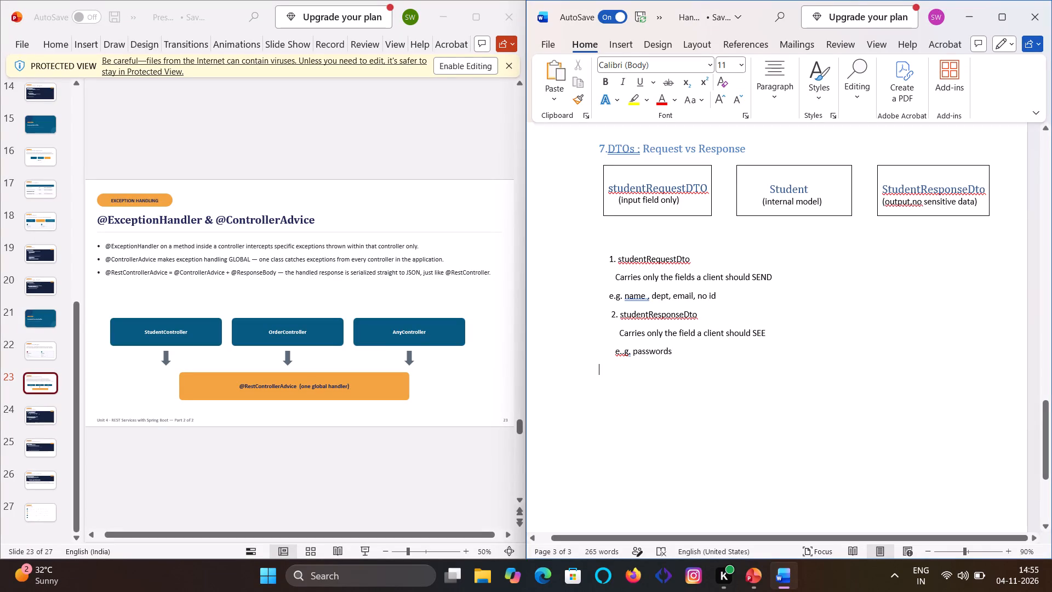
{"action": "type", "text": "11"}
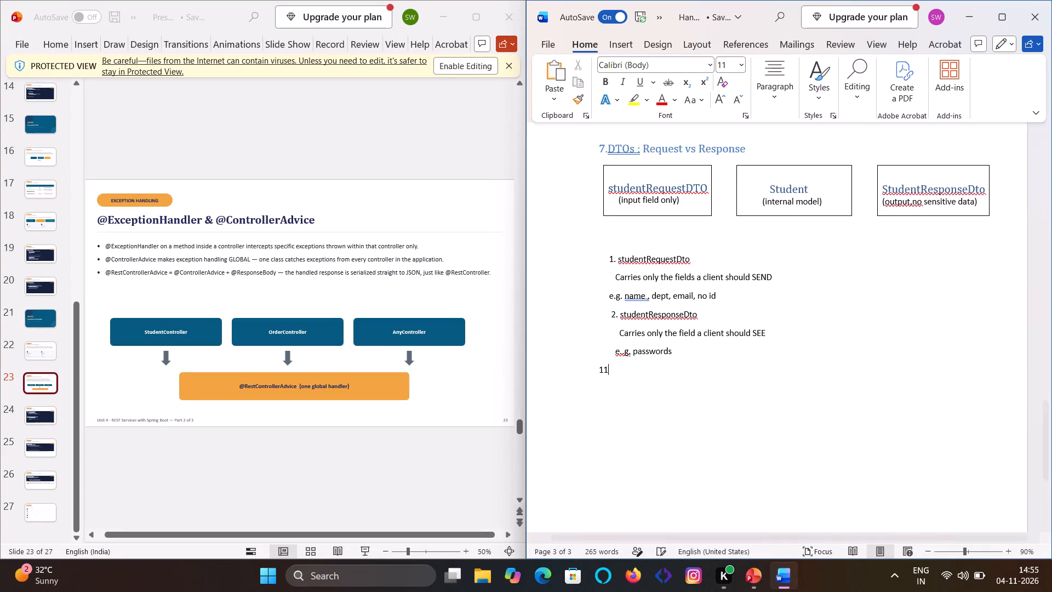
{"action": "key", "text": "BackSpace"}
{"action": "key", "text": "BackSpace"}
Begin the next numbered heading with 8 on the empty line below the passwords example in the notes.
{"action": "key", "text": "8"}
{"action": "left_click", "coordinate": [1051, 367]}
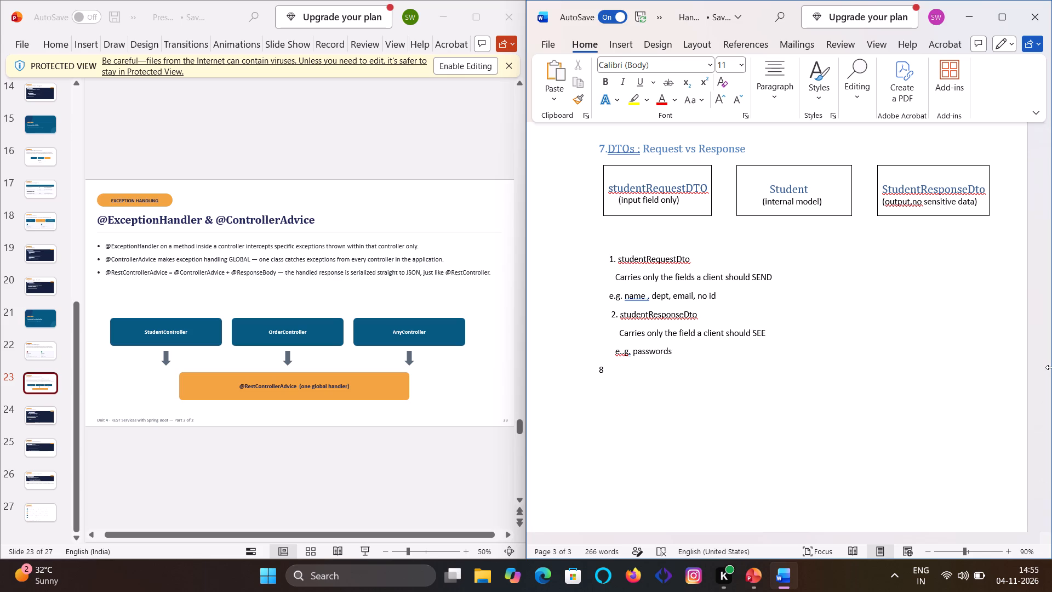
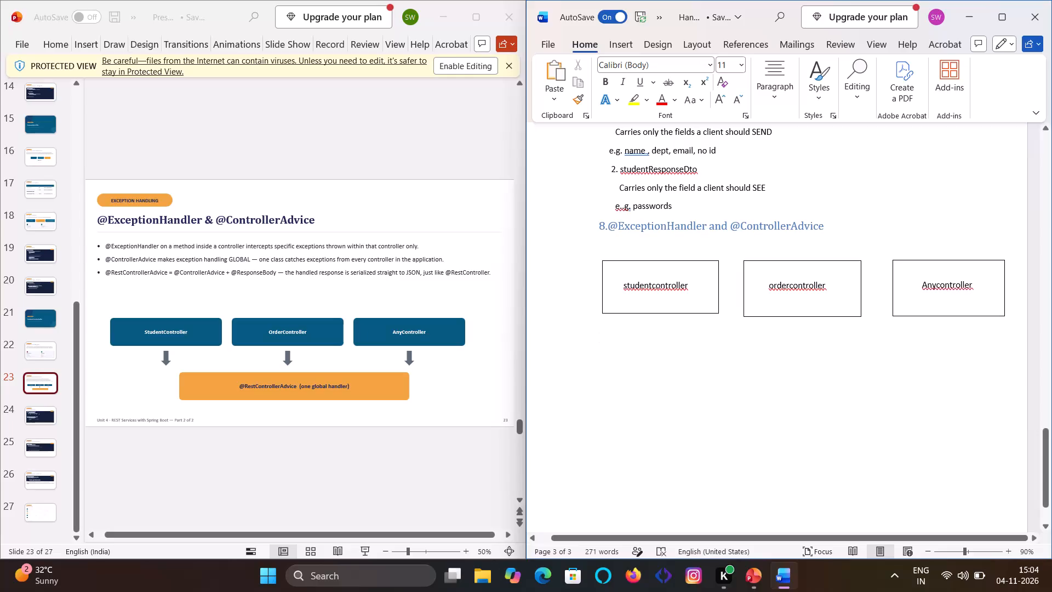
Draw a wide single-cell table box centred beneath the three controller boxes in section 8.
{"action": "left_click", "coordinate": [547, 43]}
{"action": "left_click", "coordinate": [538, 44]}
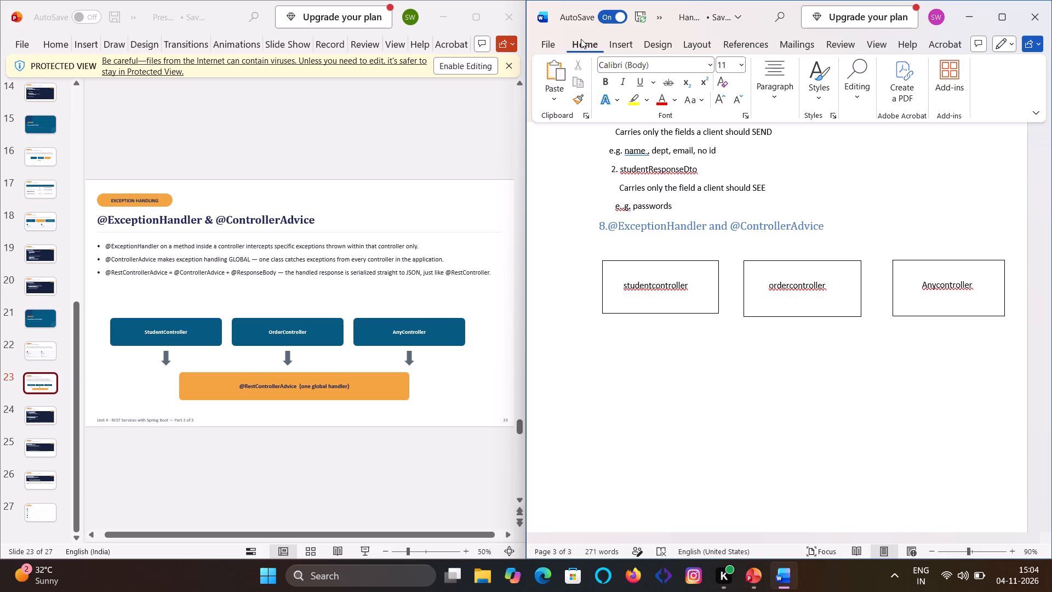
{"action": "left_click", "coordinate": [581, 39]}
{"action": "left_click", "coordinate": [614, 44]}
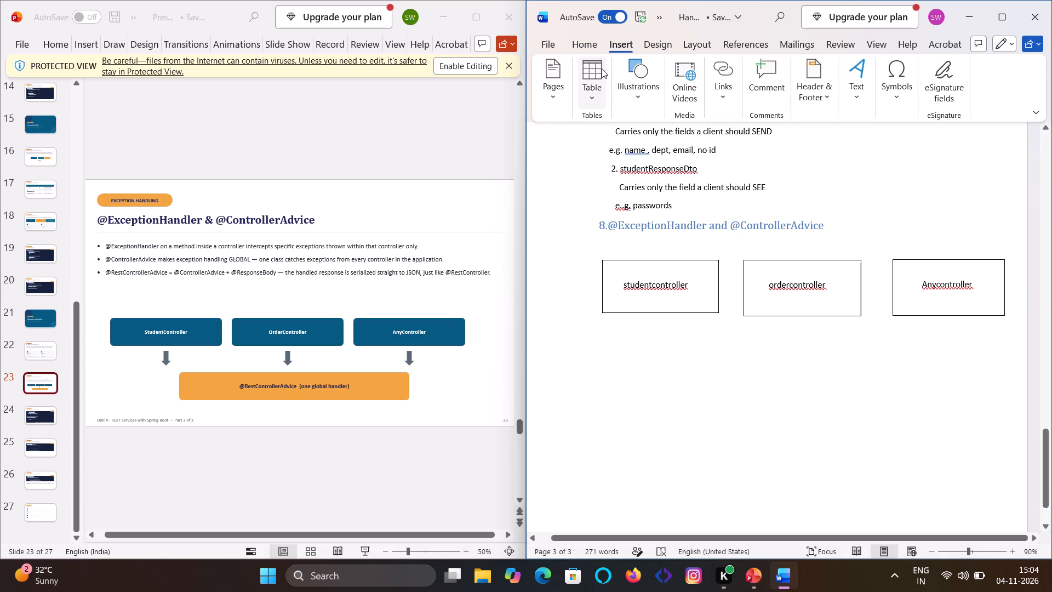
{"action": "left_click", "coordinate": [603, 103]}
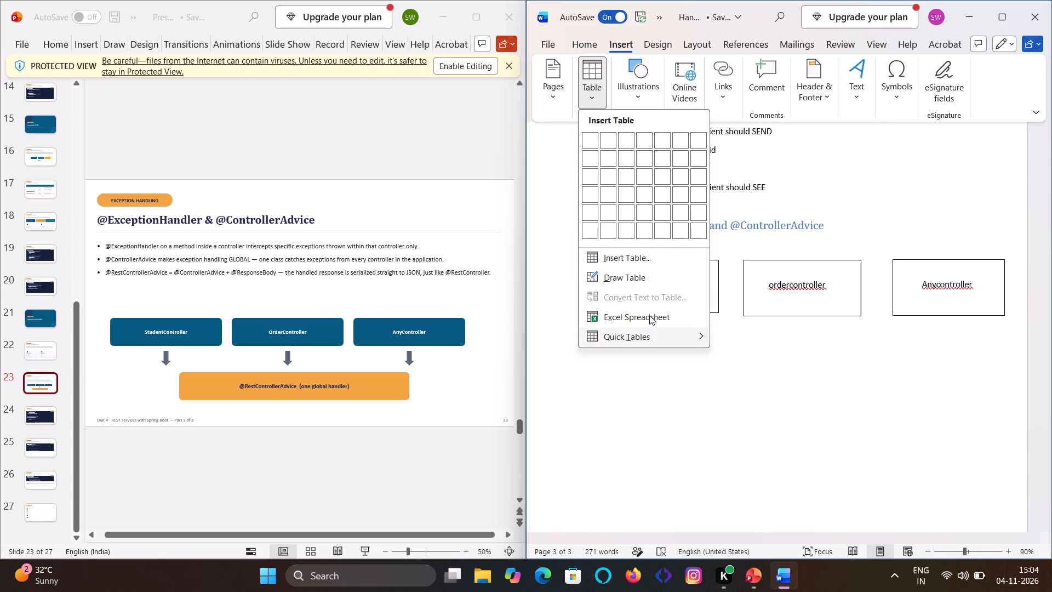
{"action": "left_click", "coordinate": [638, 284]}
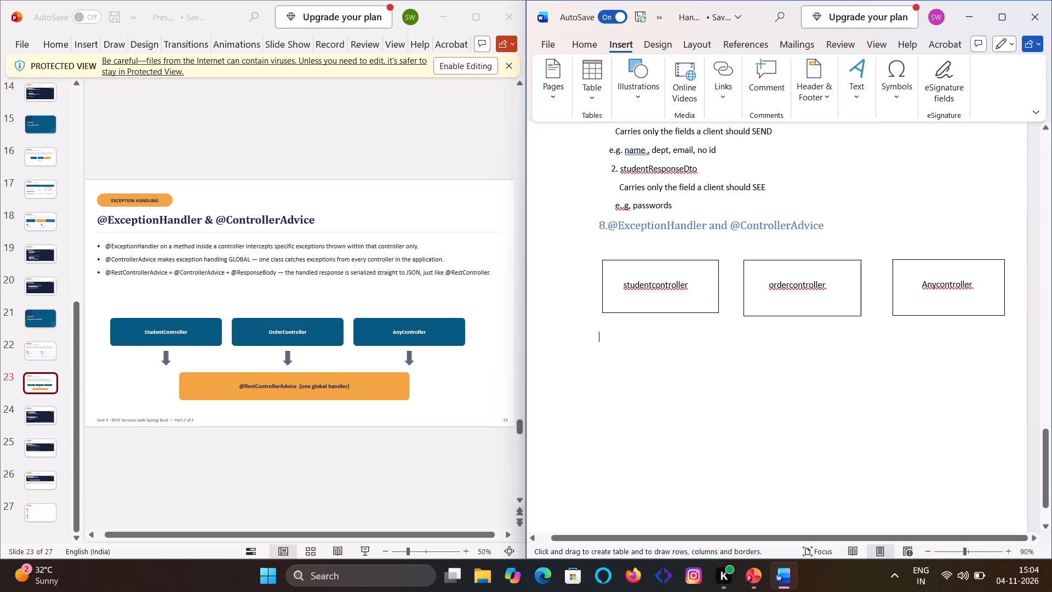
{"action": "left_click_drag", "start_coordinate": [655, 339], "coordinate": [694, 356]}
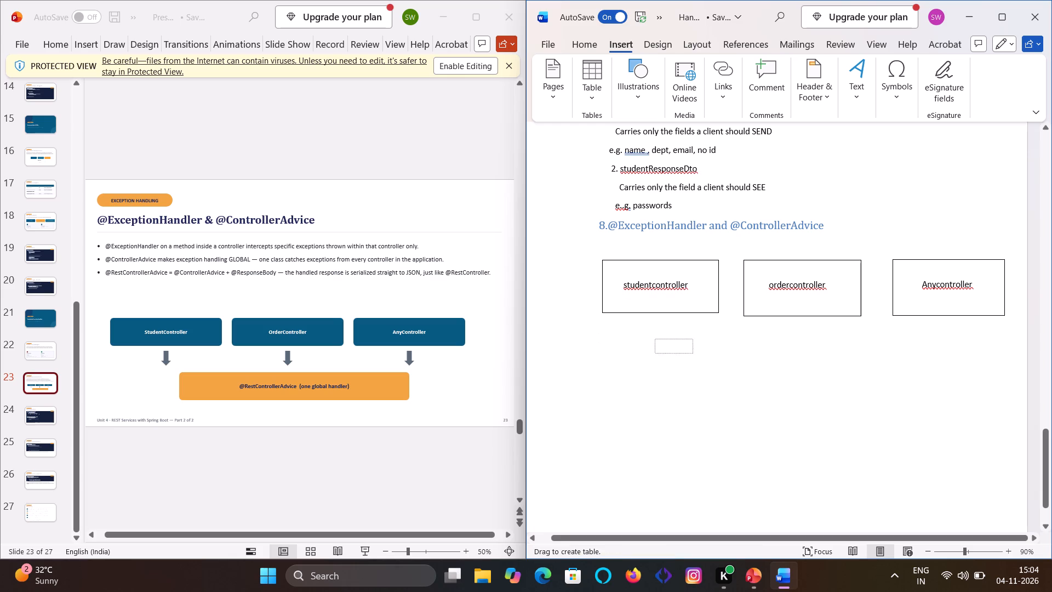
{"action": "left_click_drag", "start_coordinate": [694, 356], "coordinate": [940, 380]}
{"action": "left_click_drag", "start_coordinate": [940, 380], "coordinate": [936, 381]}
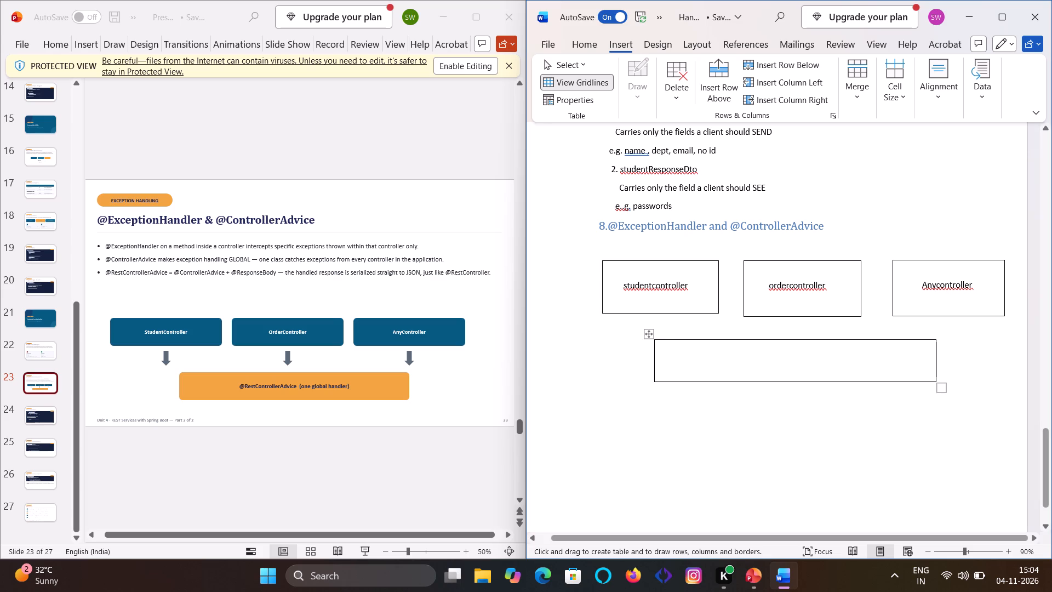
{"action": "left_click", "coordinate": [666, 355]}
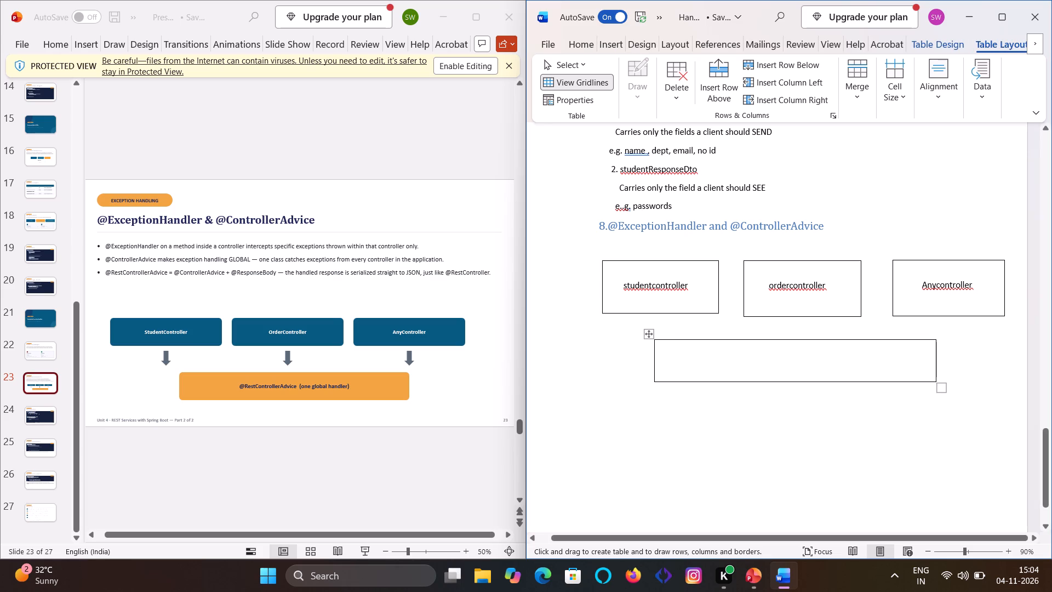
{"action": "left_click", "coordinate": [661, 360]}
{"action": "key", "text": "d"}
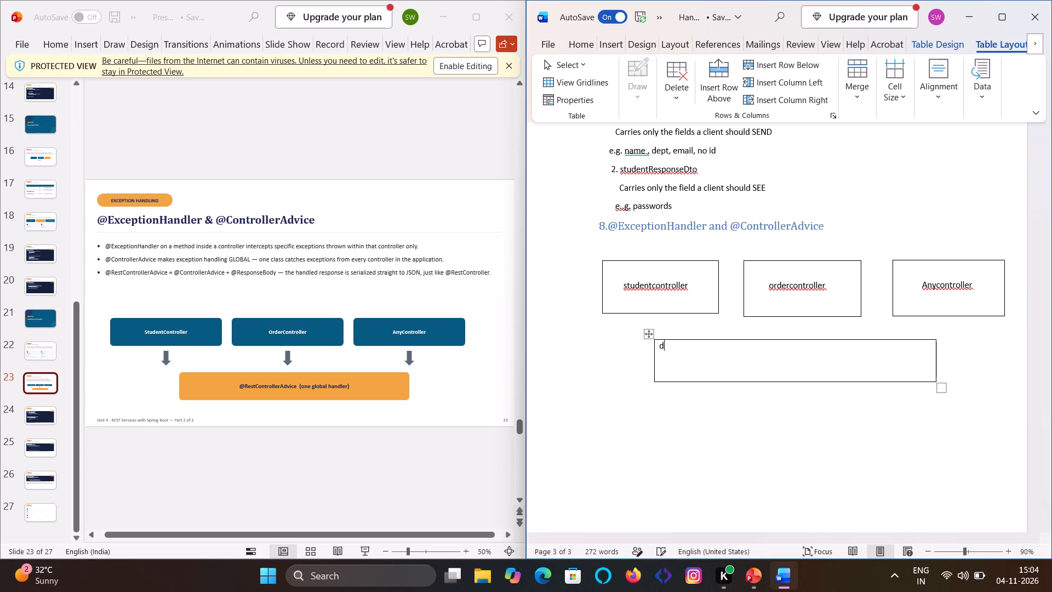
{"action": "key", "text": "BackSpace"}
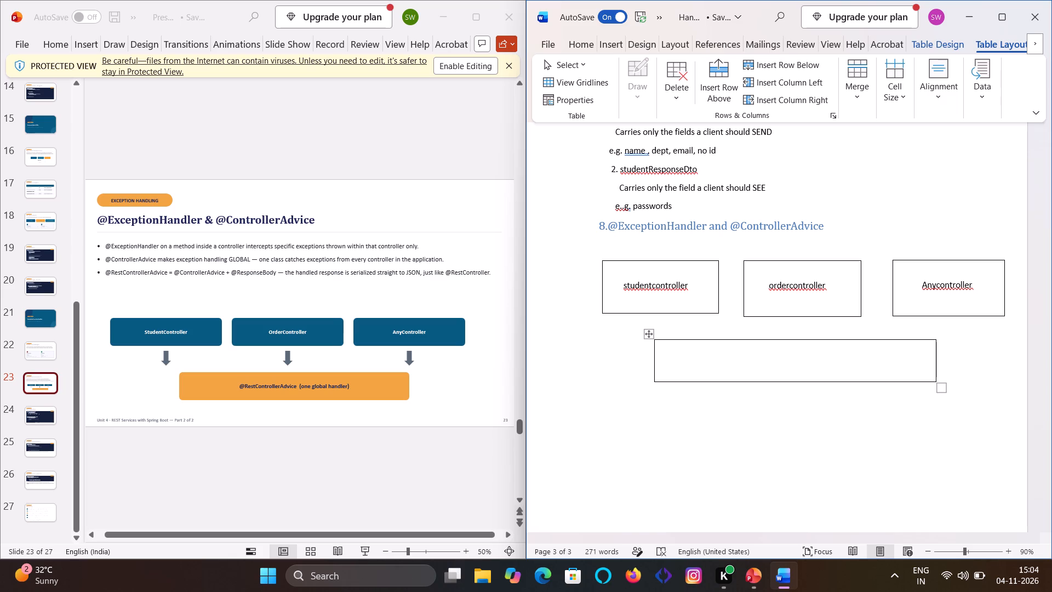
{"action": "left_click", "coordinate": [666, 358]}
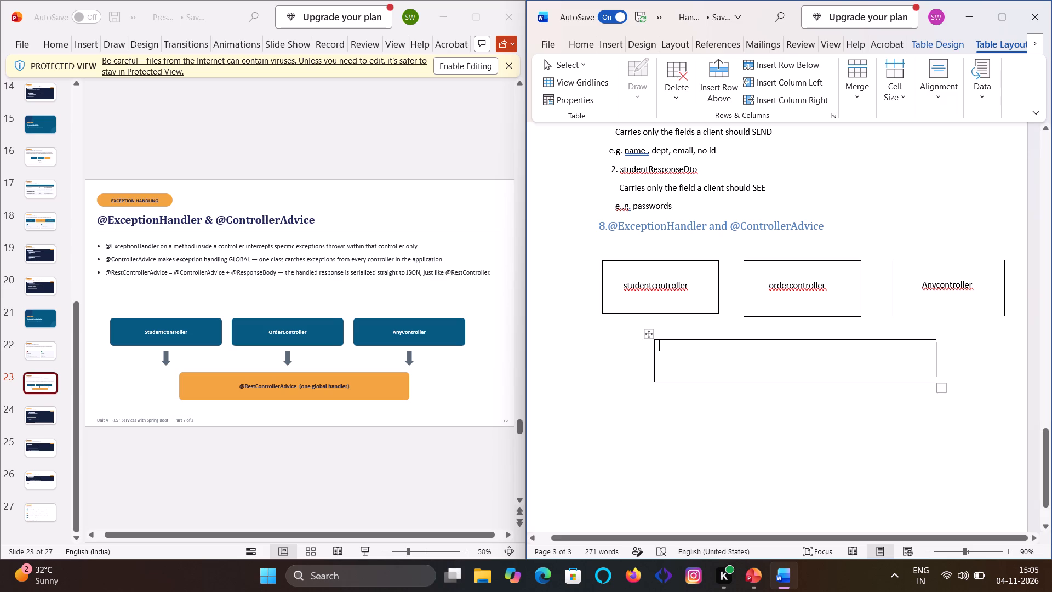
{"action": "double_click", "coordinate": [666, 358]}
{"action": "left_click", "coordinate": [668, 361]}
{"action": "double_click", "coordinate": [668, 361]}
{"action": "right_click", "coordinate": [668, 361]}
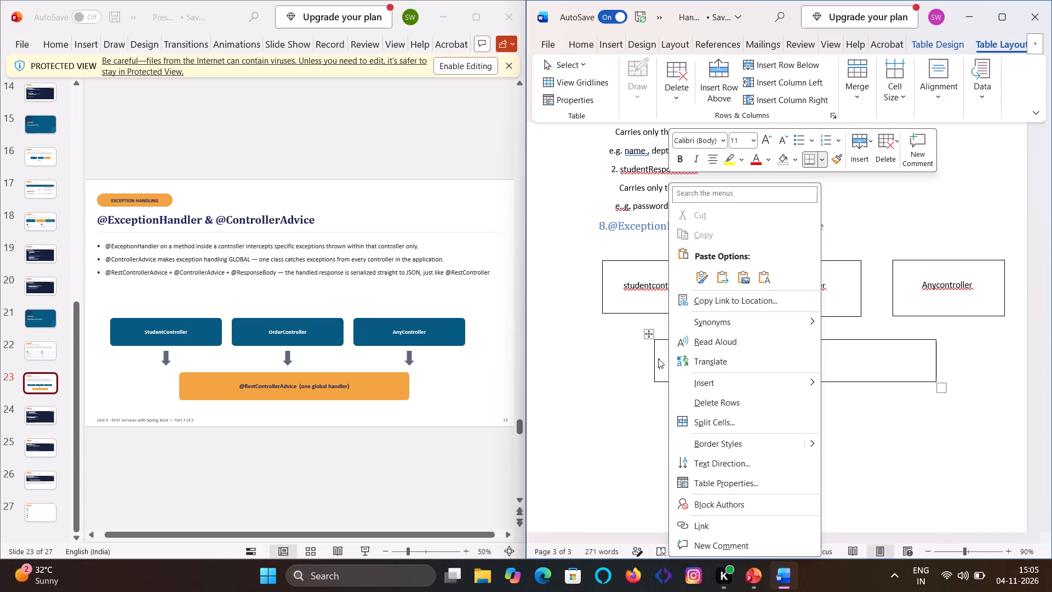
{"action": "left_click", "coordinate": [631, 379]}
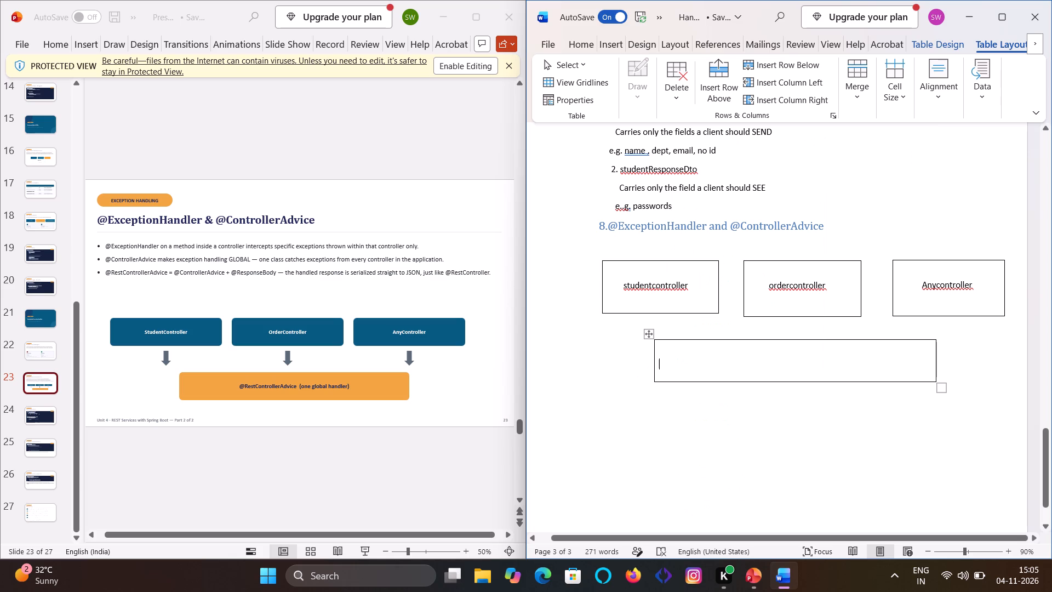
{"action": "key", "text": "shift+at"}
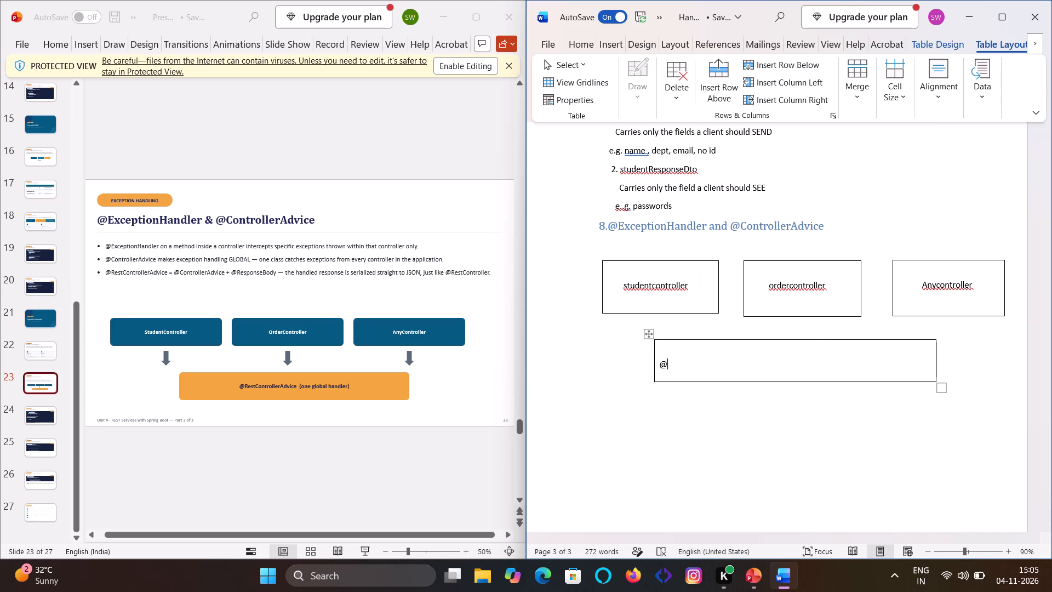
{"action": "key", "text": "r"}
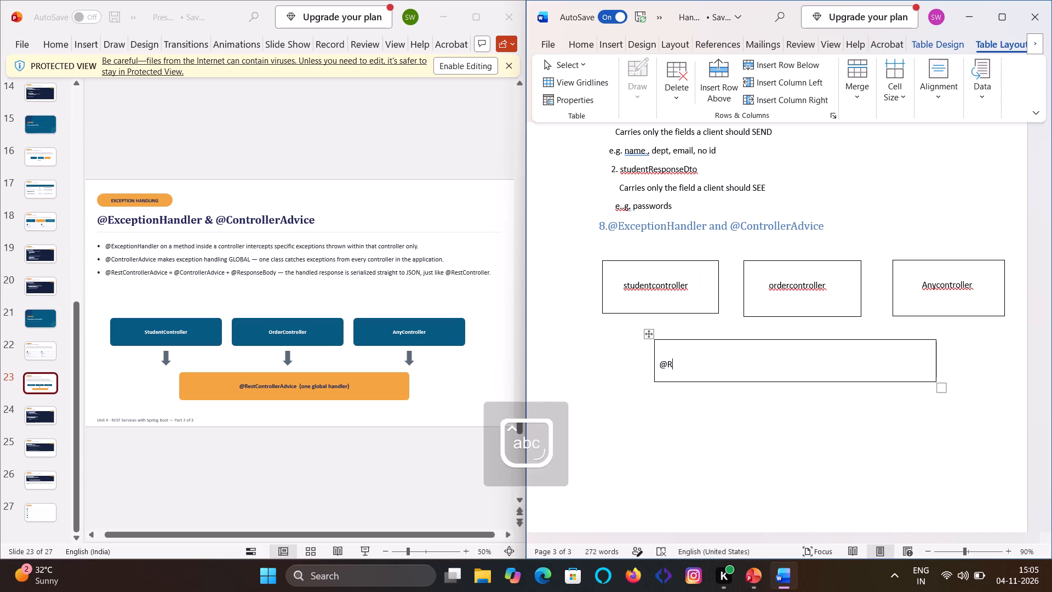
{"action": "type", "text": "est"}
{"action": "type", "text": "con"}
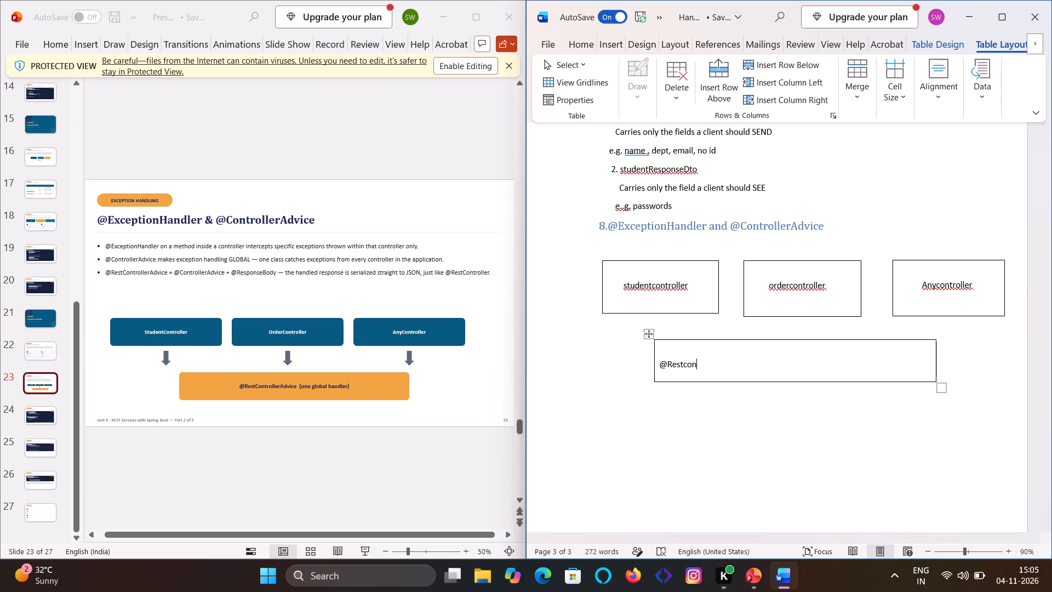
{"action": "type", "text": "troll"}
{"action": "type", "text": "er"}
{"action": "key", "text": "a"}
{"action": "type", "text": "dvi"}
{"action": "type", "text": "ce"}
{"action": "key", "text": "space"}
{"action": "key", "text": "space"}
{"action": "key", "text": "space"}
{"action": "key", "text": "space"}
{"action": "key", "text": "space"}
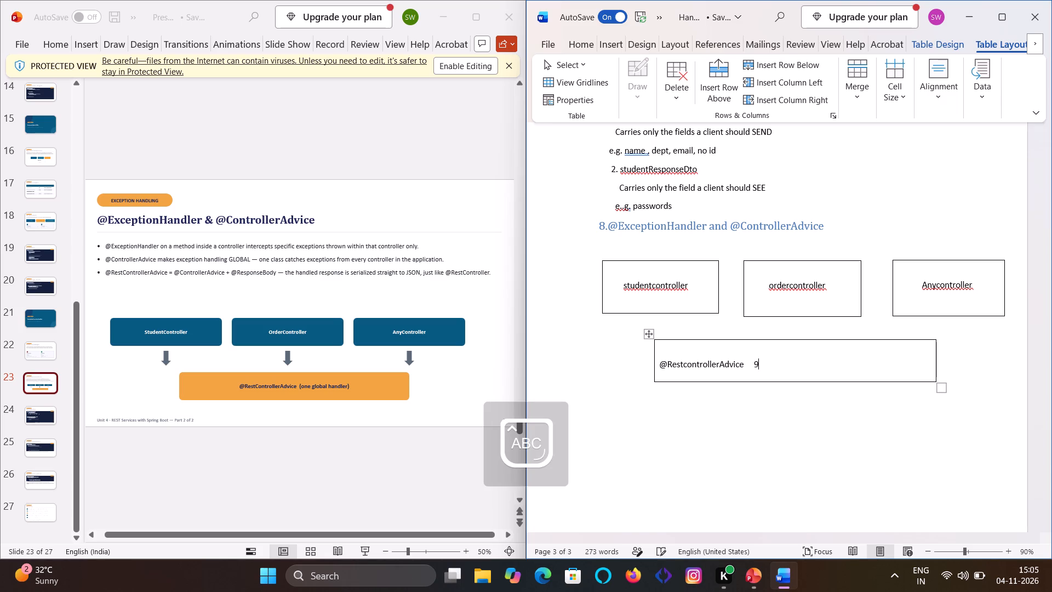
{"action": "key", "text": "BackSpace"}
{"action": "key", "text": "shift+parenleft"}
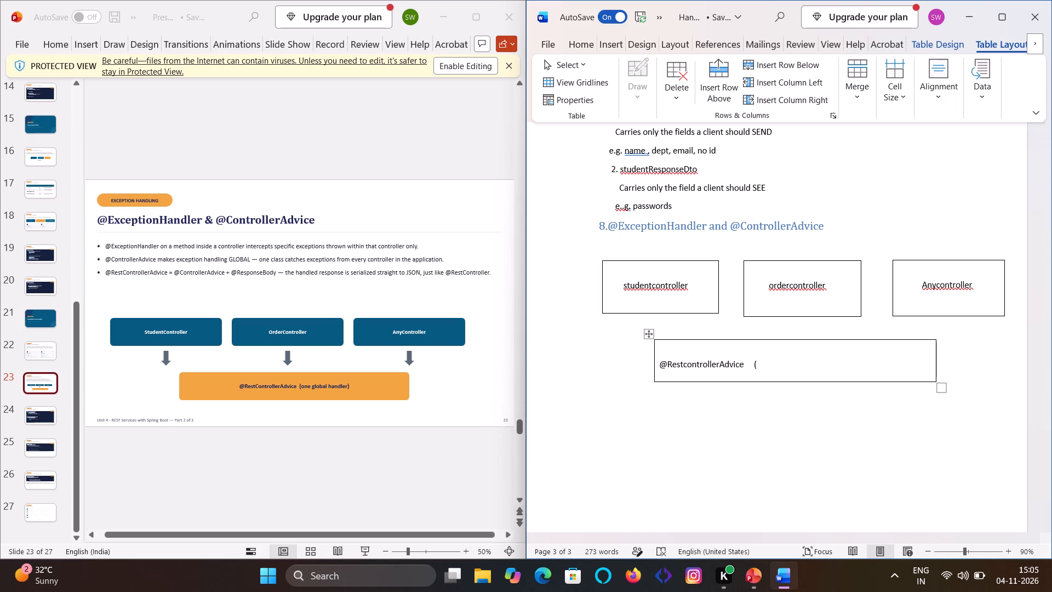
{"action": "type", "text": "ONE"}
{"action": "key", "text": "space"}
{"action": "key", "text": "d"}
{"action": "key", "text": "BackSpace"}
{"action": "type", "text": "GLO"}
{"action": "type", "text": "BAL"}
{"action": "key", "text": "space"}
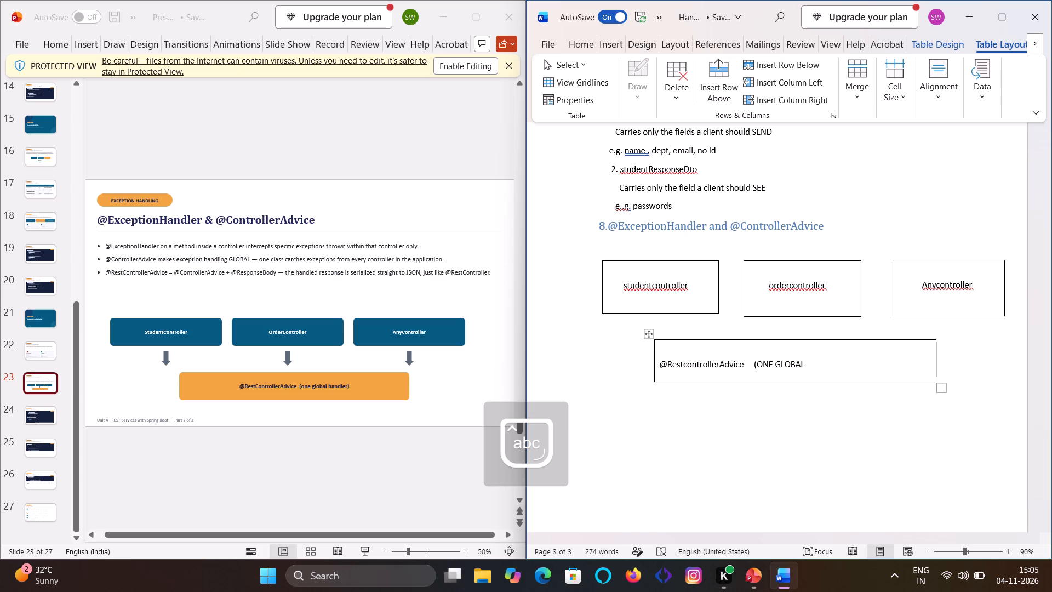
{"action": "type", "text": "HAND"}
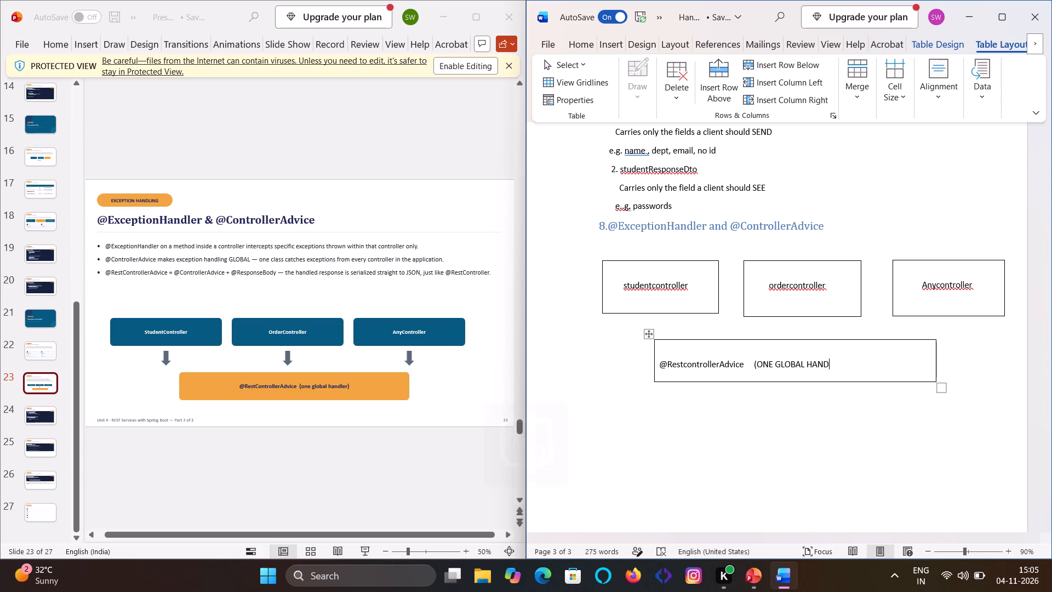
{"action": "type", "text": "LER"}
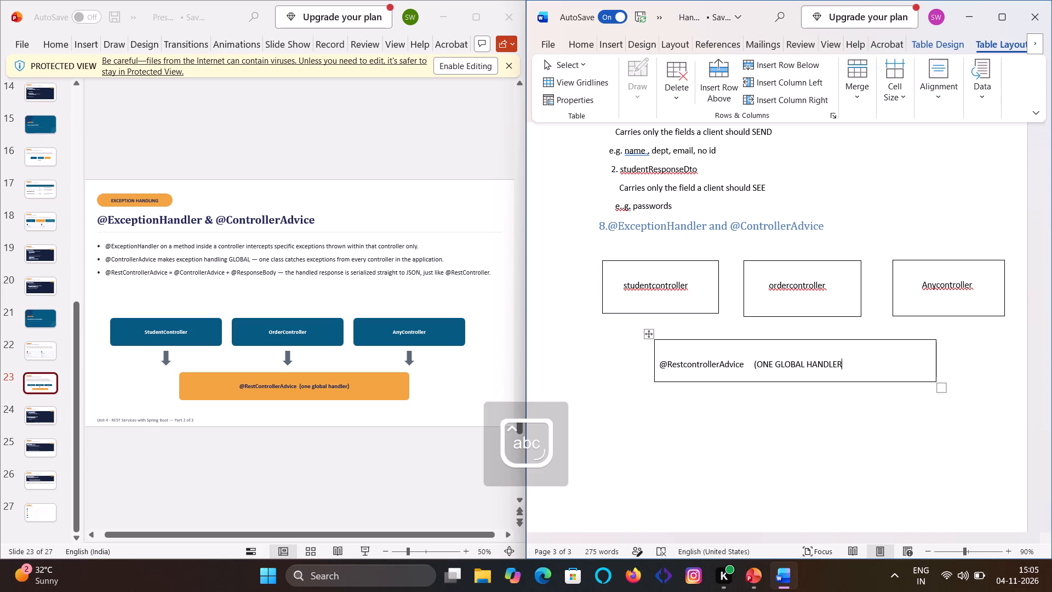
{"action": "key", "text": "shift+parenright"}
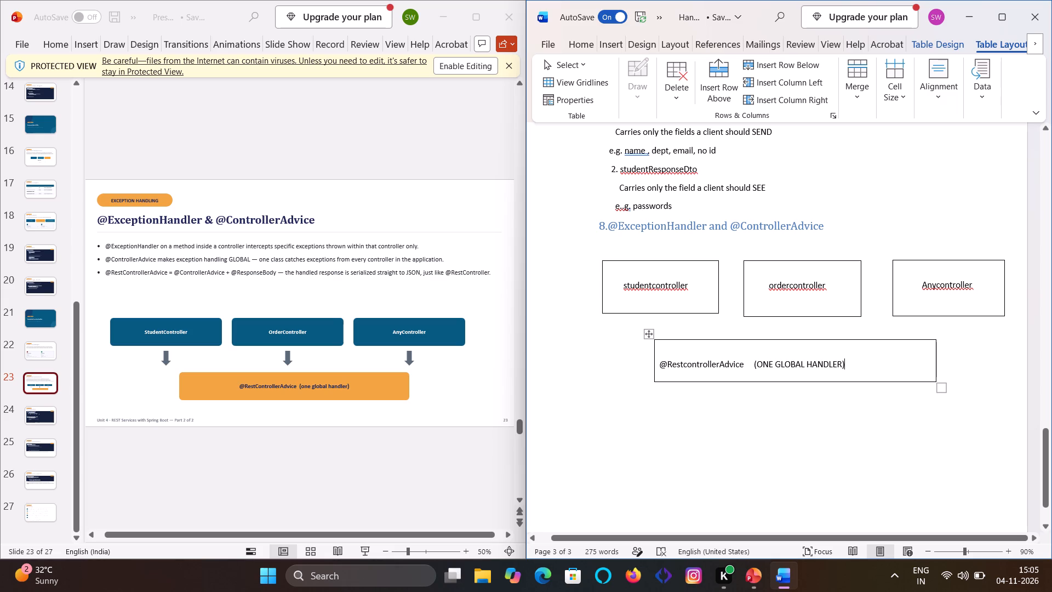
{"action": "left_click", "coordinate": [657, 362]}
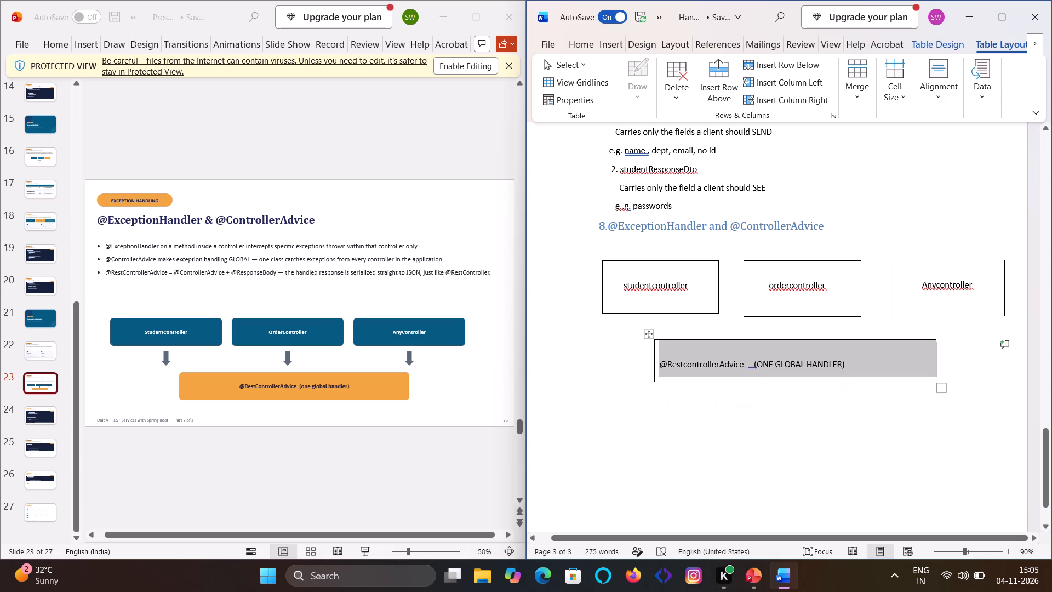
{"action": "left_click", "coordinate": [603, 401]}
{"action": "left_click", "coordinate": [660, 364]}
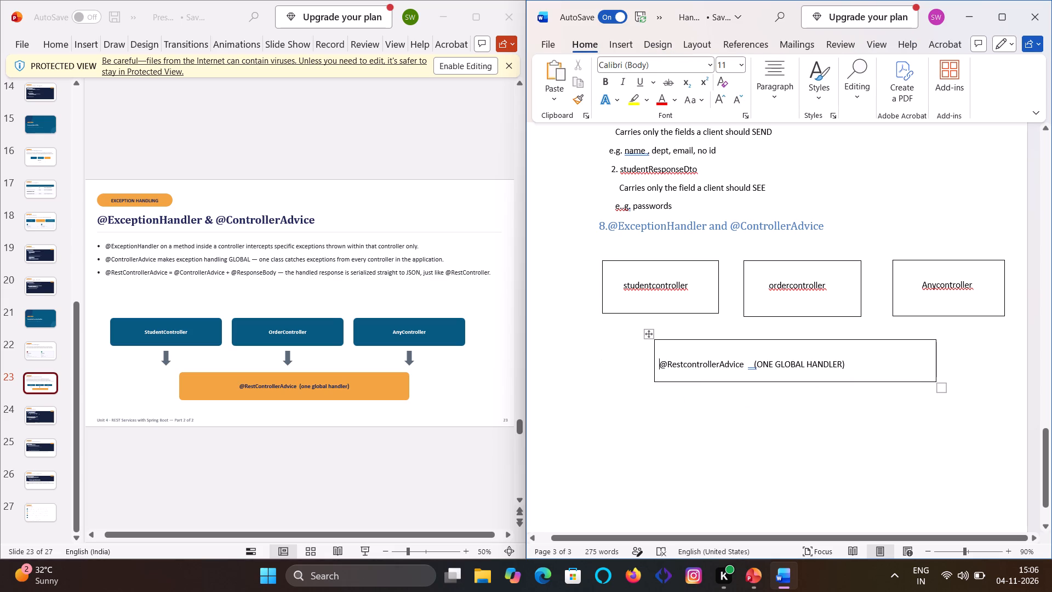
{"action": "key", "text": "space"}
{"action": "key", "text": "space"}
{"action": "key", "text": "space"}
{"action": "key", "text": "space"}
{"action": "key", "text": "space"}
{"action": "key", "text": "space"}
{"action": "key", "text": "space"}
{"action": "key", "text": "space"}
{"action": "key", "text": "space"}
{"action": "key", "text": "space"}
{"action": "key", "text": "space"}
{"action": "key", "text": "space"}
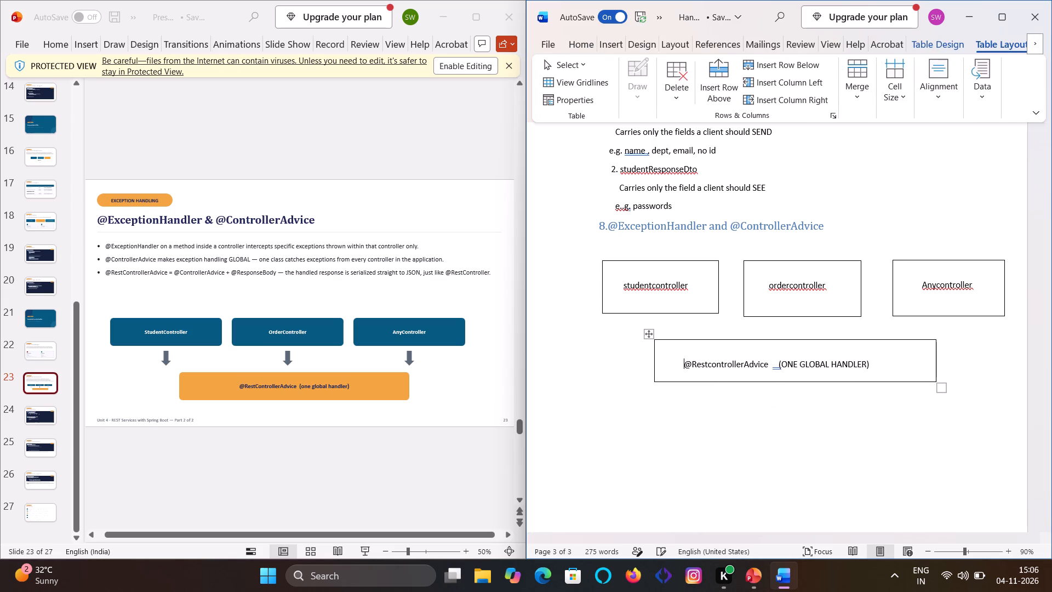
{"action": "key", "text": "space"}
{"action": "key", "text": "space"}
{"action": "key", "text": "space"}
{"action": "key", "text": "space"}
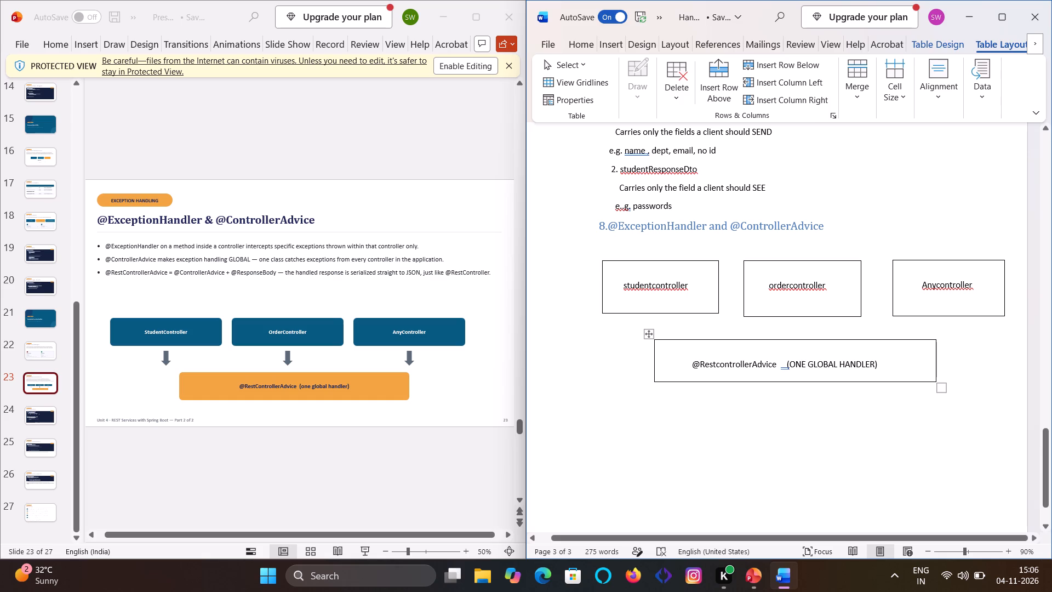
{"action": "left_click", "coordinate": [658, 390]}
Switch to PowerPoint and copy the down arrow beneath the AnyController box on slide 23.
{"action": "left_click_drag", "start_coordinate": [402, 350], "coordinate": [412, 361]}
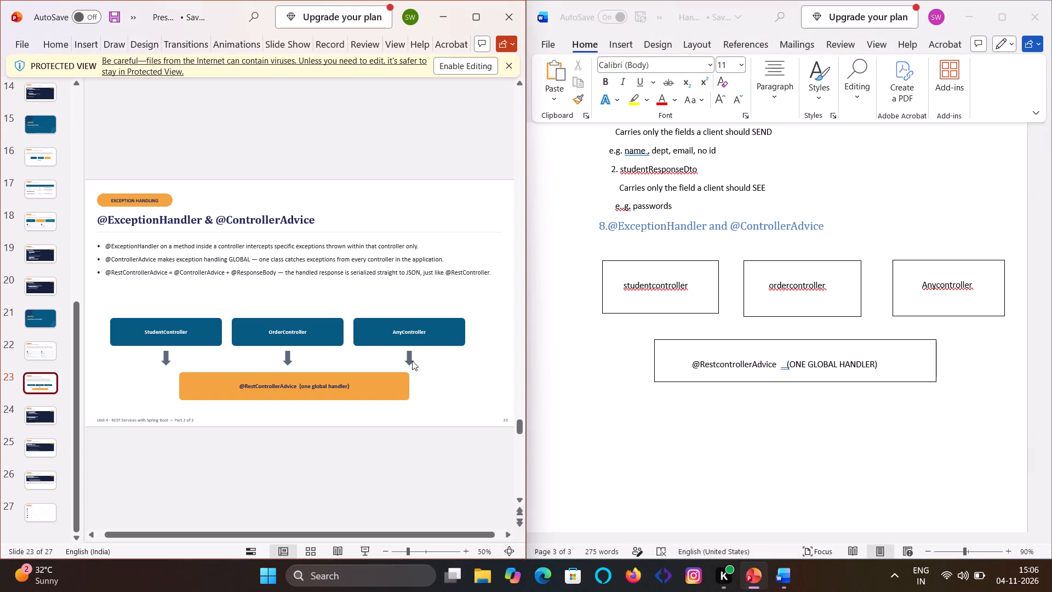
{"action": "left_click_drag", "start_coordinate": [412, 361], "coordinate": [395, 342]}
{"action": "double_click", "coordinate": [395, 342]}
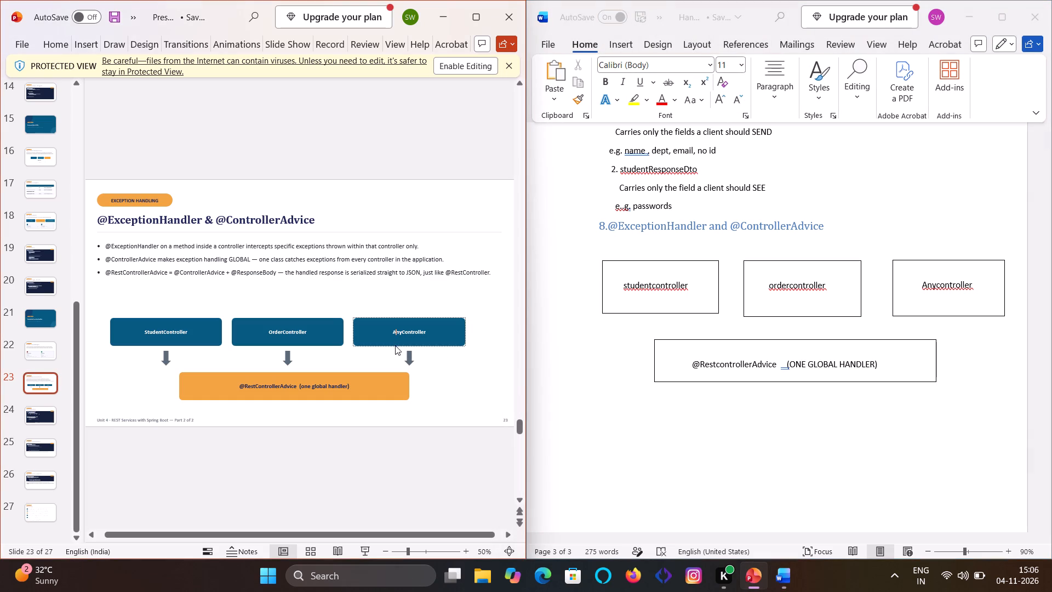
{"action": "left_click_drag", "start_coordinate": [396, 339], "coordinate": [413, 348]}
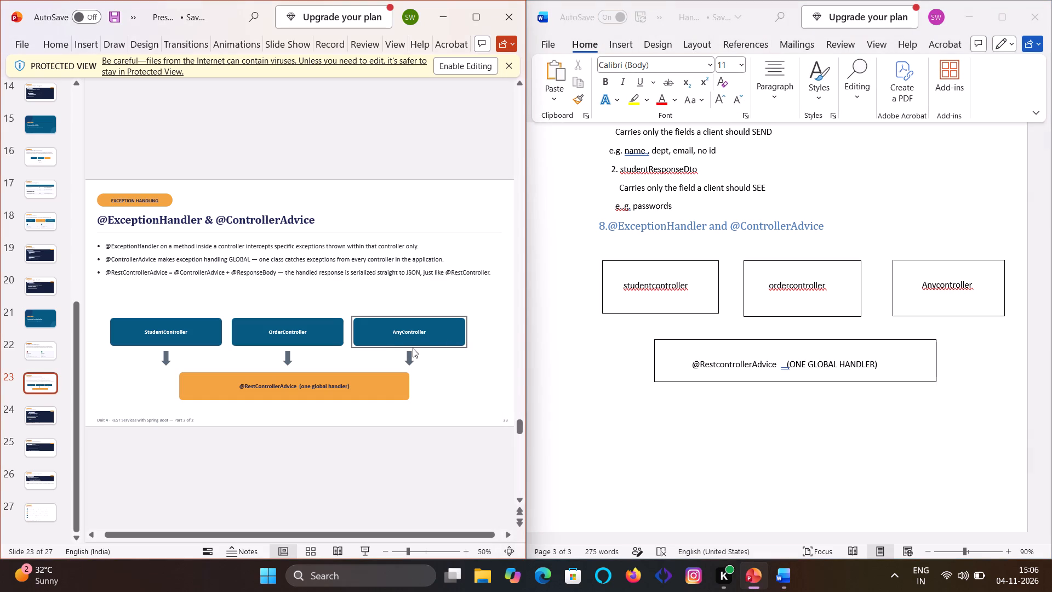
{"action": "left_click_drag", "start_coordinate": [413, 348], "coordinate": [407, 352]}
{"action": "double_click", "coordinate": [407, 352]}
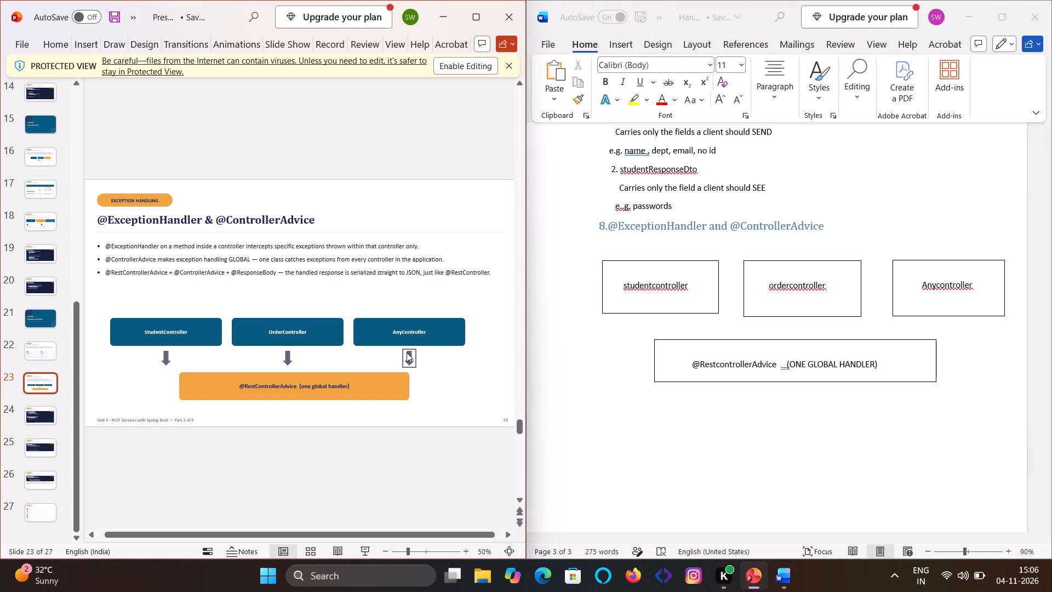
{"action": "right_click", "coordinate": [407, 352]}
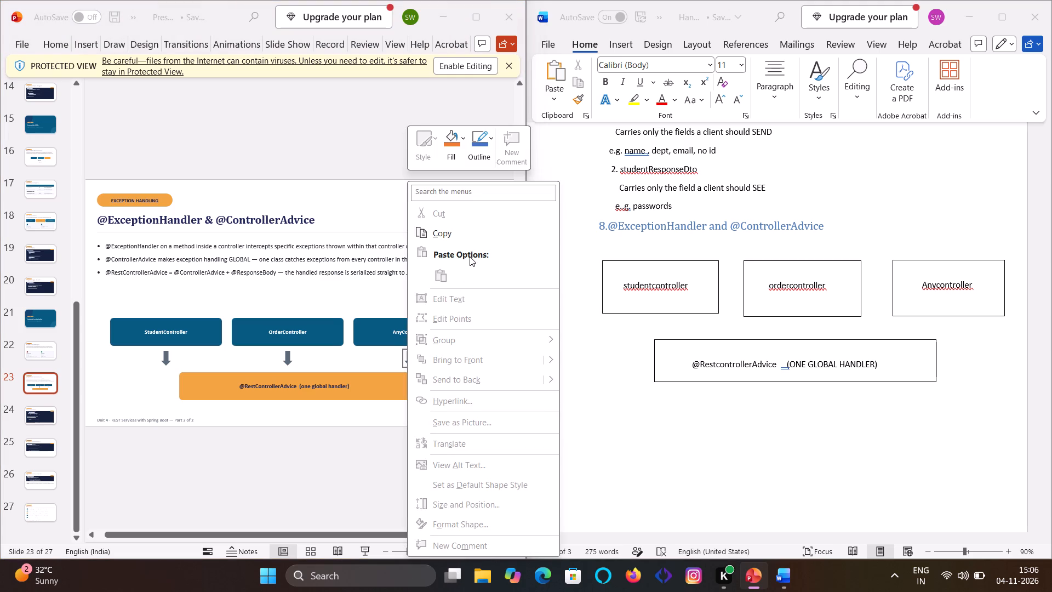
{"action": "left_click", "coordinate": [470, 257]}
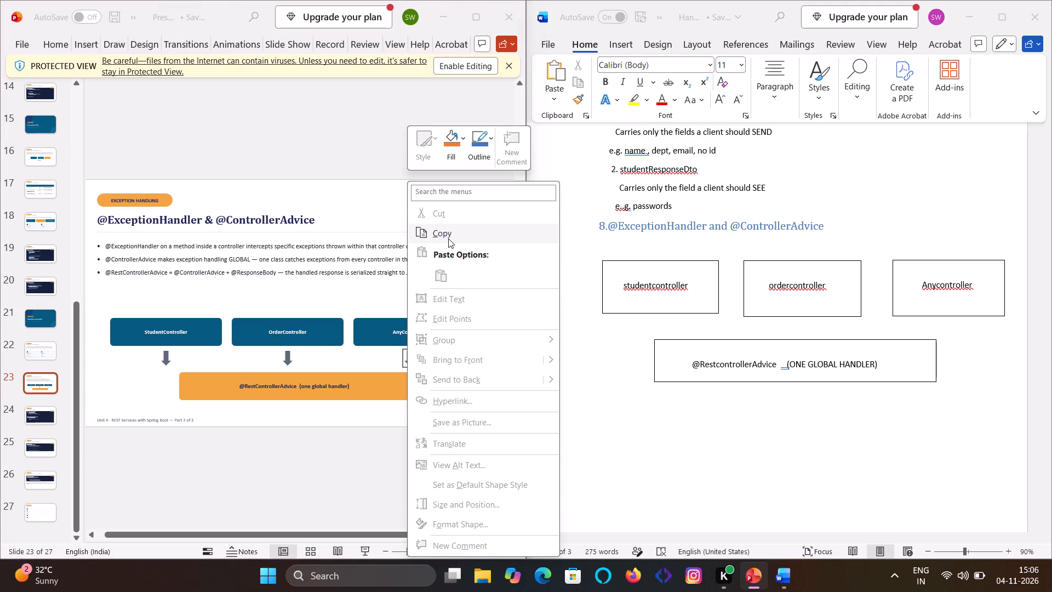
{"action": "left_click", "coordinate": [448, 236]}
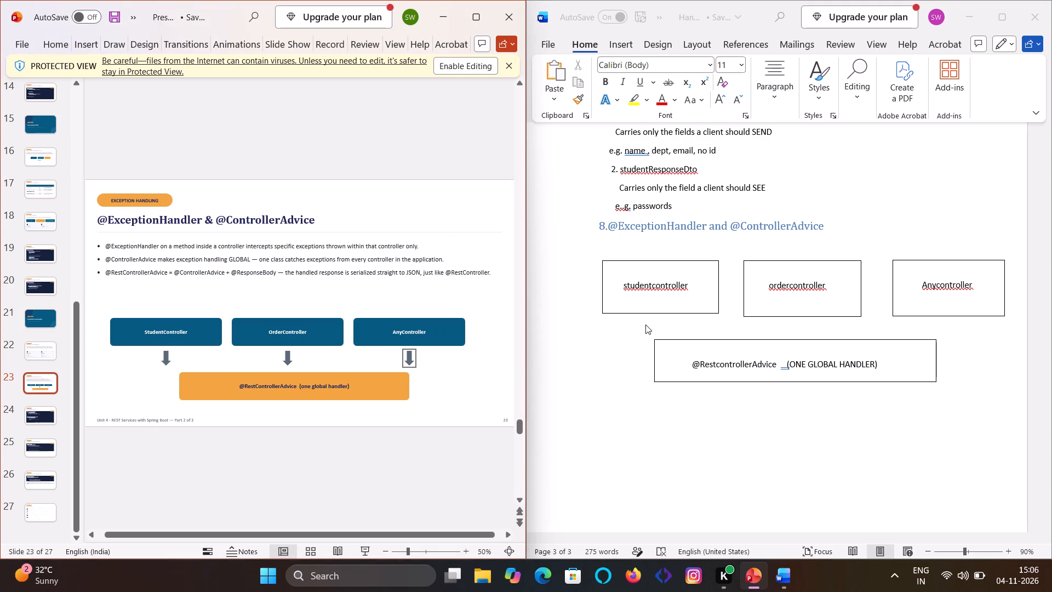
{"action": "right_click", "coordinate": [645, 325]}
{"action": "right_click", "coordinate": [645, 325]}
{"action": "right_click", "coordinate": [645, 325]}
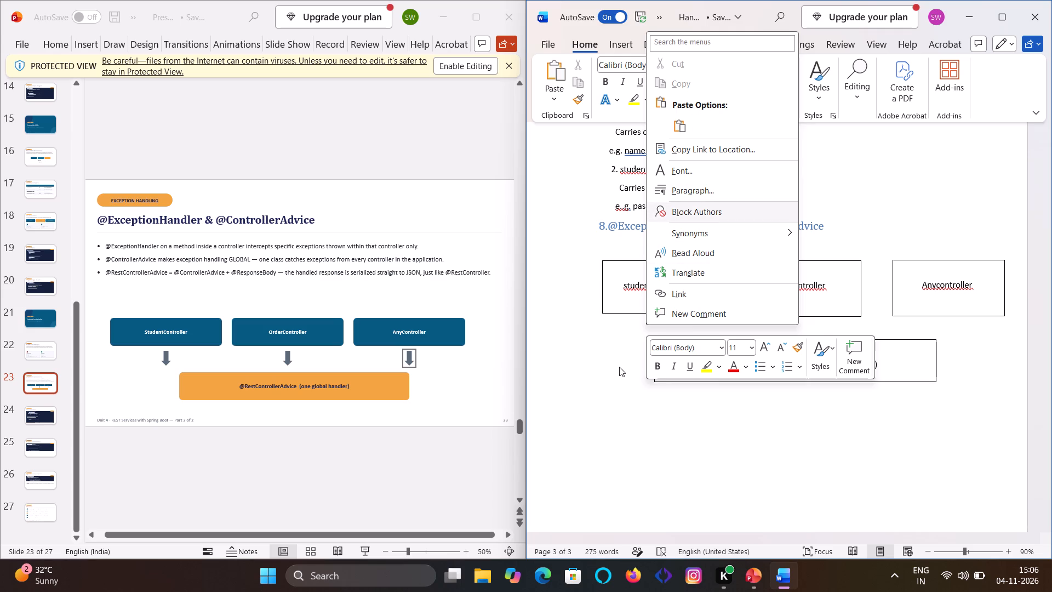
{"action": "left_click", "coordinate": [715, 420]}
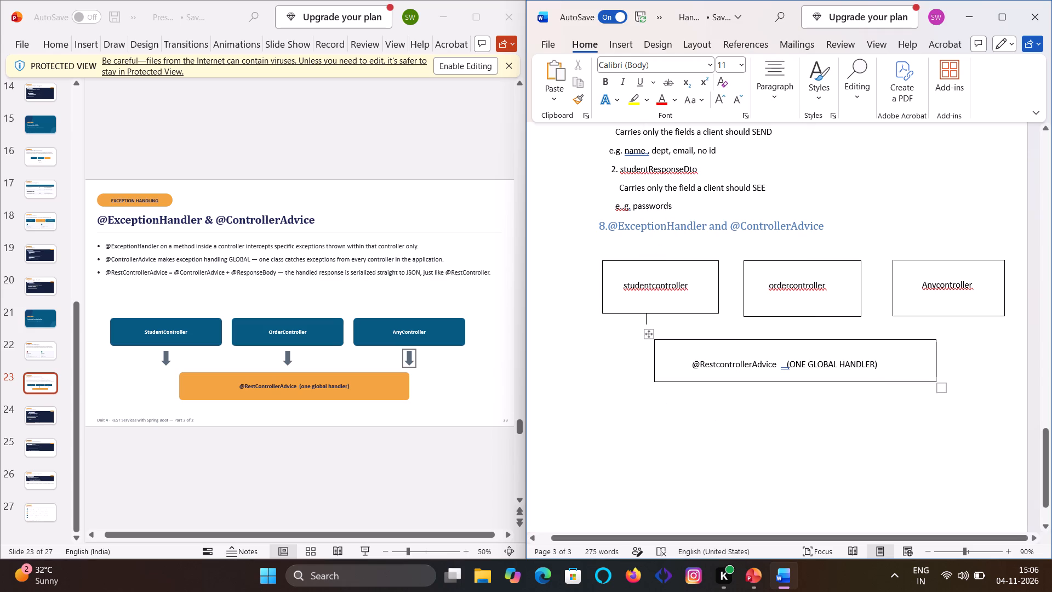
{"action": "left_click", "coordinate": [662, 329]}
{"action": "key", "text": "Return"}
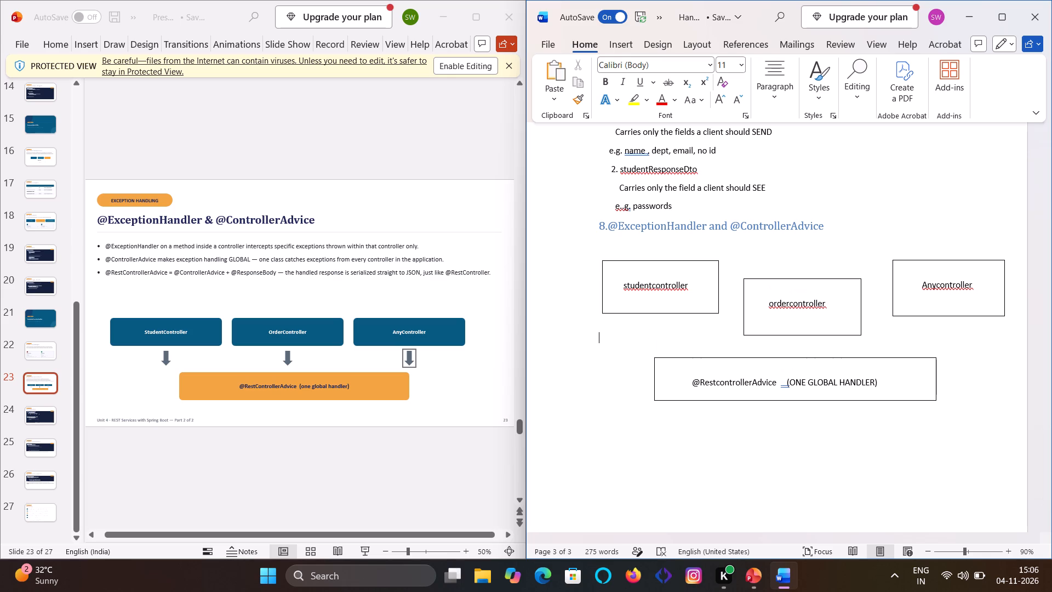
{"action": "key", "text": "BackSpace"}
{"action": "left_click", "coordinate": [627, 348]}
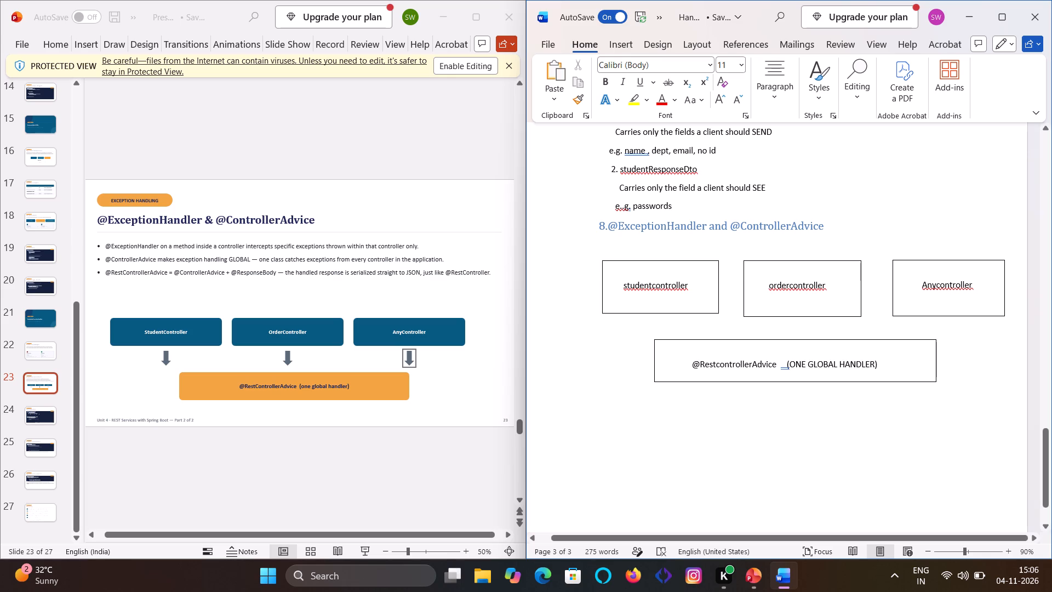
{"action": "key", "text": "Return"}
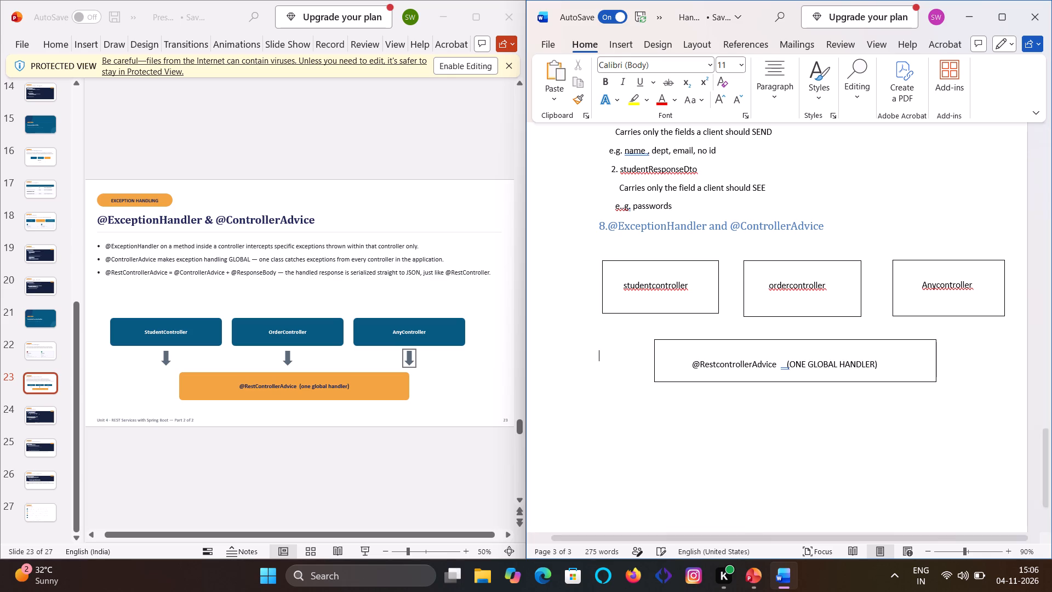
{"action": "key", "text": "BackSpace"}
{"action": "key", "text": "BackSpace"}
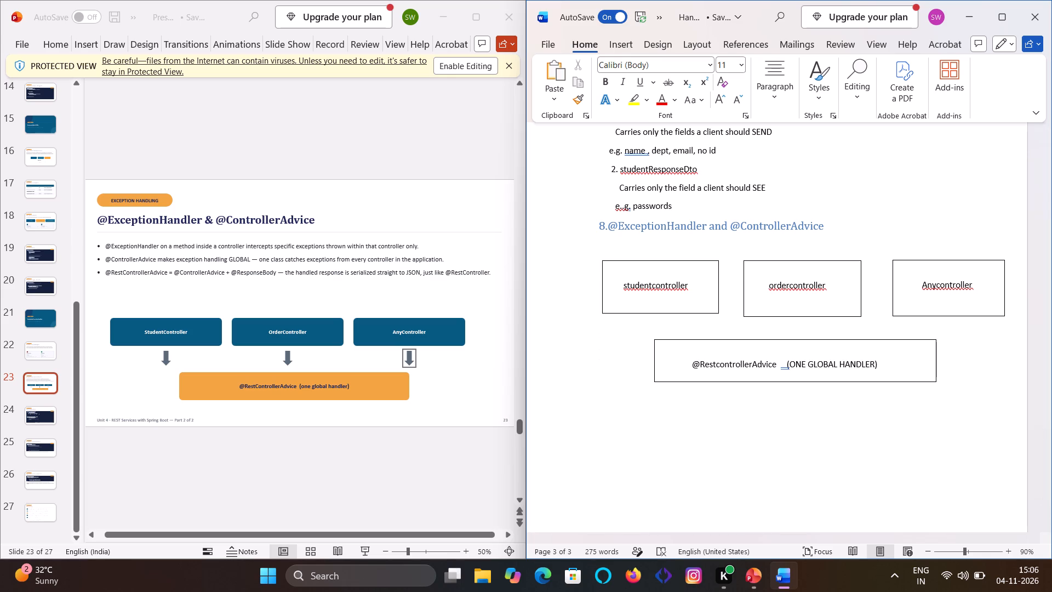
{"action": "double_click", "coordinate": [668, 332]}
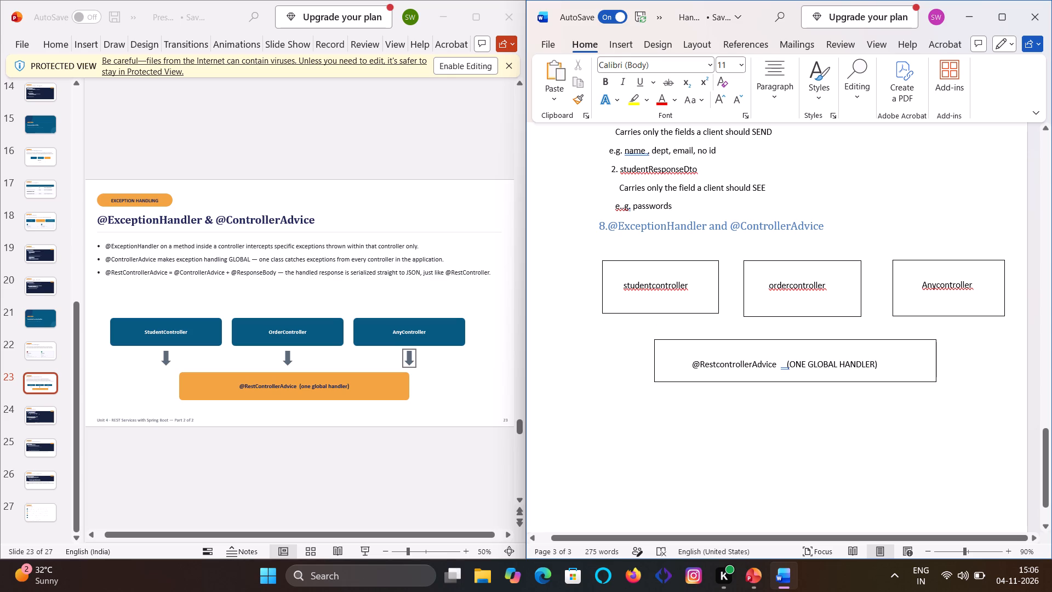
{"action": "double_click", "coordinate": [668, 332]}
{"action": "key", "text": "ctrl+v"}
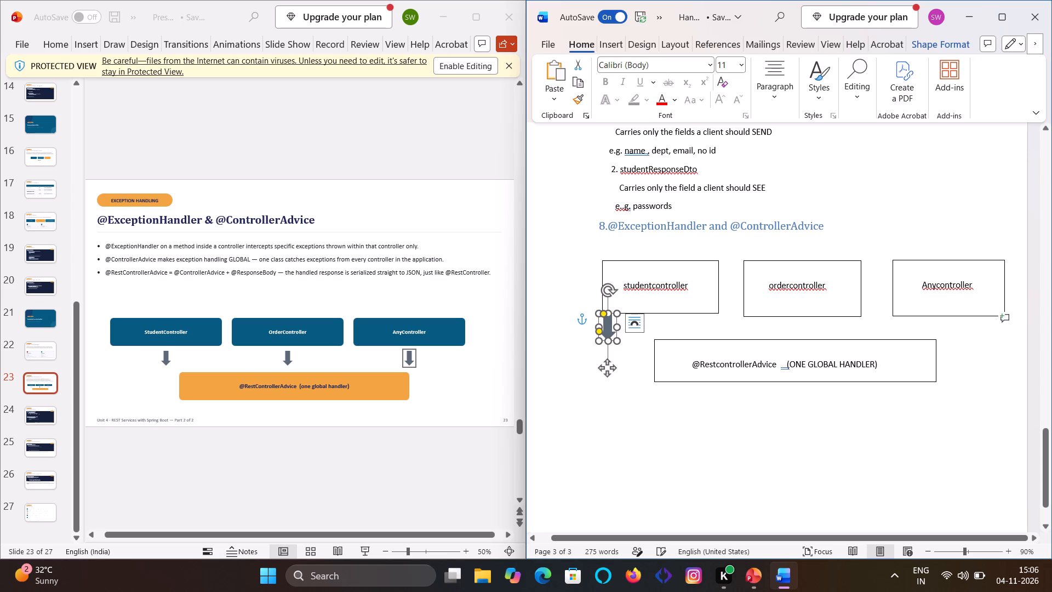
{"action": "left_click", "coordinate": [590, 402]}
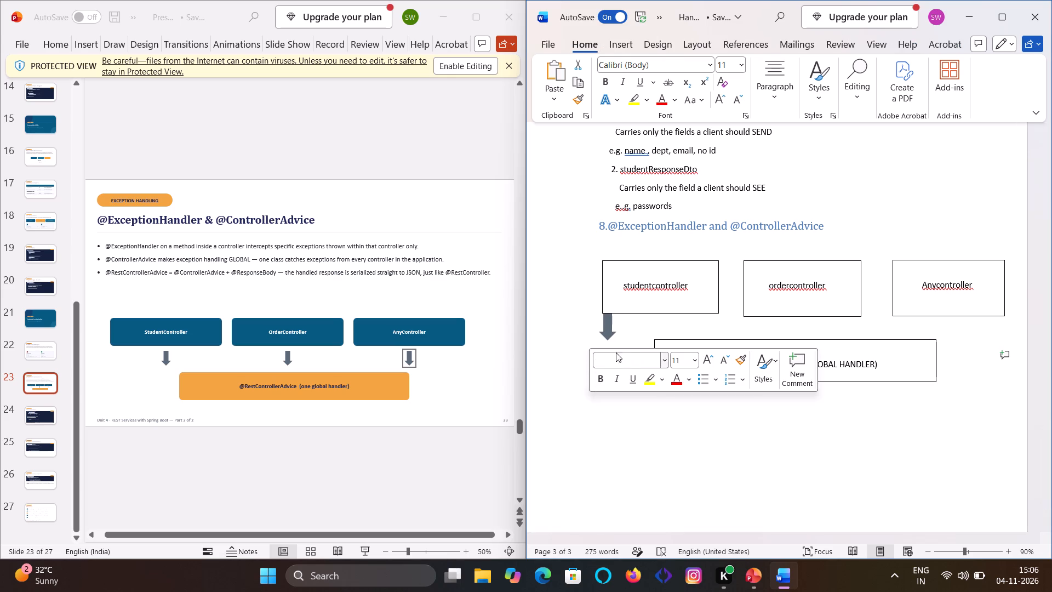
{"action": "left_click_drag", "start_coordinate": [602, 329], "coordinate": [659, 332]}
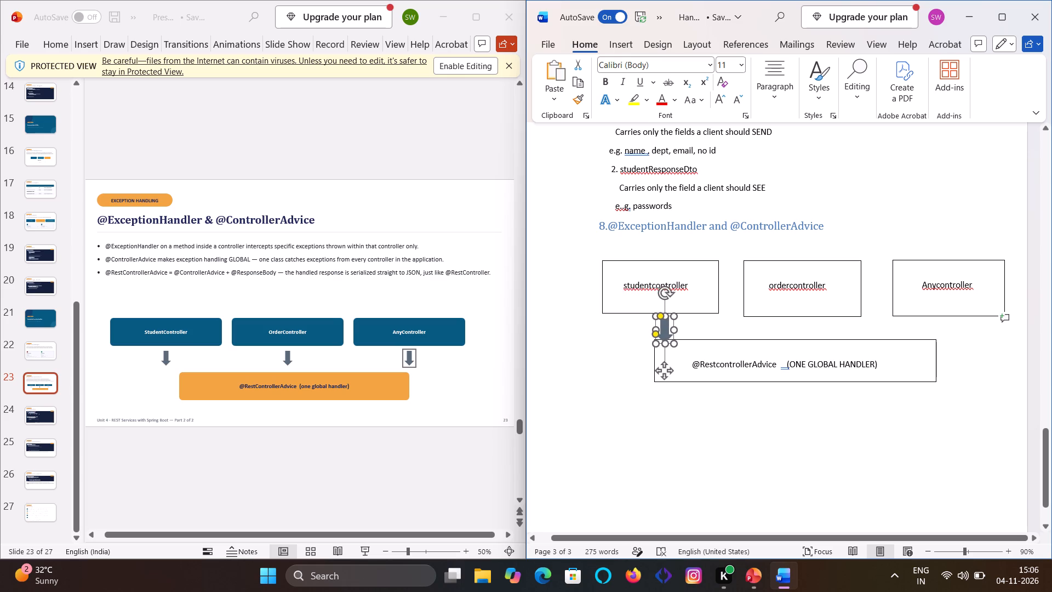
{"action": "left_click_drag", "start_coordinate": [659, 332], "coordinate": [652, 331]}
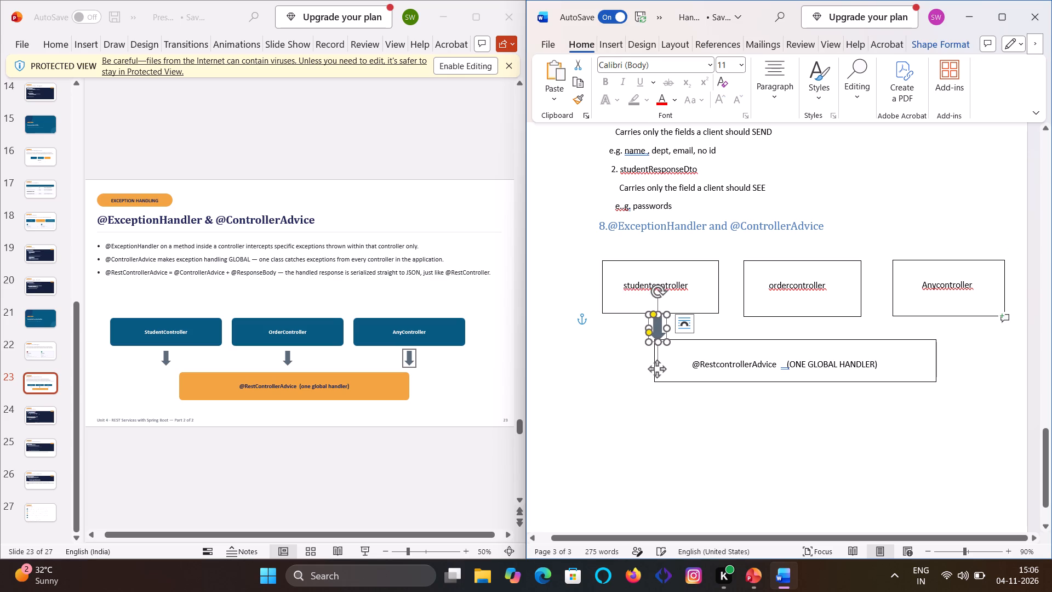
{"action": "left_click", "coordinate": [643, 417]}
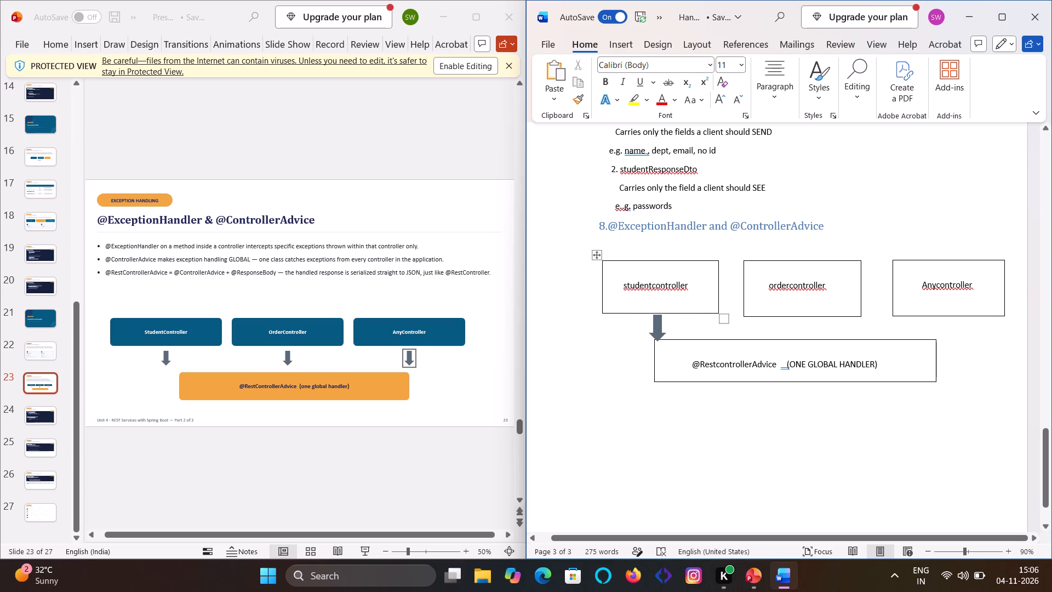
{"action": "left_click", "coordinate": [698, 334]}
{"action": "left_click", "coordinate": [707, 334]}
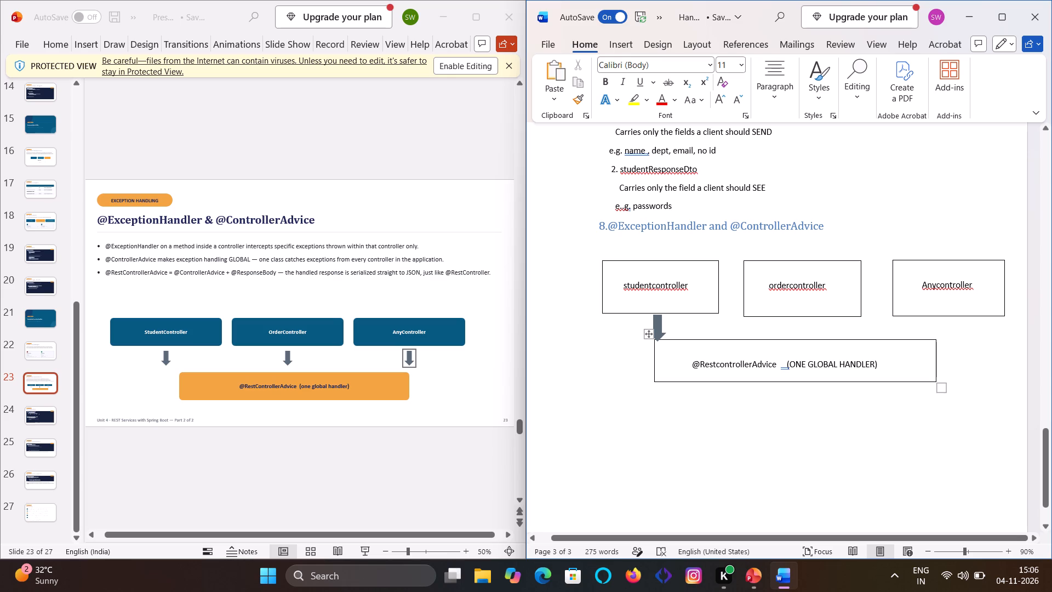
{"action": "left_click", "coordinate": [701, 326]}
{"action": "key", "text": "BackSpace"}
{"action": "right_click", "coordinate": [657, 329]}
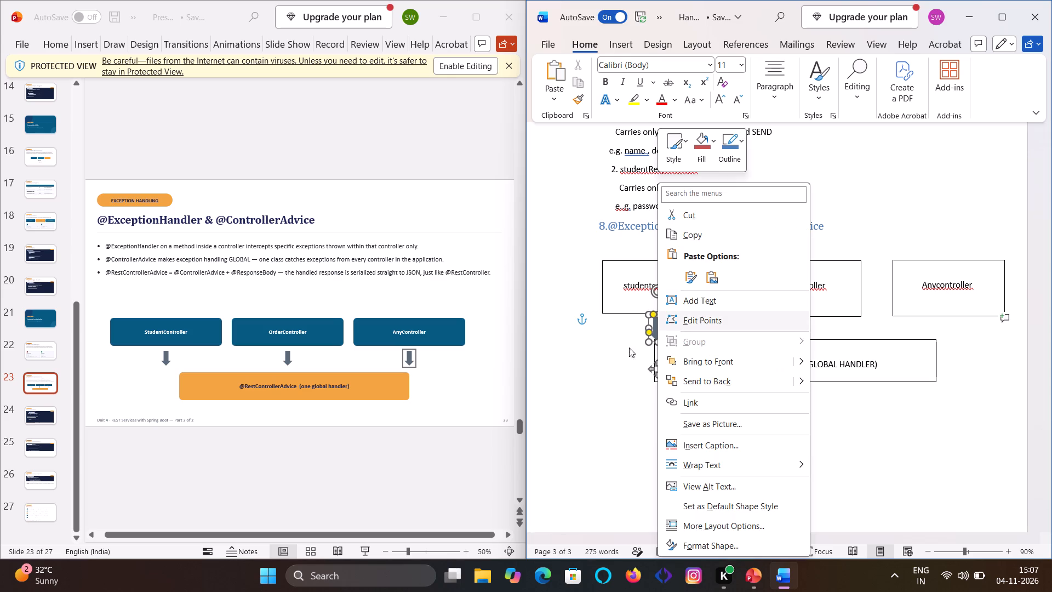
{"action": "left_click", "coordinate": [706, 237]}
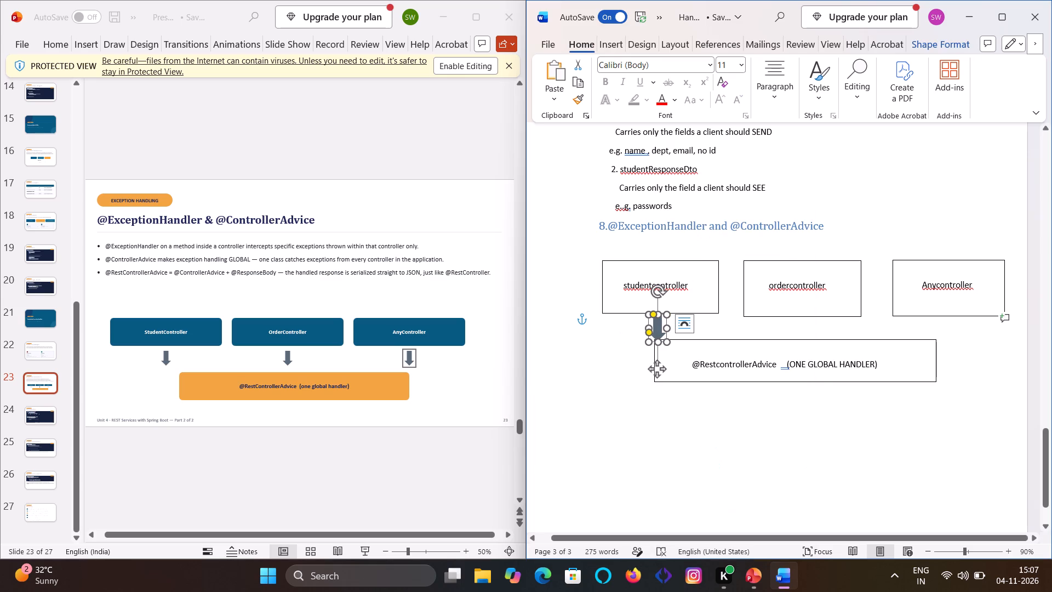
{"action": "left_click", "coordinate": [742, 335]}
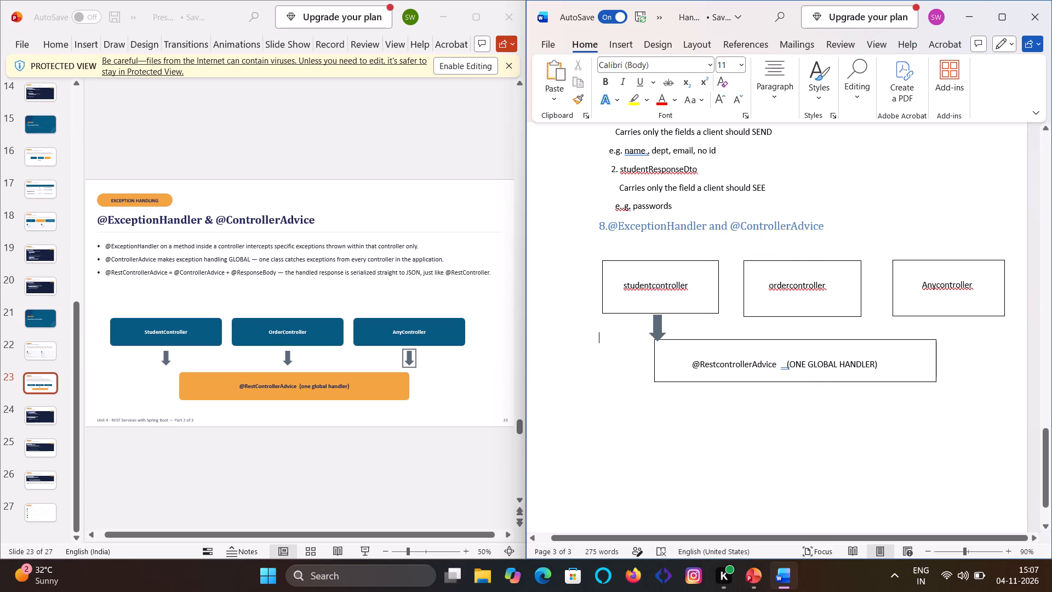